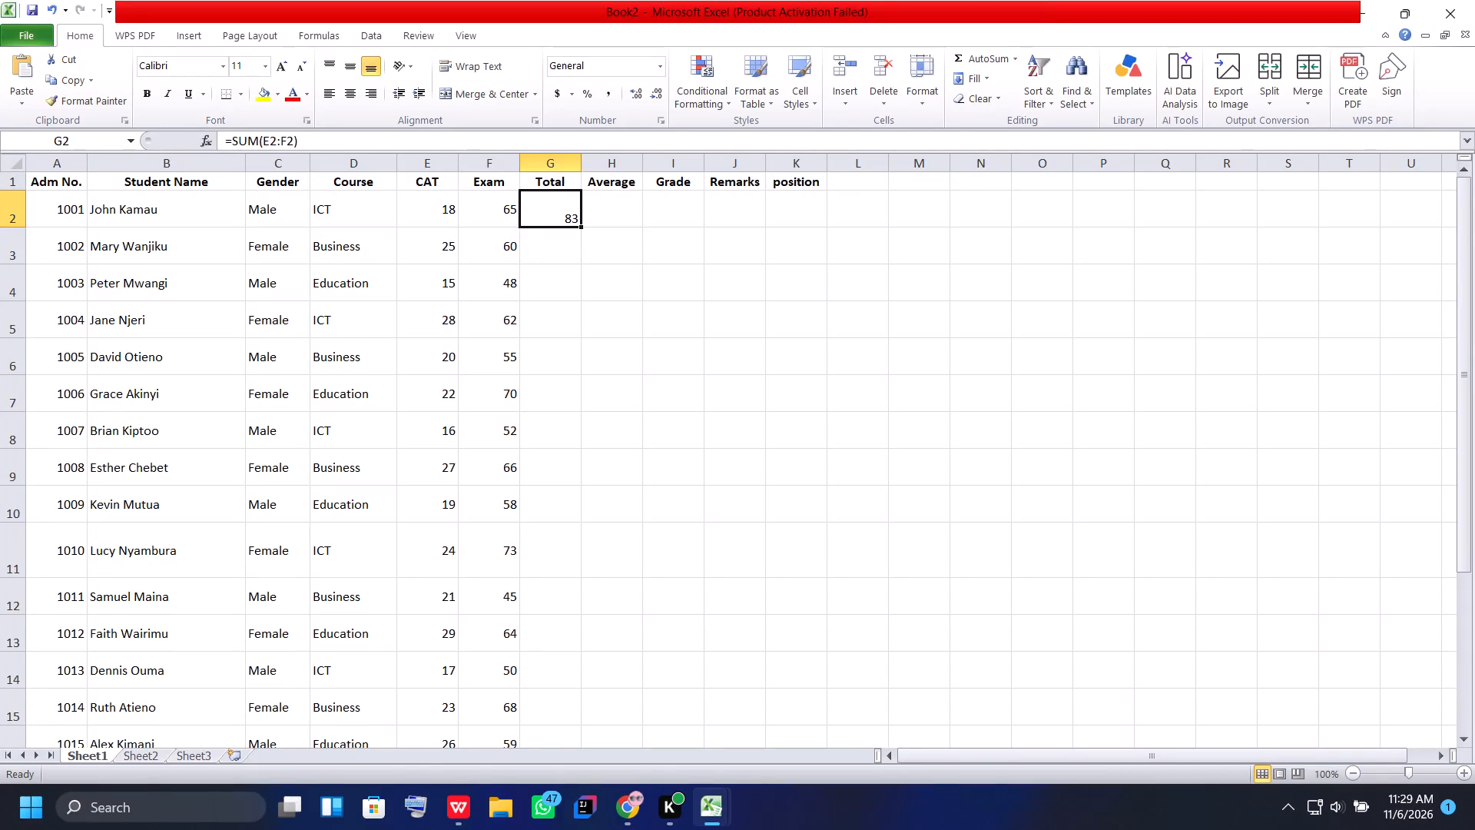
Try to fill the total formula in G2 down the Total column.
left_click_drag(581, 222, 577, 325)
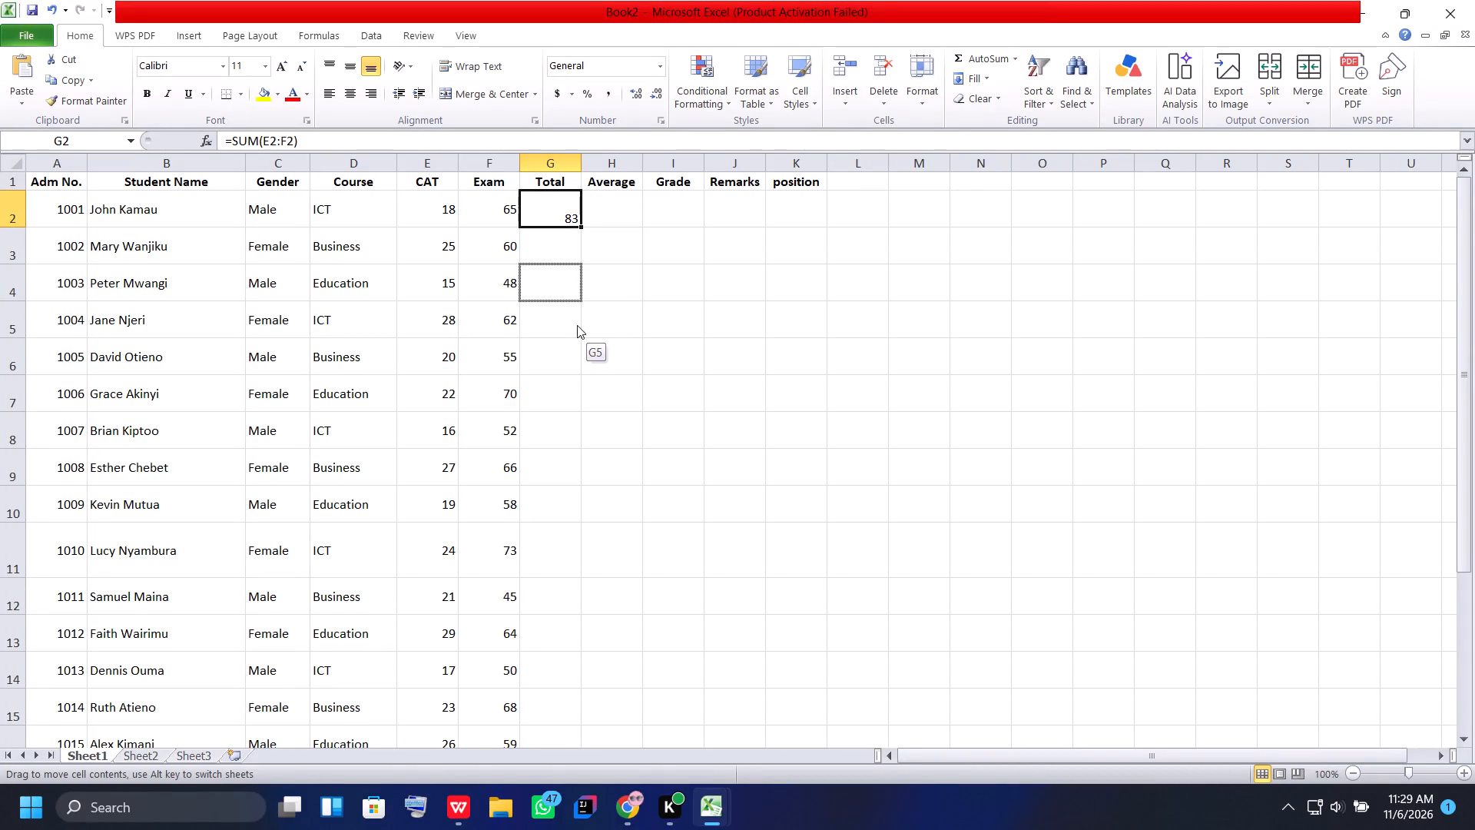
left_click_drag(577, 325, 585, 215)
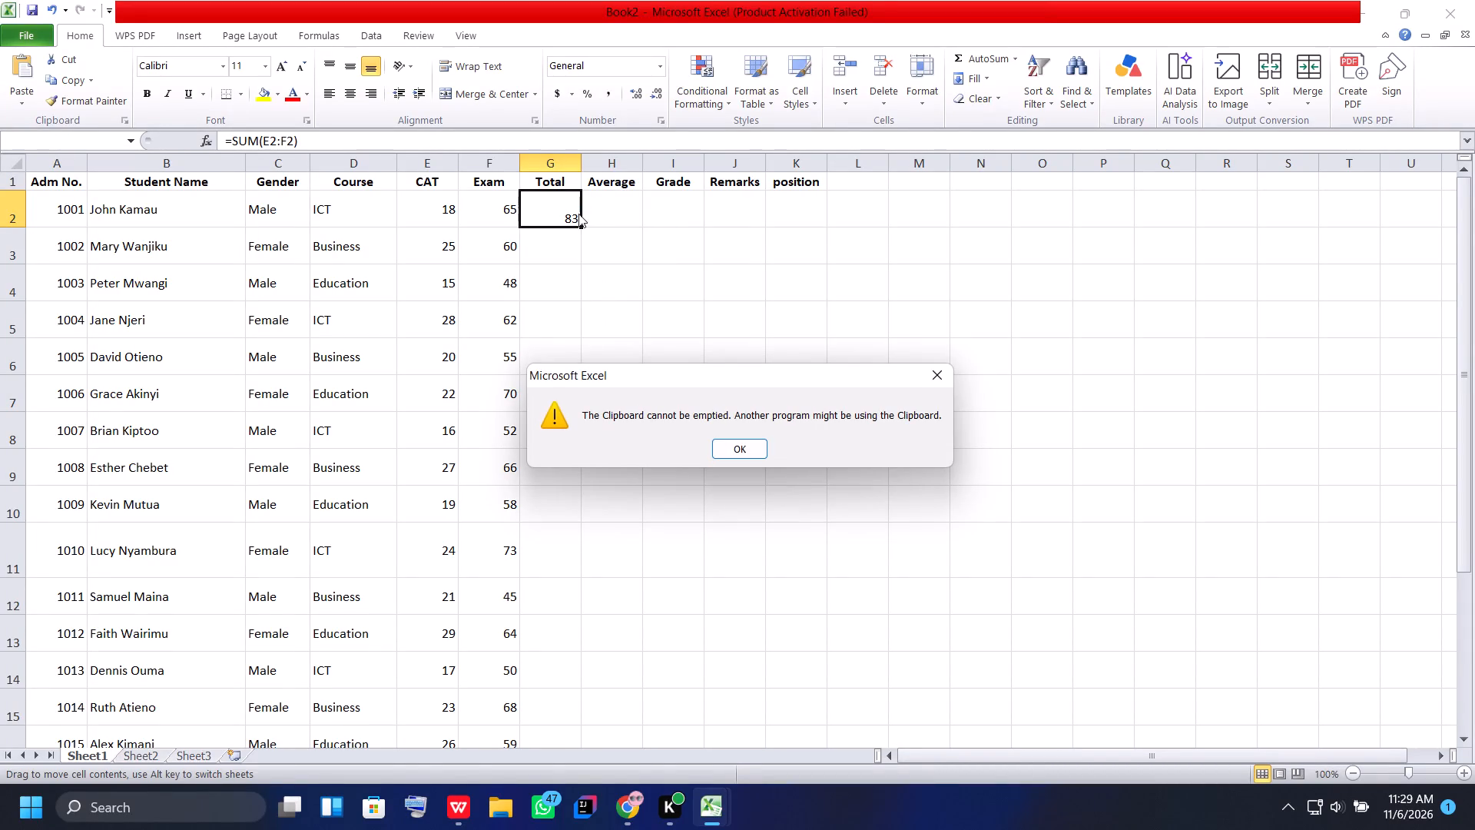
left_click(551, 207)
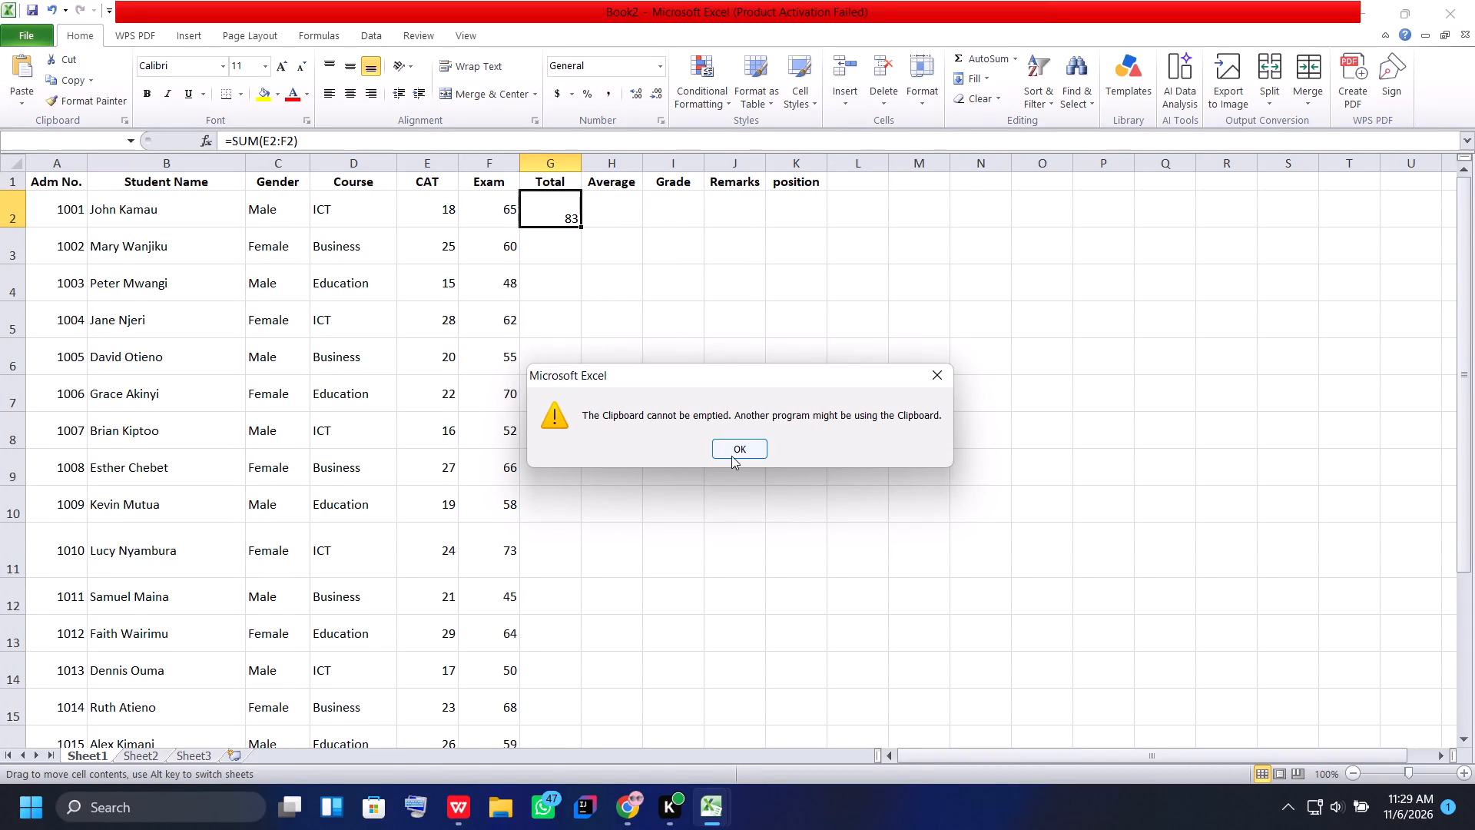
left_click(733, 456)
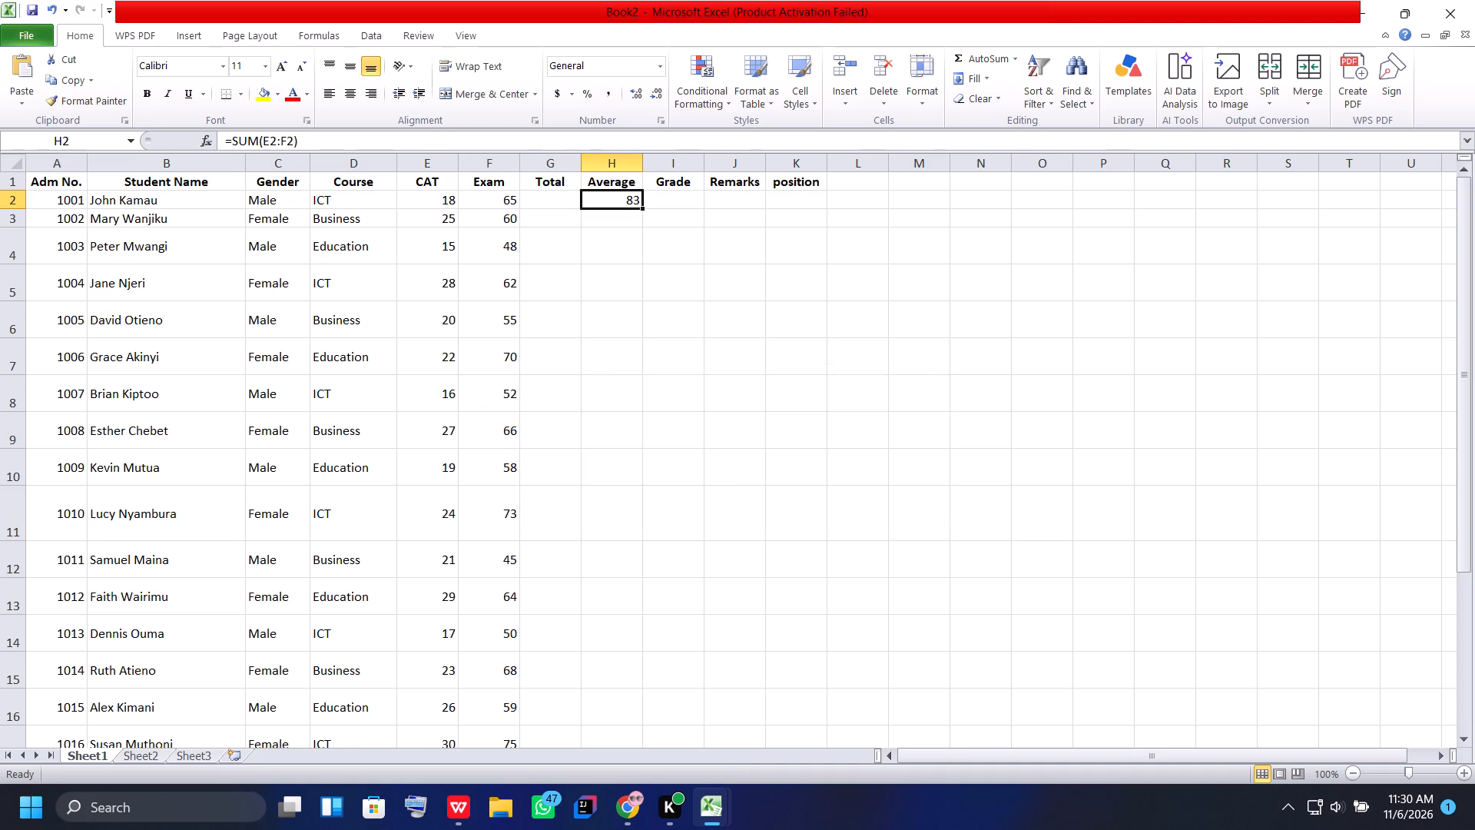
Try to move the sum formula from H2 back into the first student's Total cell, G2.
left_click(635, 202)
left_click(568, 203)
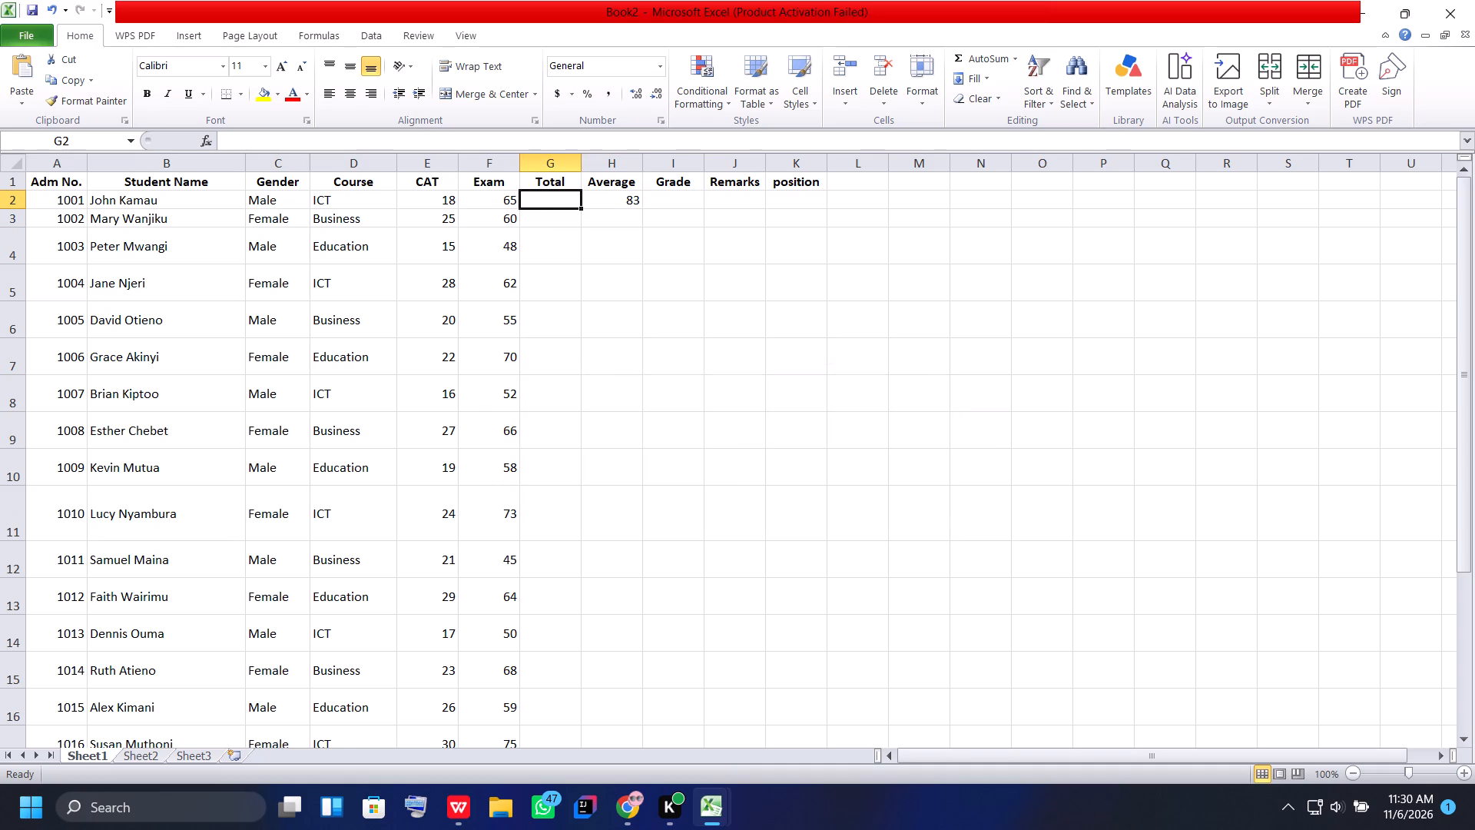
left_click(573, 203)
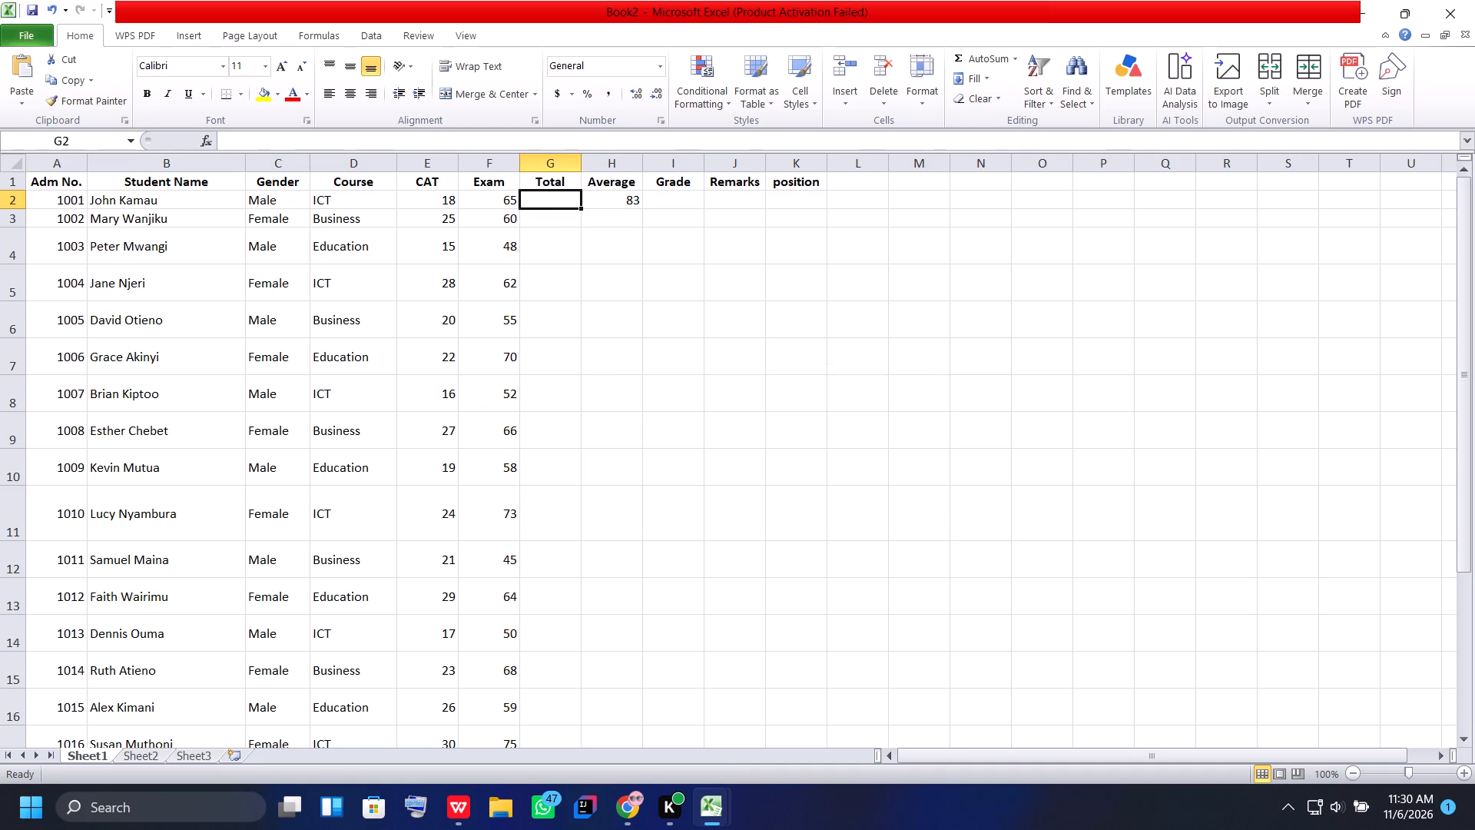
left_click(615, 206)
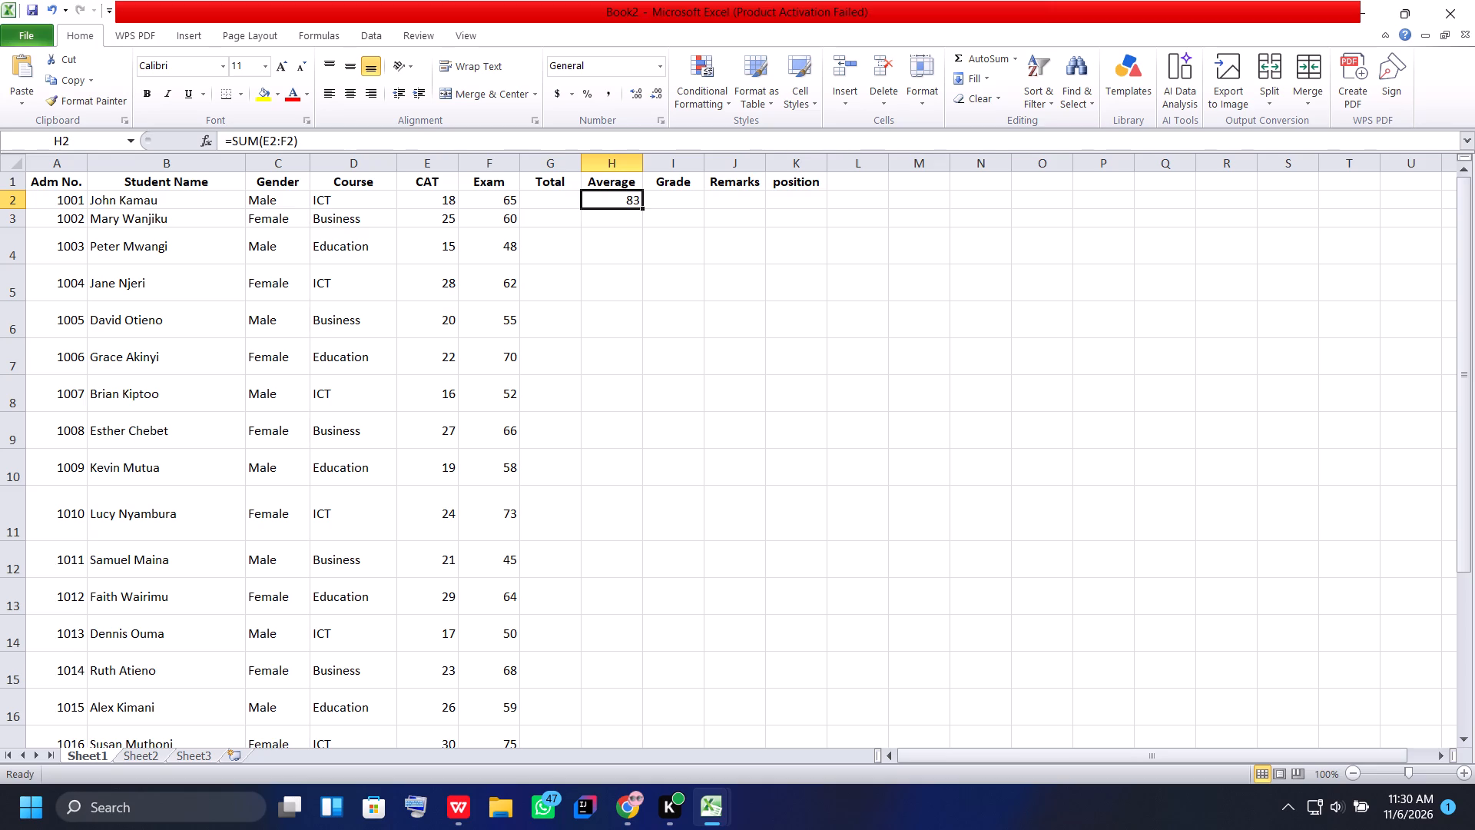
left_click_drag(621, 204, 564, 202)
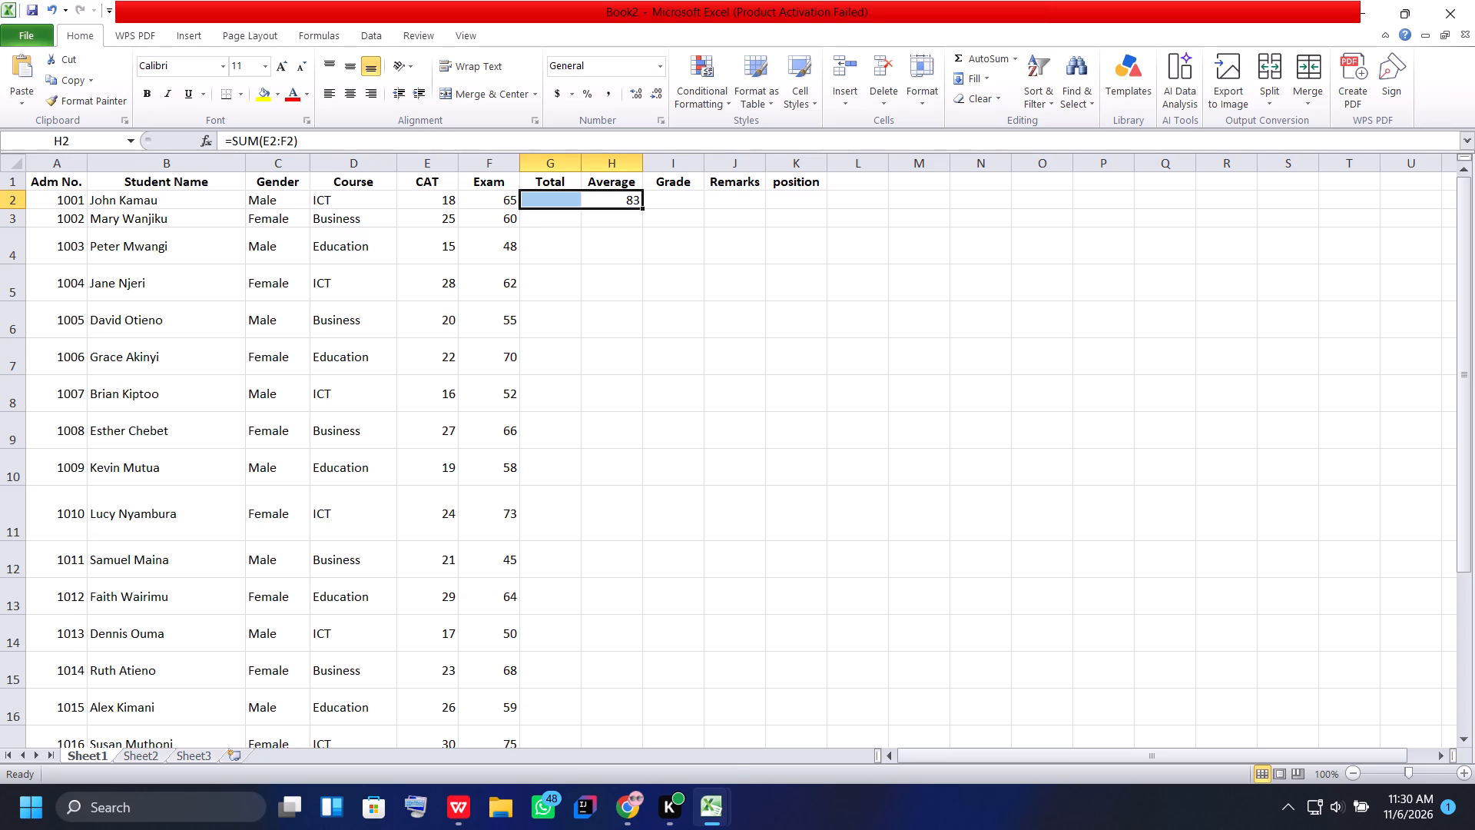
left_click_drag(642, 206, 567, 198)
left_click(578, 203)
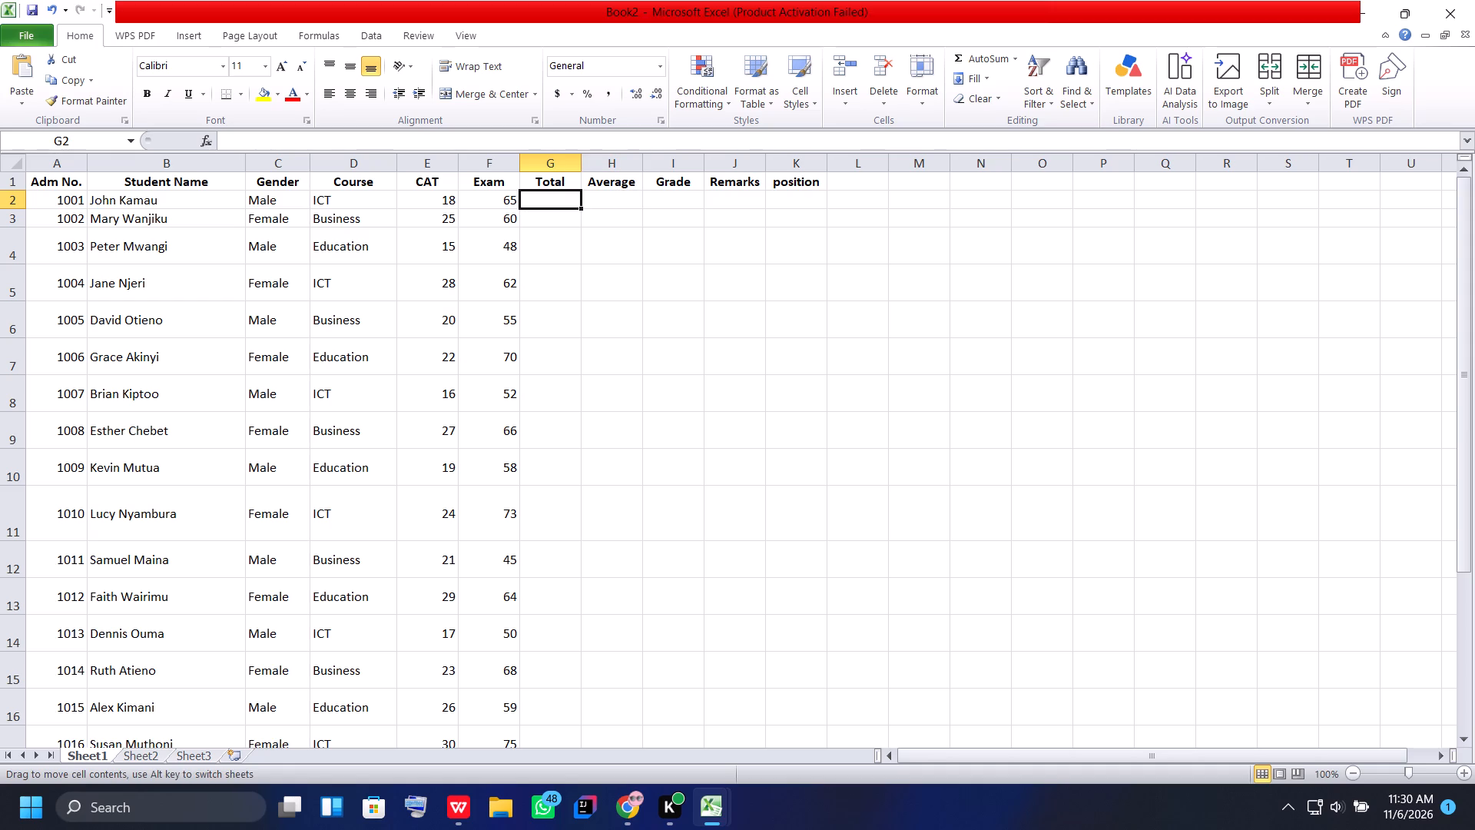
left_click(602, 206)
Enter the formula =SUM(E2:F2) in G2 to add the first student's CAT and Exam marks.
left_click(548, 202)
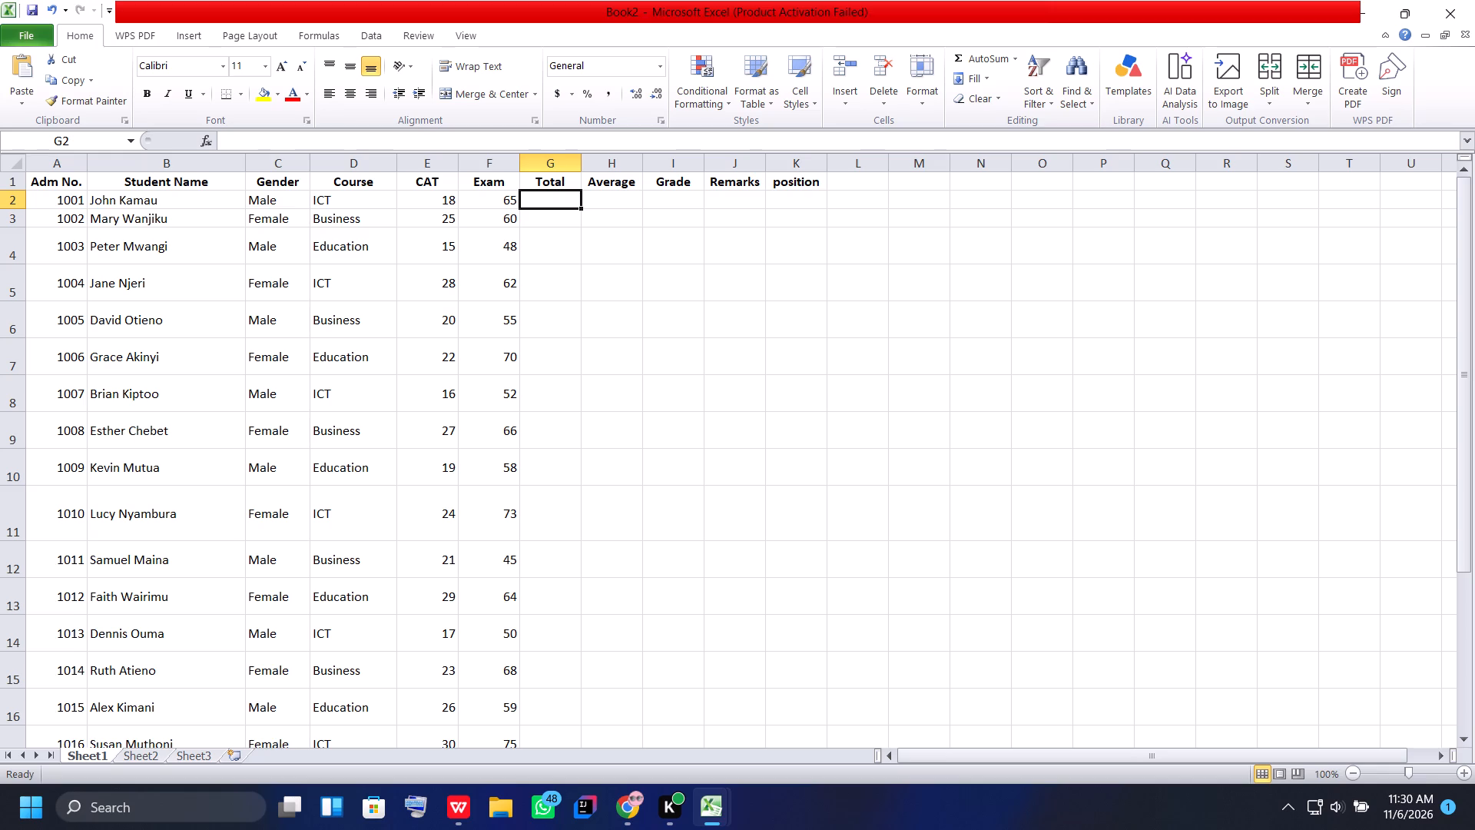
left_click(553, 201)
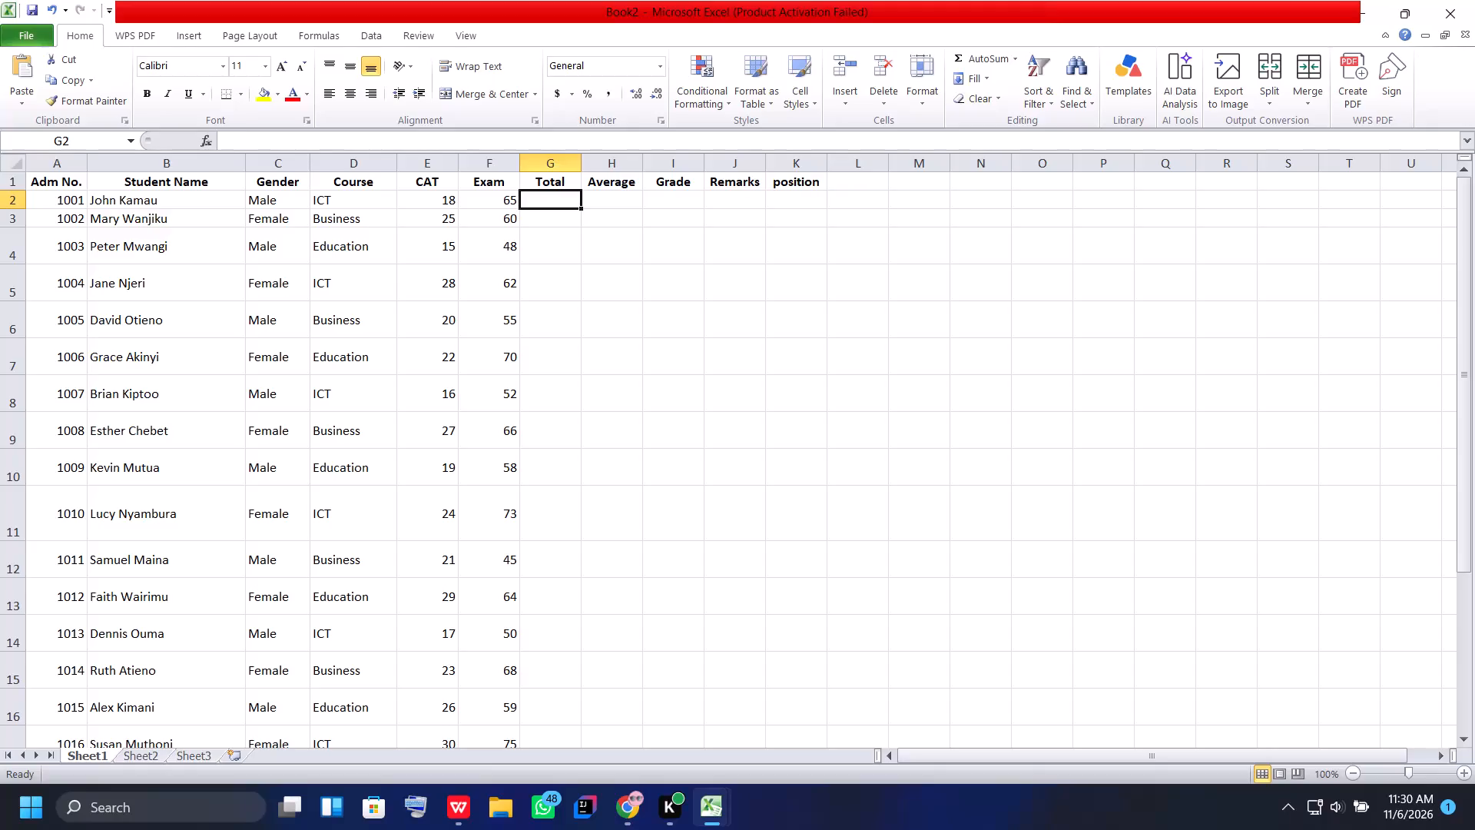
key("equal")
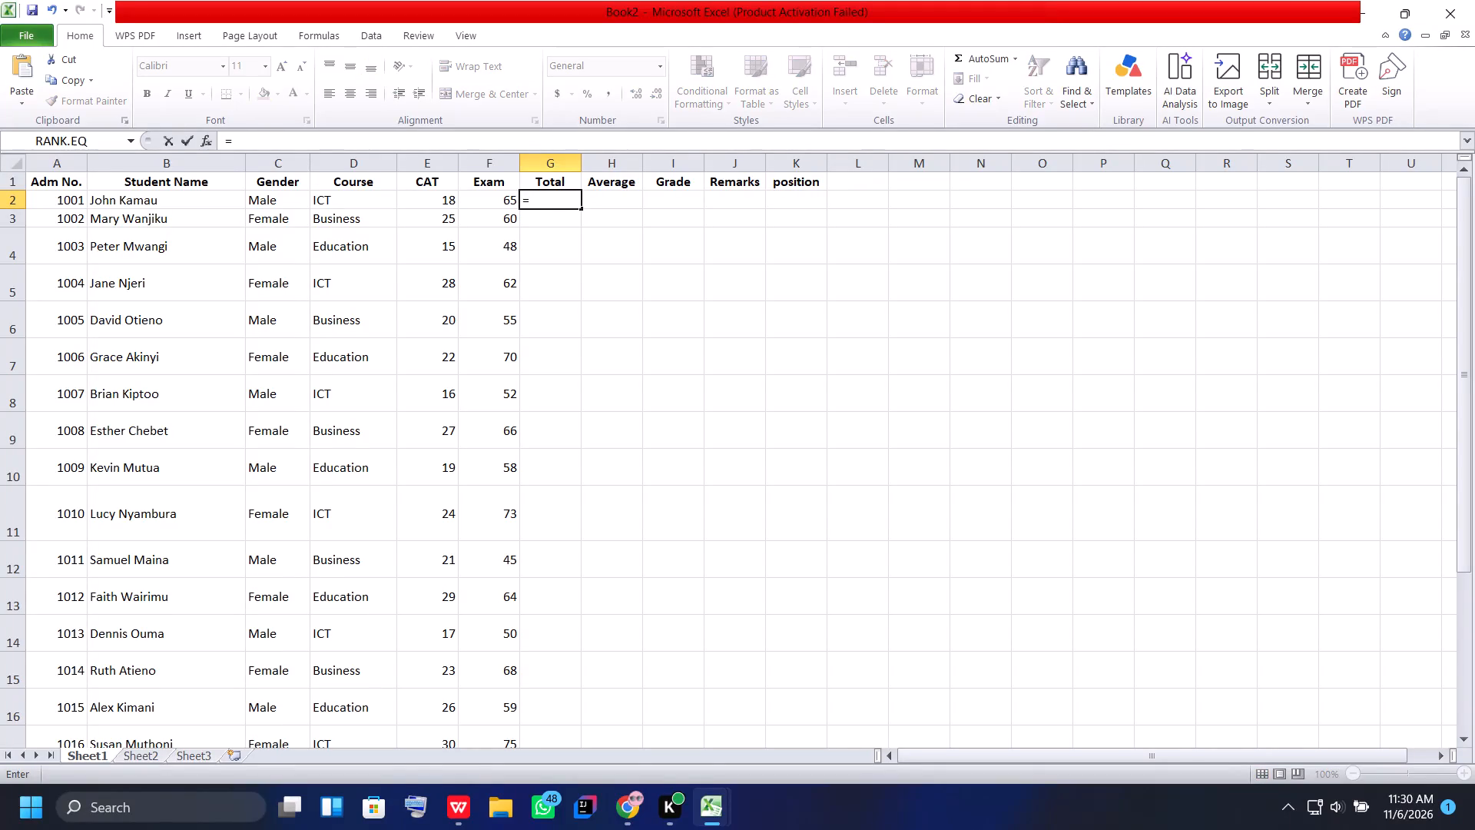
type("SUM")
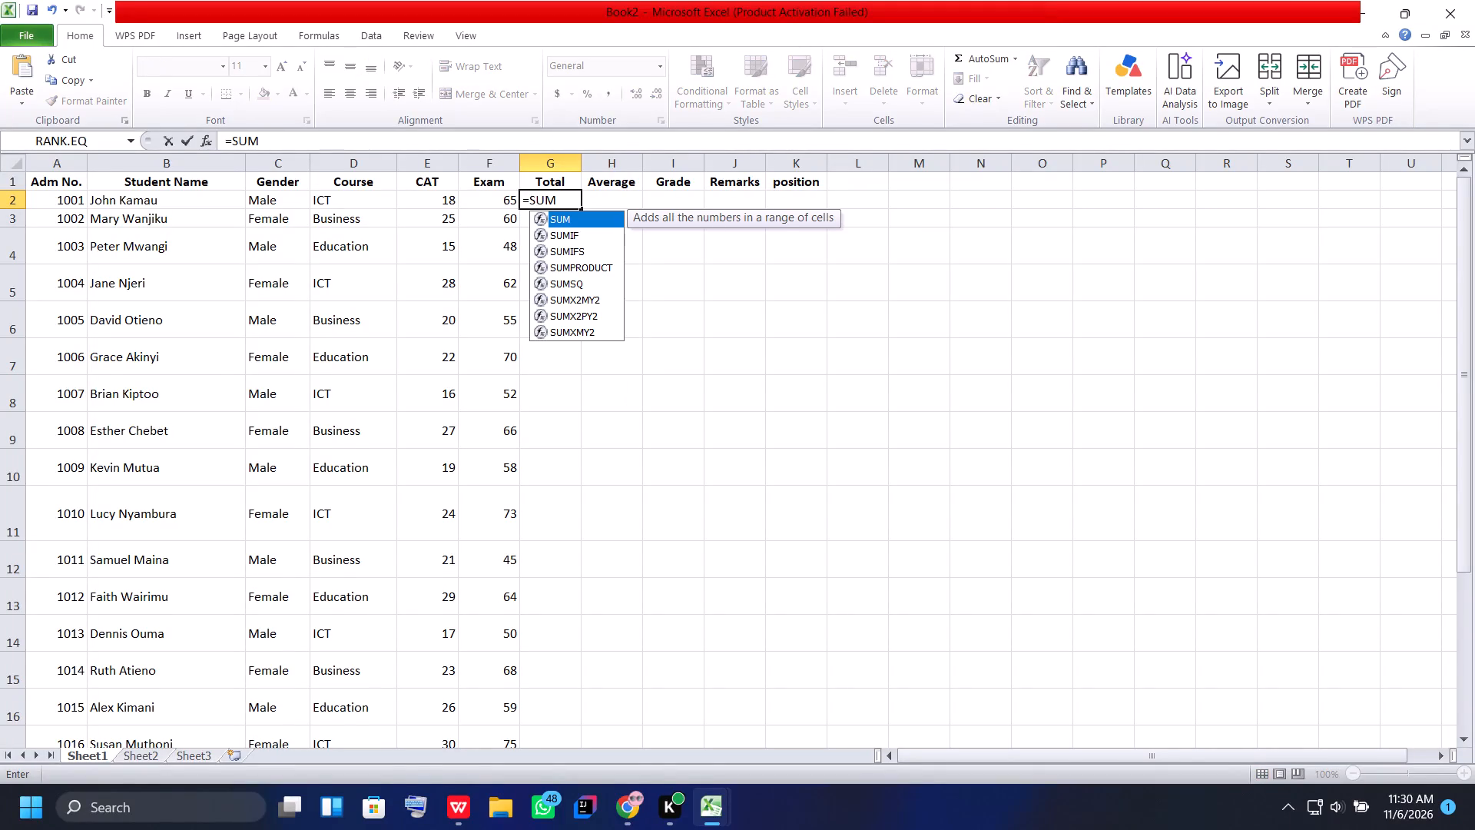
key("shift+parenleft")
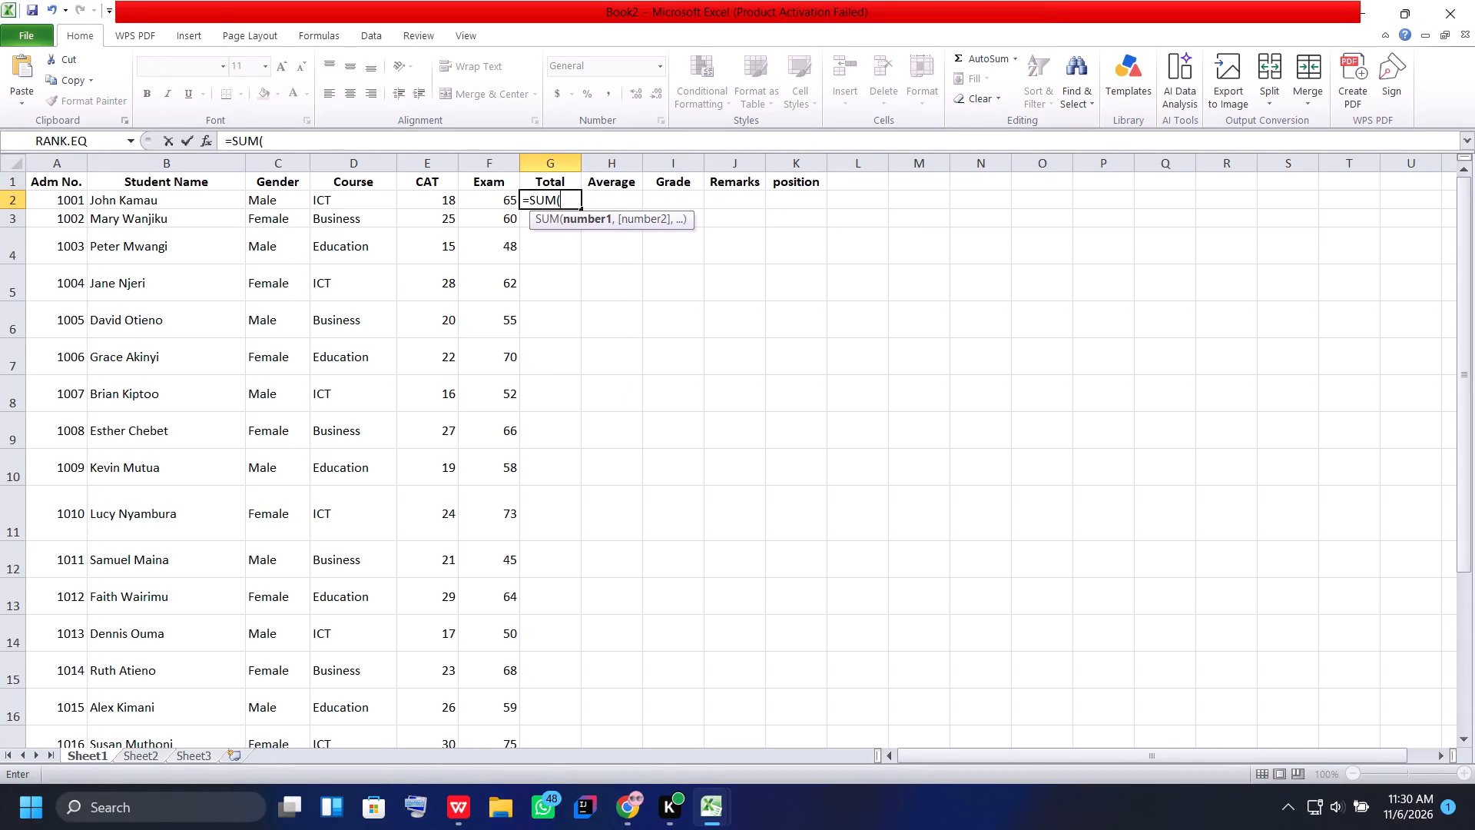
left_click(408, 202)
left_click_drag(458, 207, 503, 206)
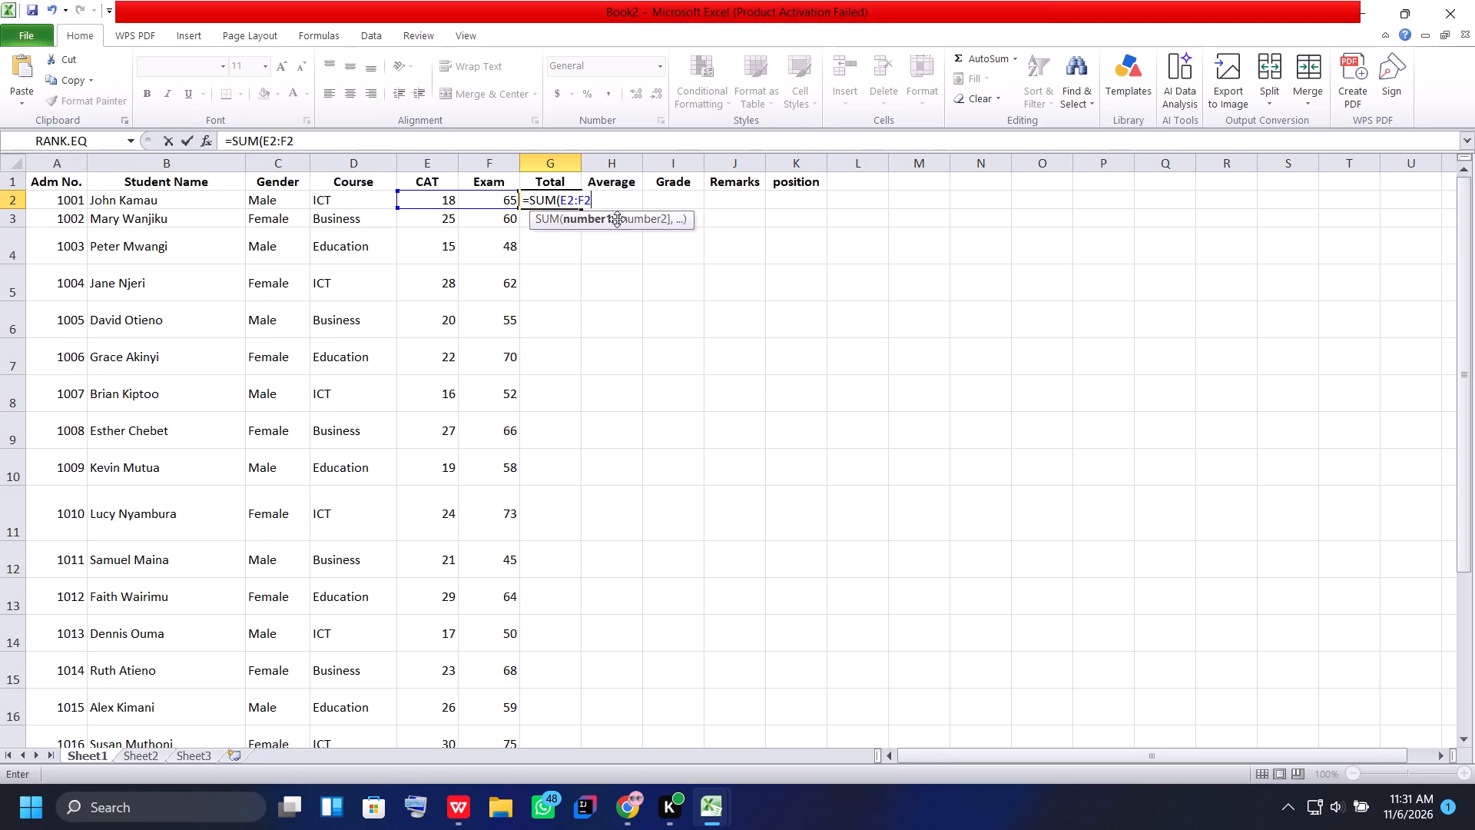
key("Return")
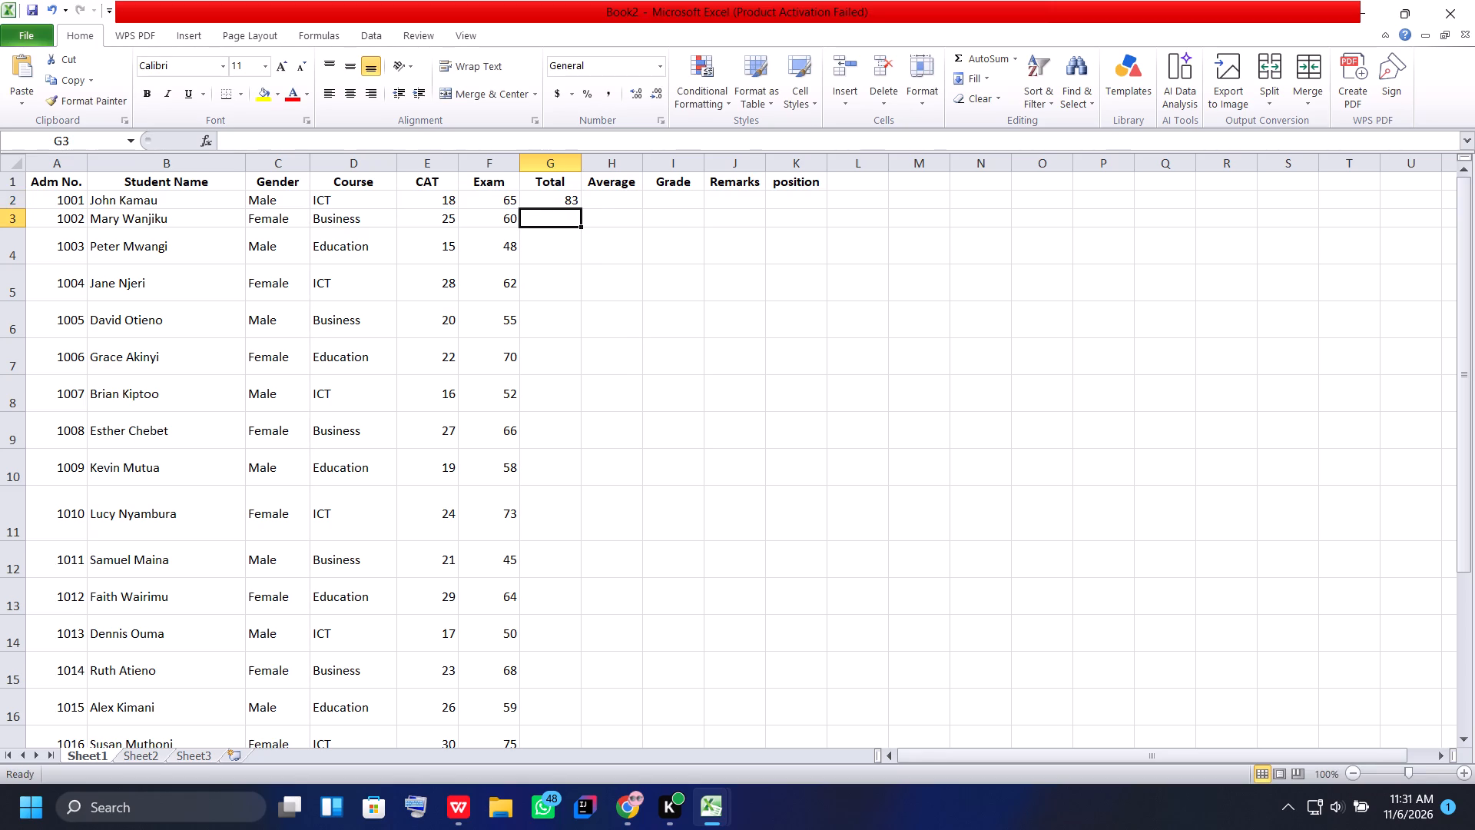
Fill the total formula from G2 down to G21 to cover every student.
left_click(525, 201)
left_click_drag(580, 208, 542, 649)
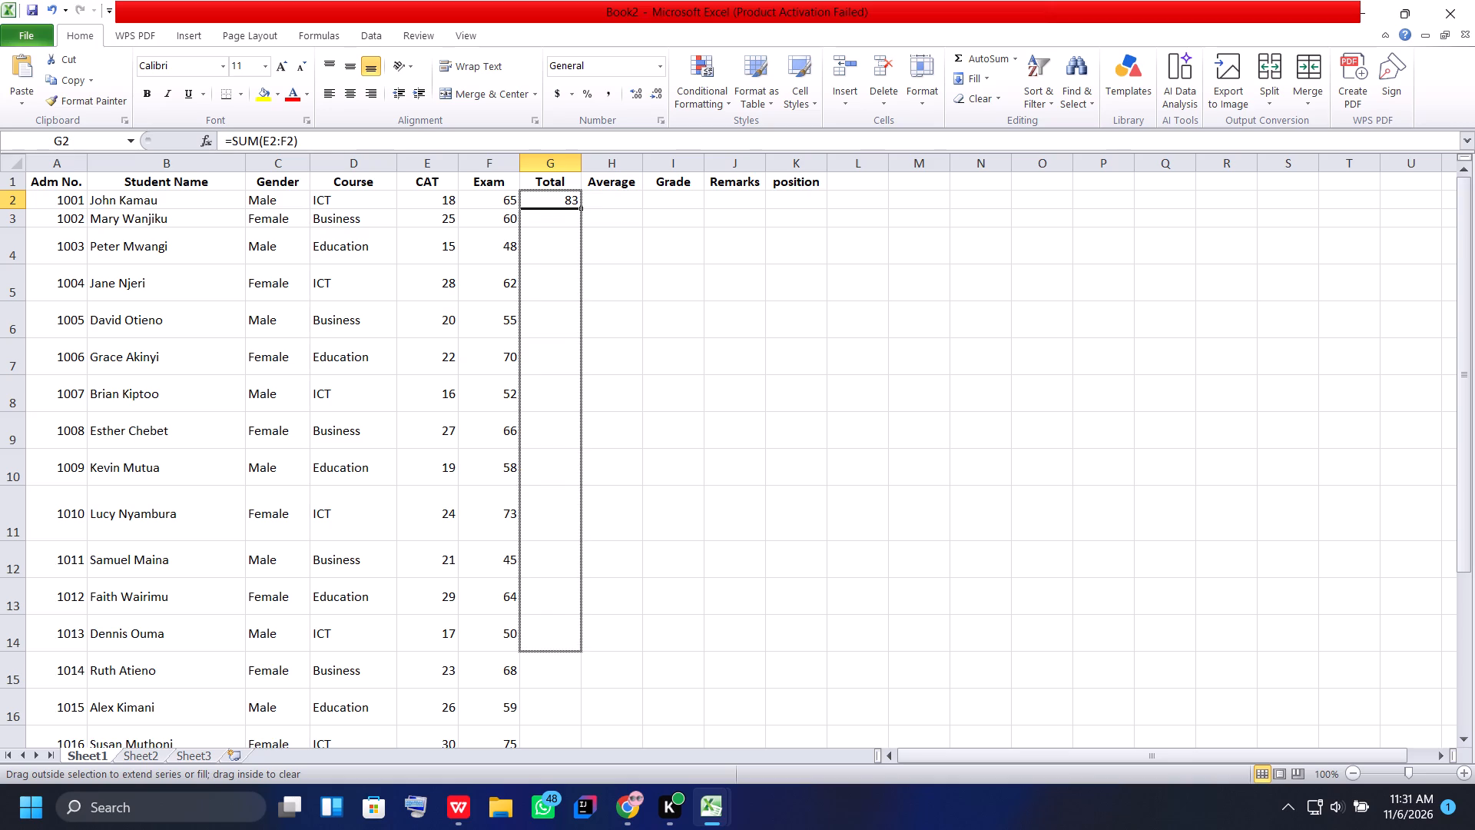
left_click_drag(542, 649, 551, 748)
left_click_drag(551, 748, 546, 714)
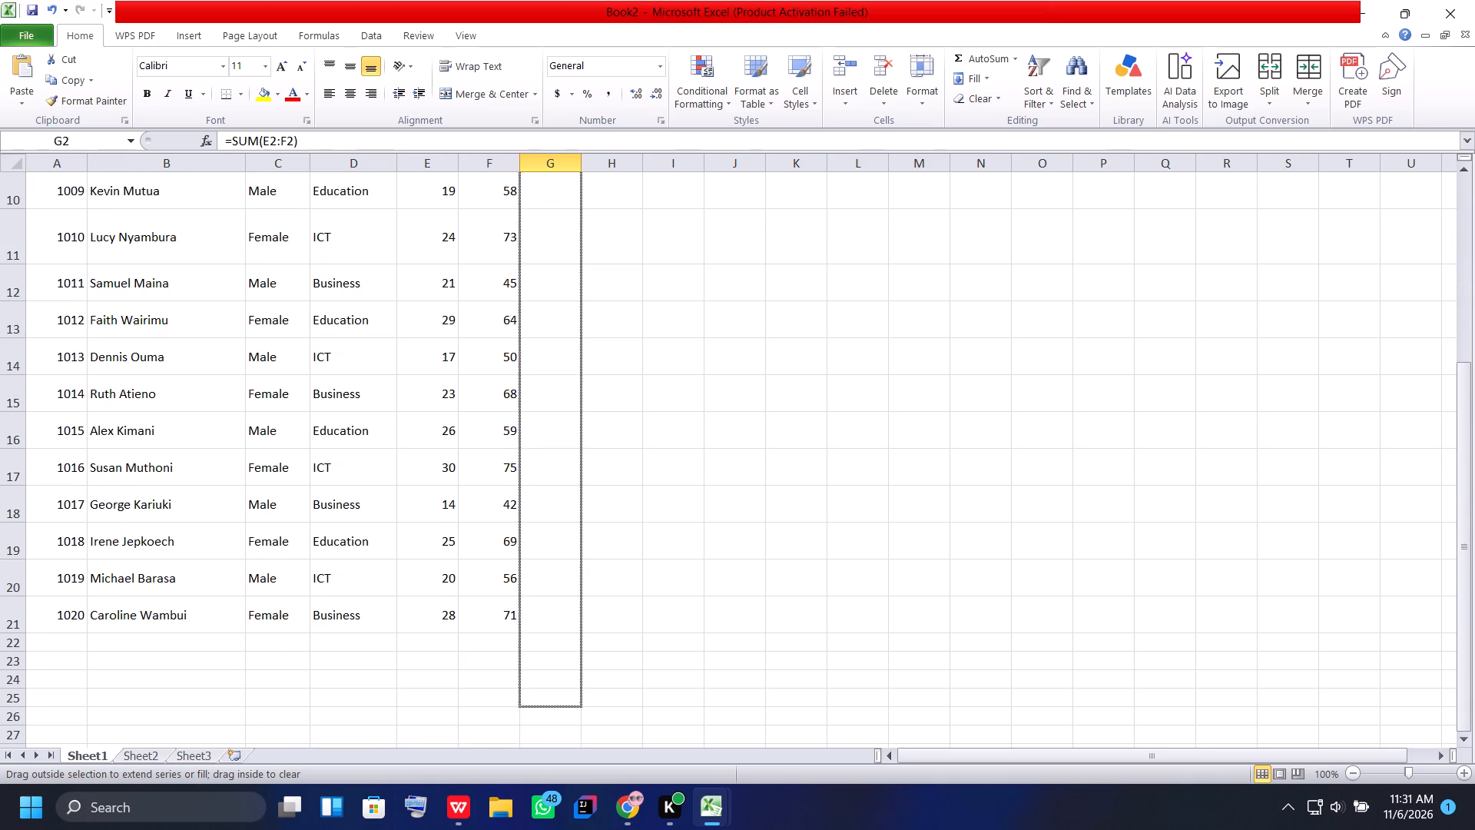
left_click_drag(546, 714, 528, 628)
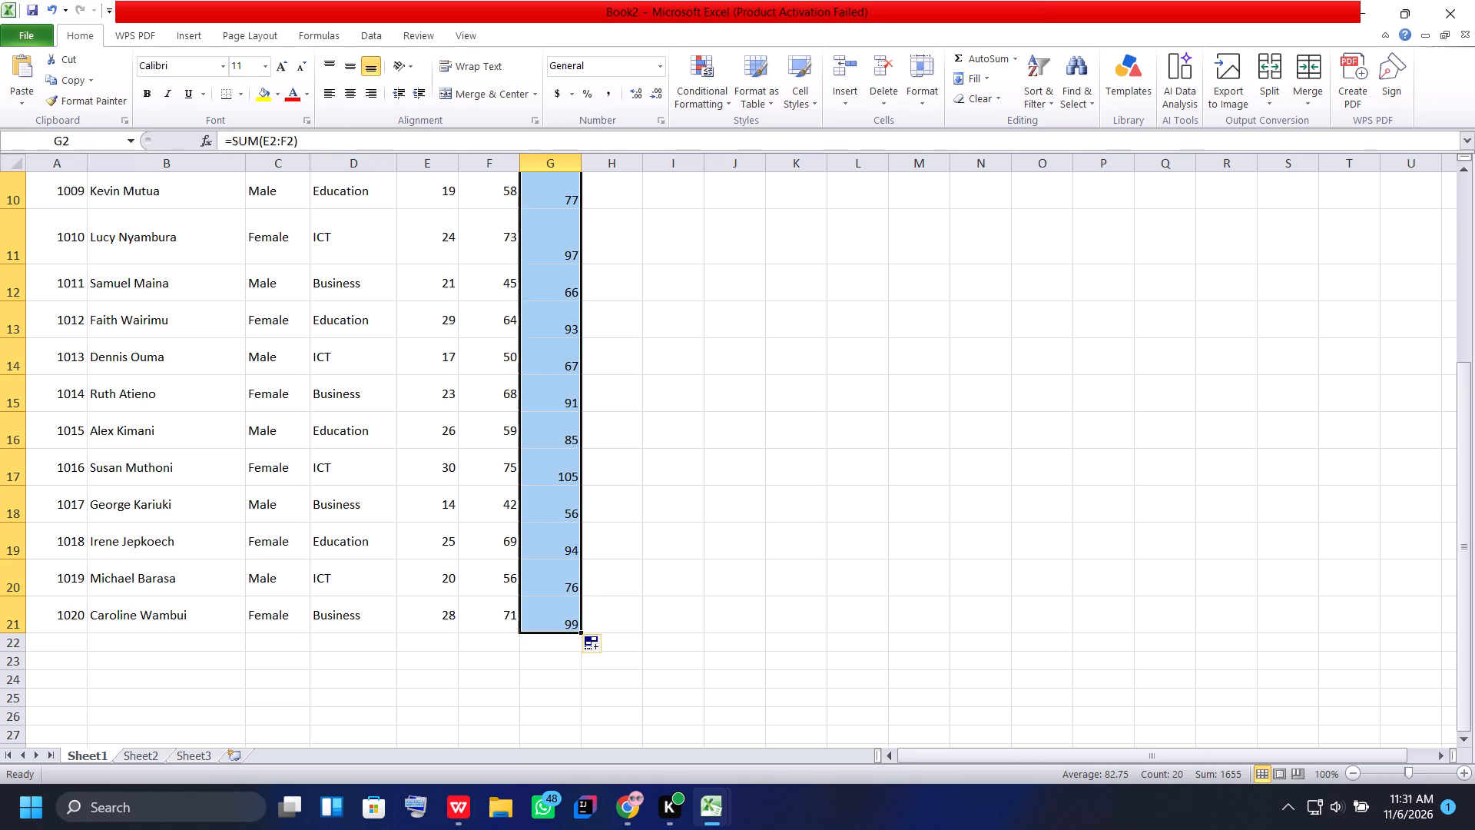
Look over the filled Total column from the first student to the last.
left_click(604, 202)
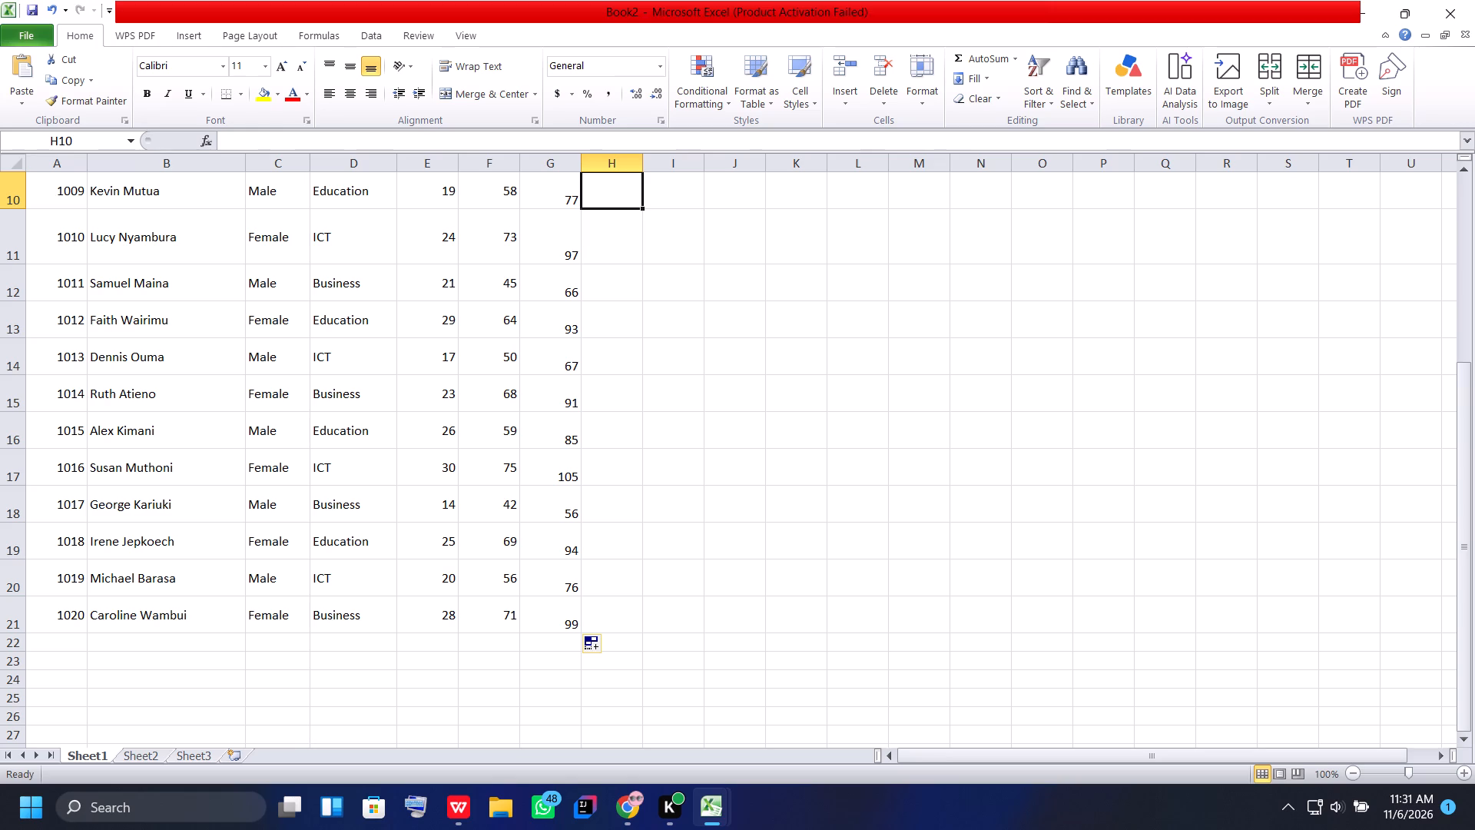
scroll(519, 573, "up", 4)
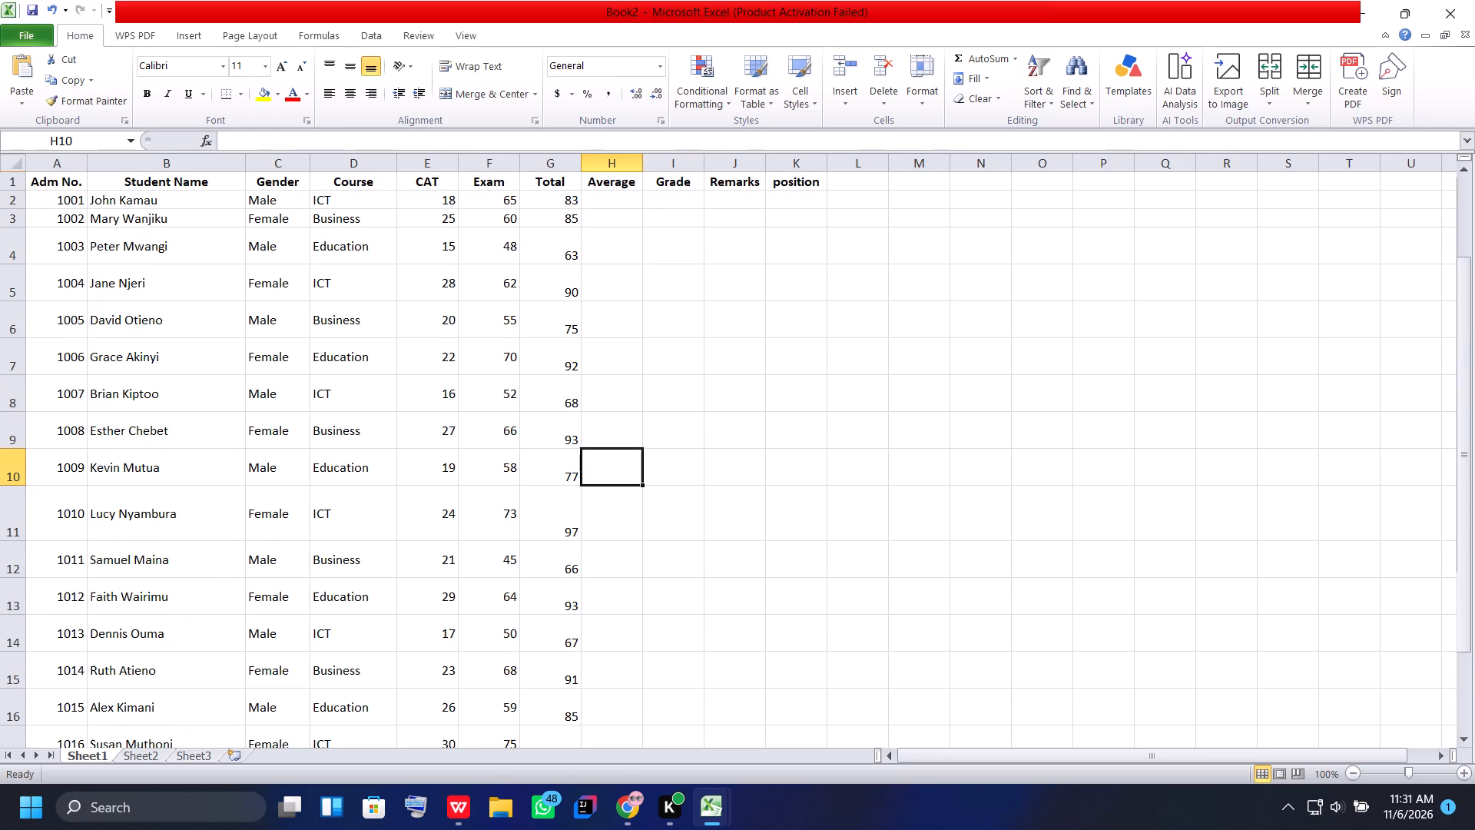
scroll(519, 573, "up", 2)
scroll(517, 589, "down", 5)
scroll(505, 599, "up", 3)
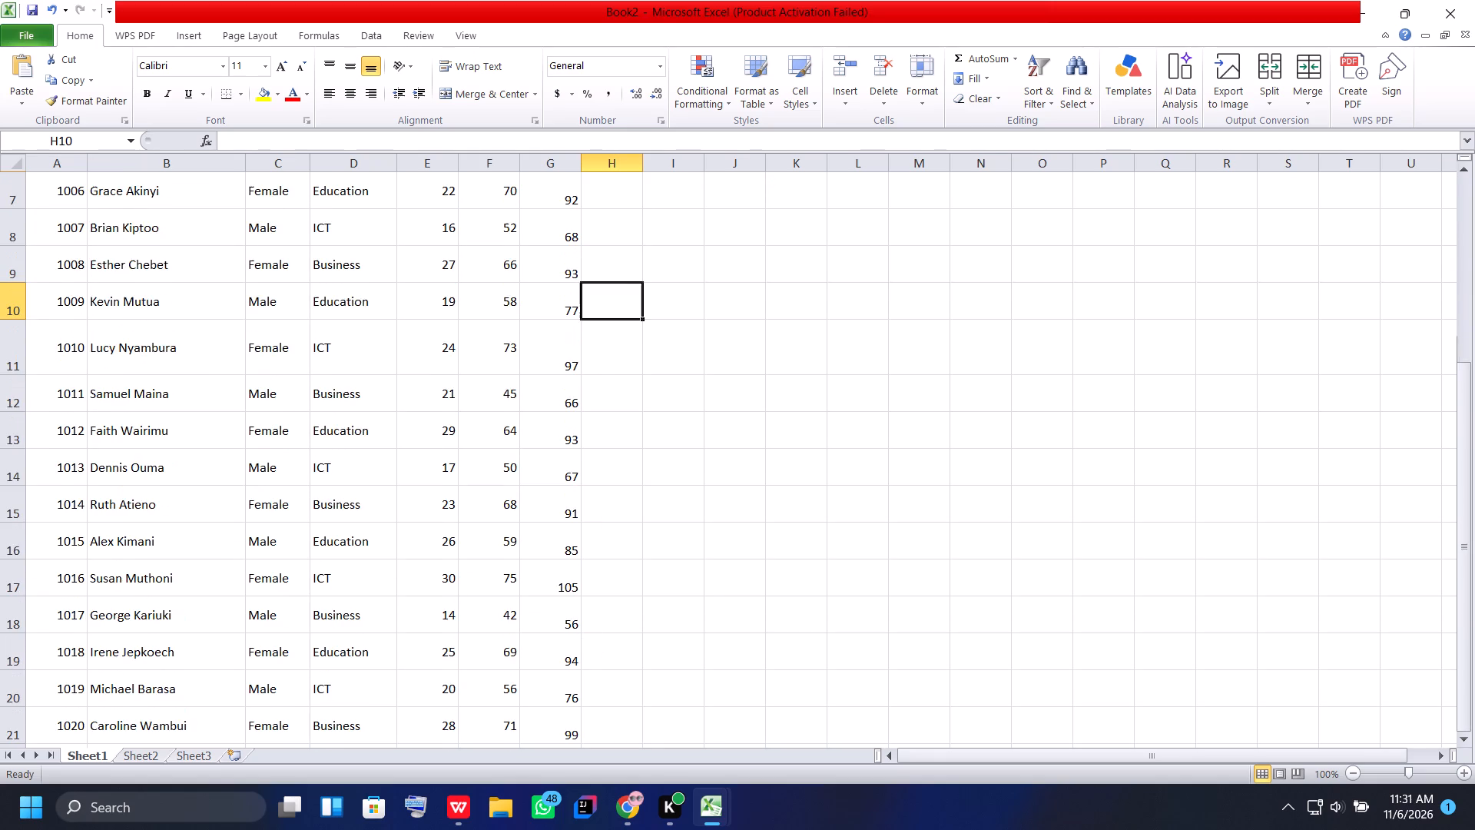
scroll(513, 586, "up", 2)
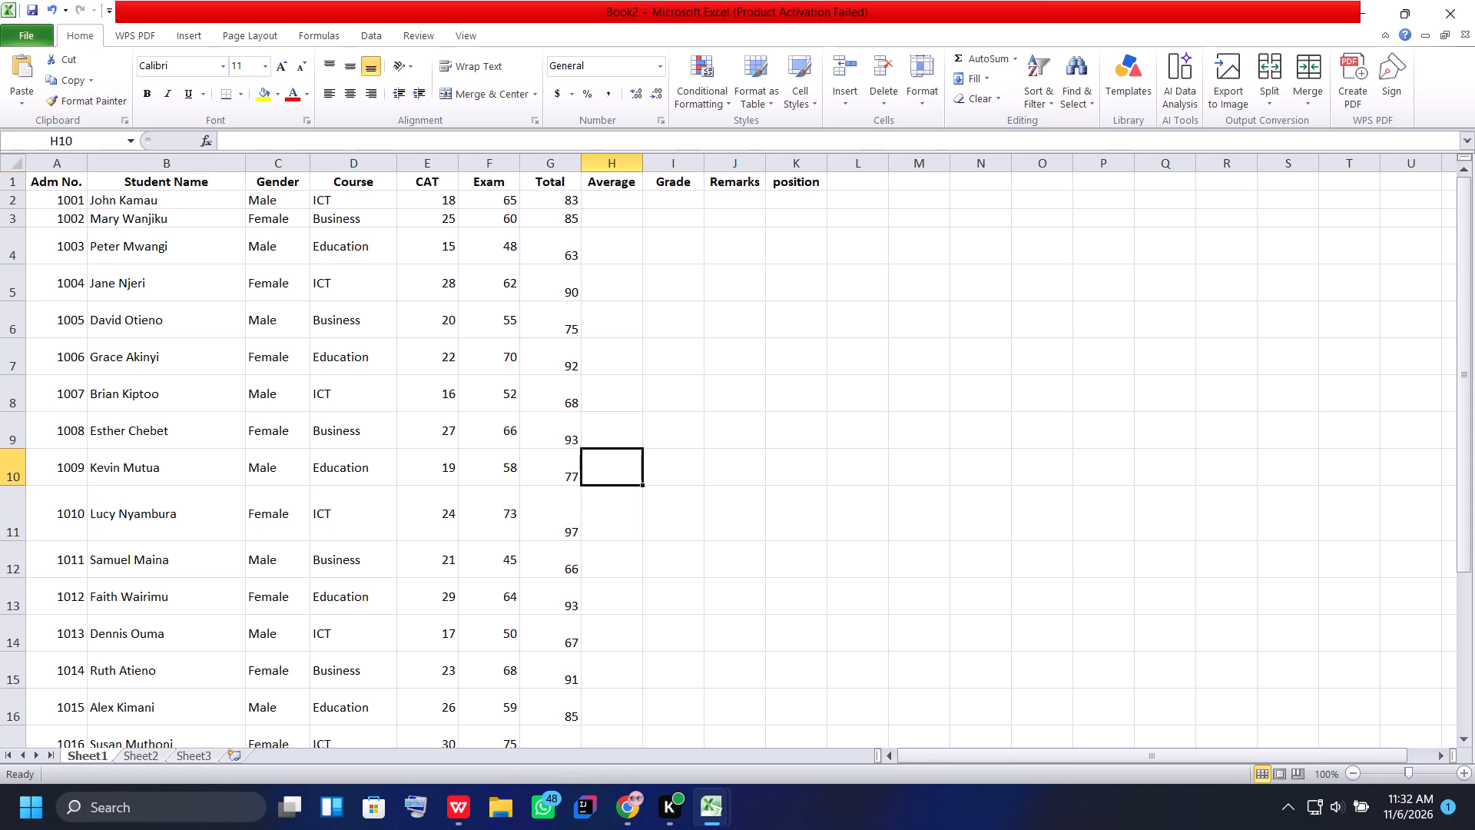
Make row 3 slightly taller and shrink rows 4 to 10 to roughly the same compact single-line height.
left_click_drag(24, 224, 24, 234)
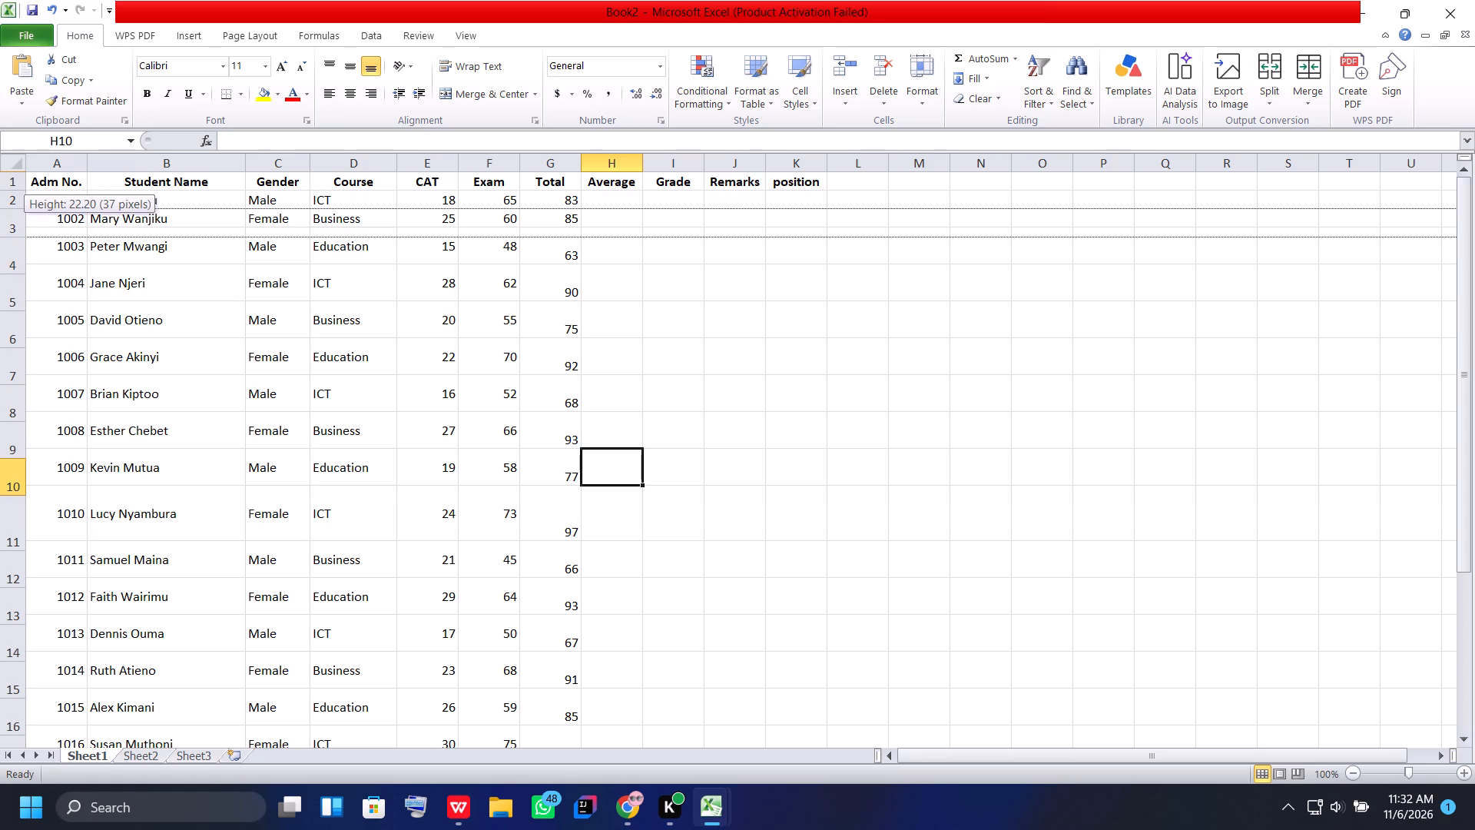
left_click_drag(24, 234, 25, 232)
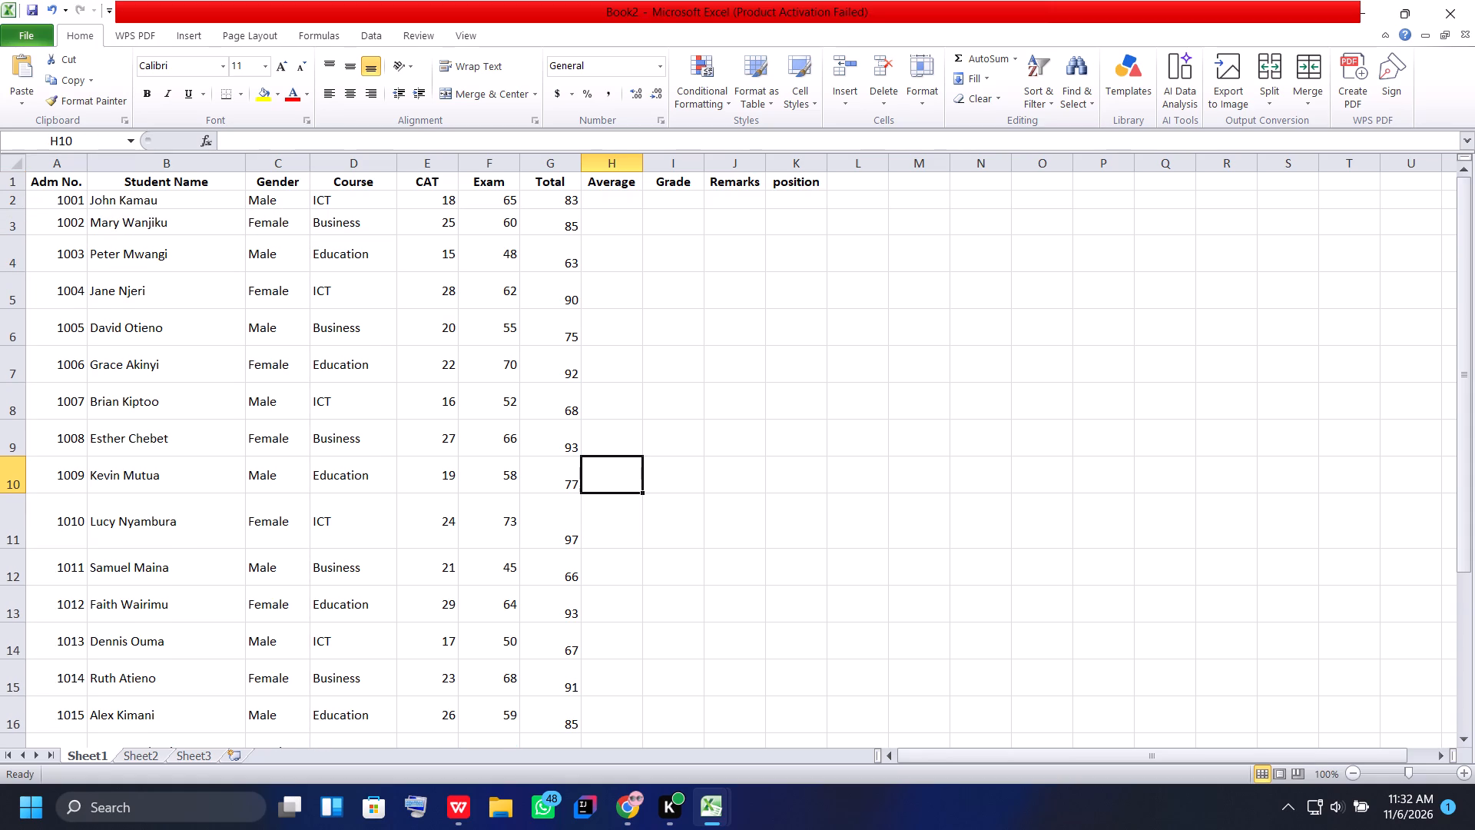
left_click_drag(23, 269, 24, 266)
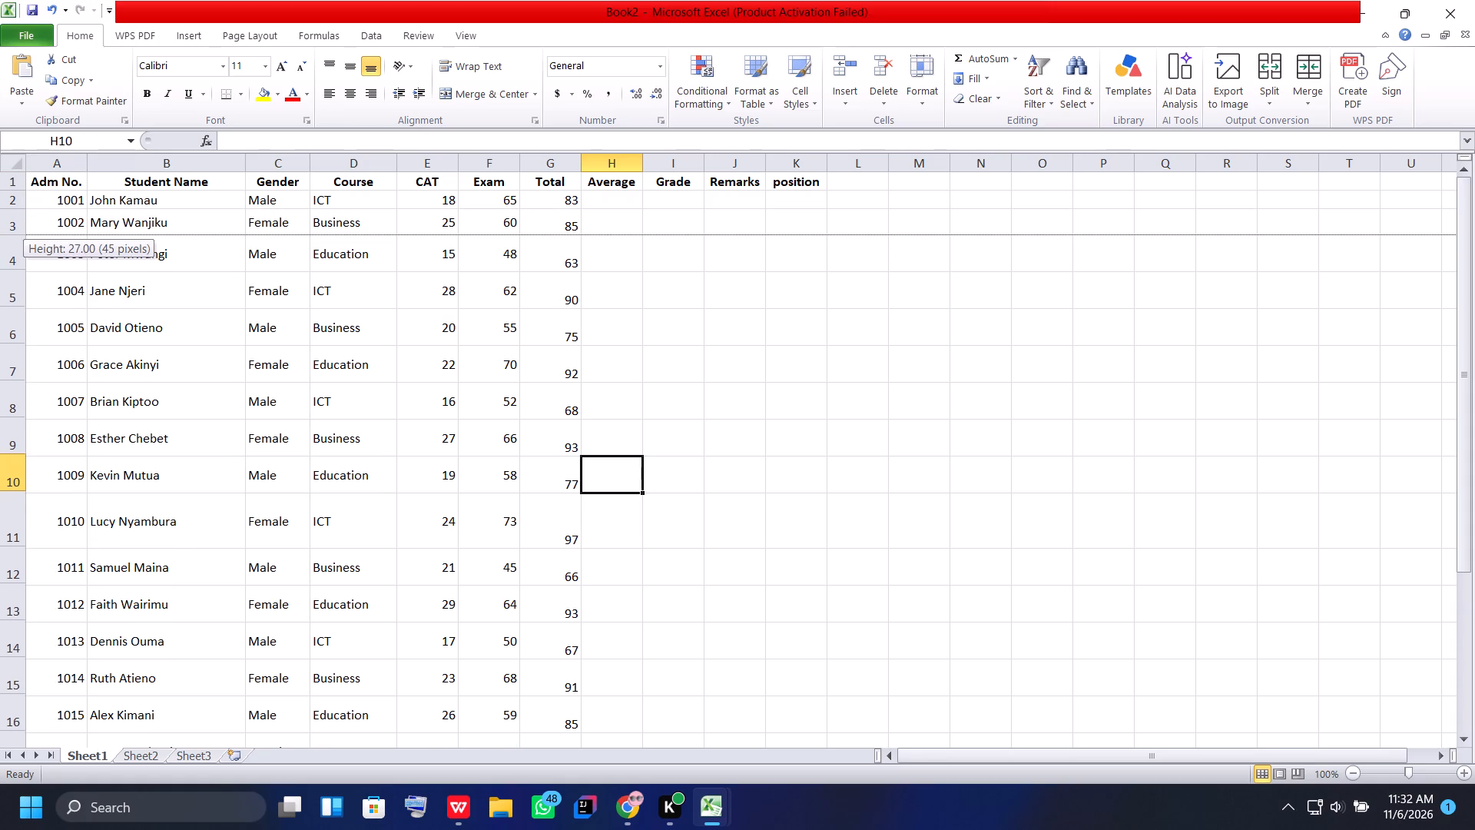
left_click_drag(24, 266, 25, 257)
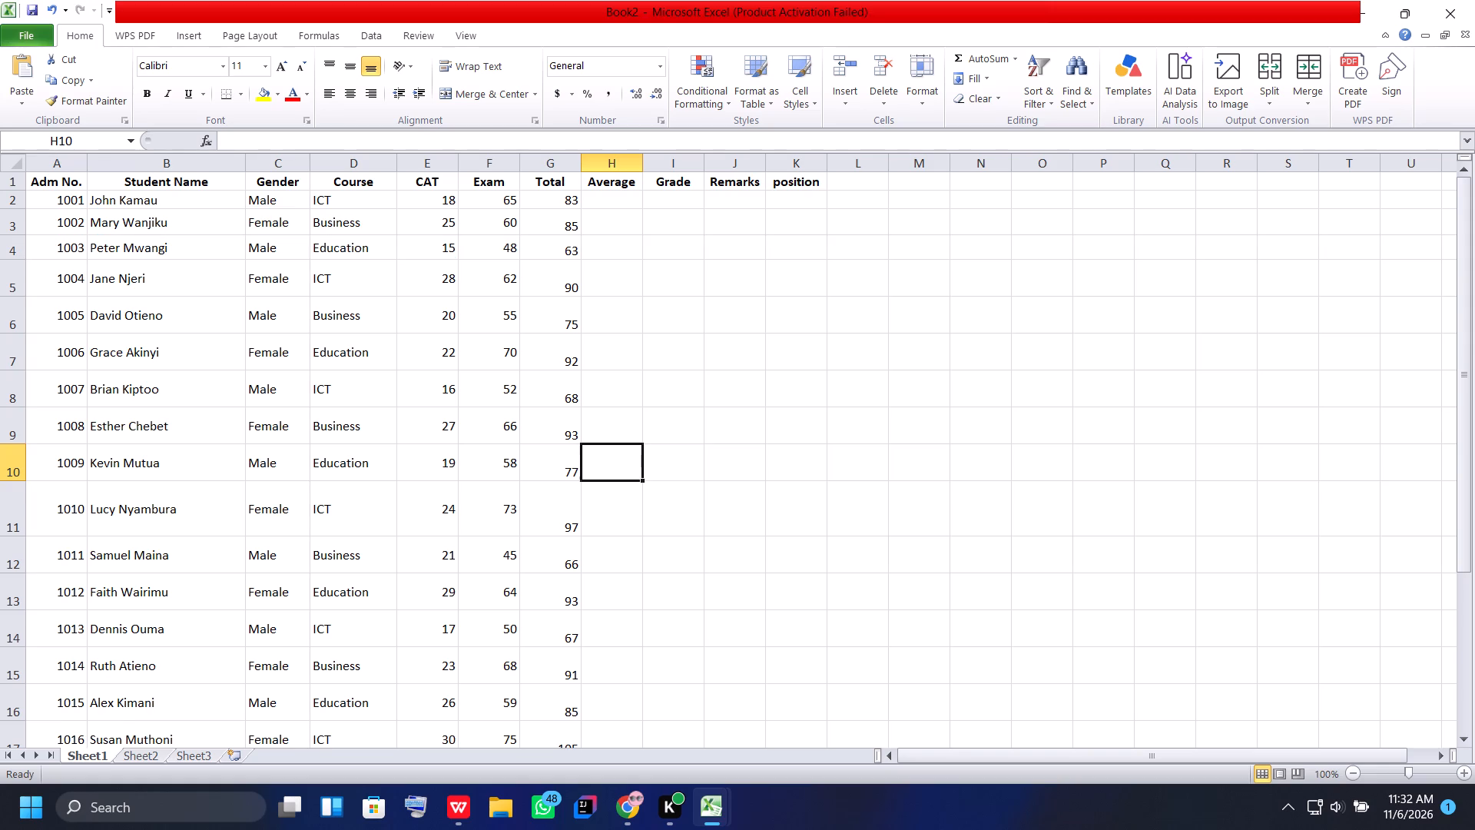
left_click_drag(23, 294, 22, 280)
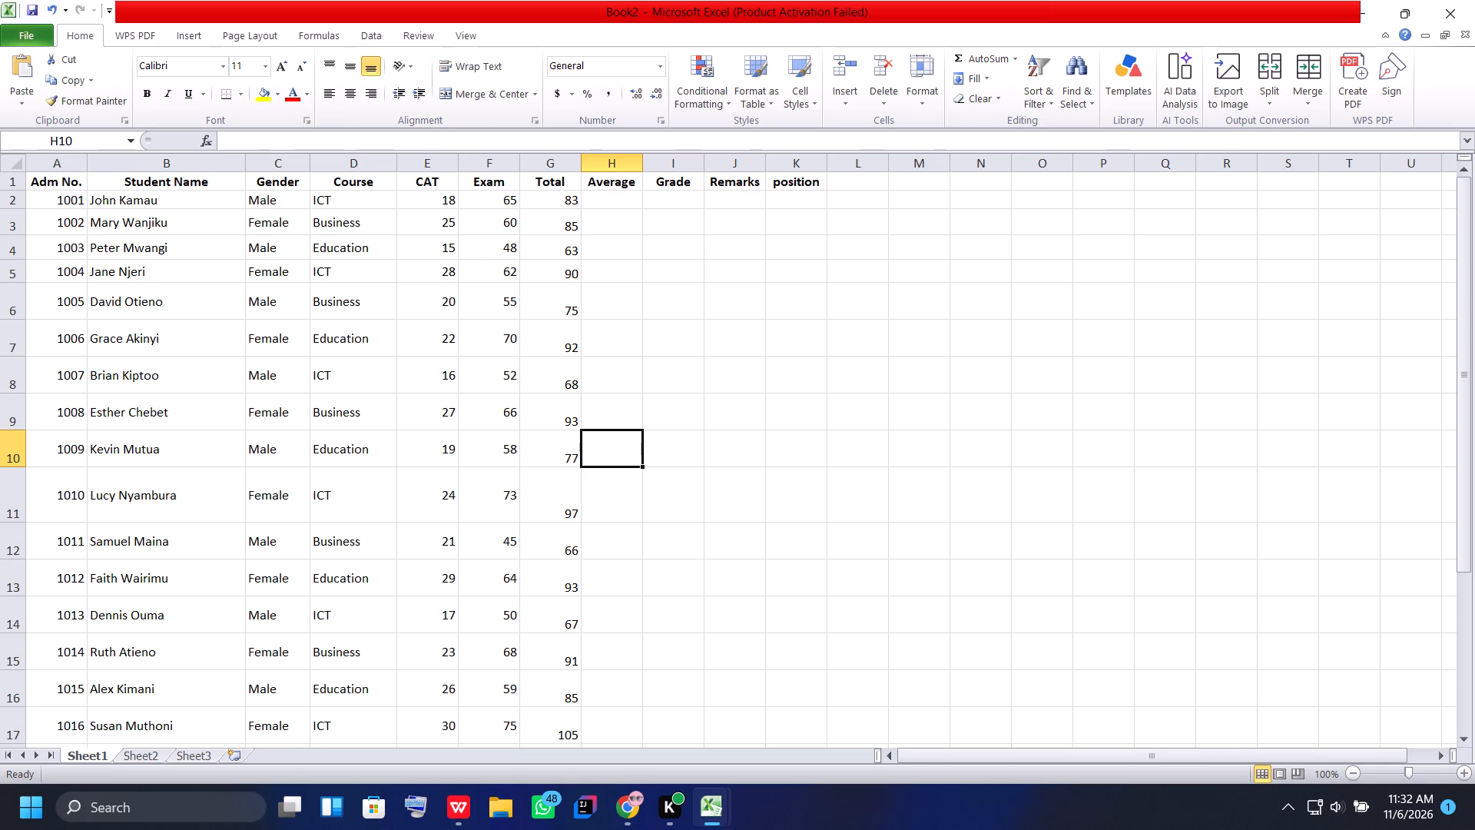
left_click_drag(24, 321, 24, 320)
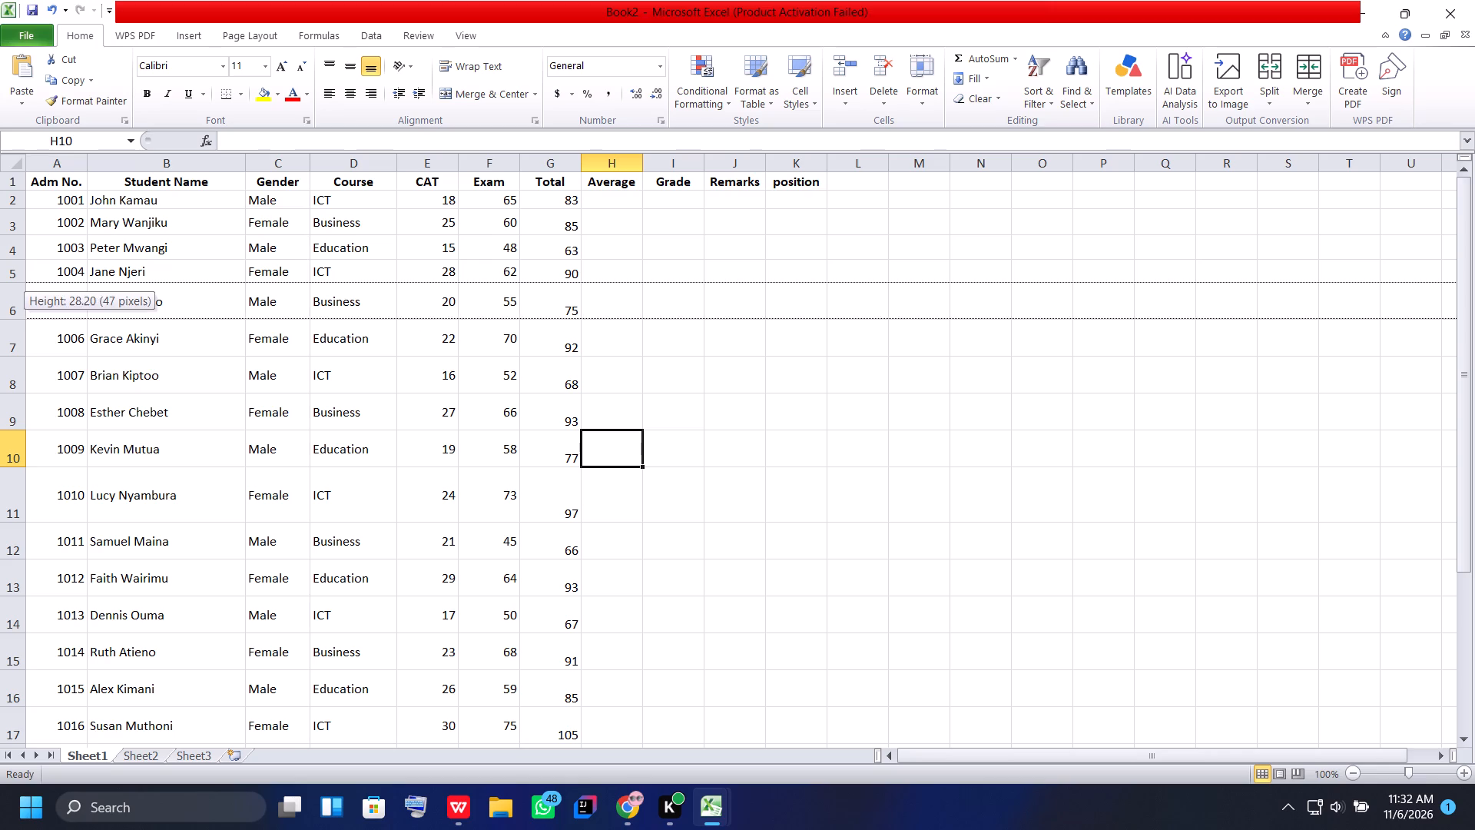
left_click_drag(24, 320, 25, 309)
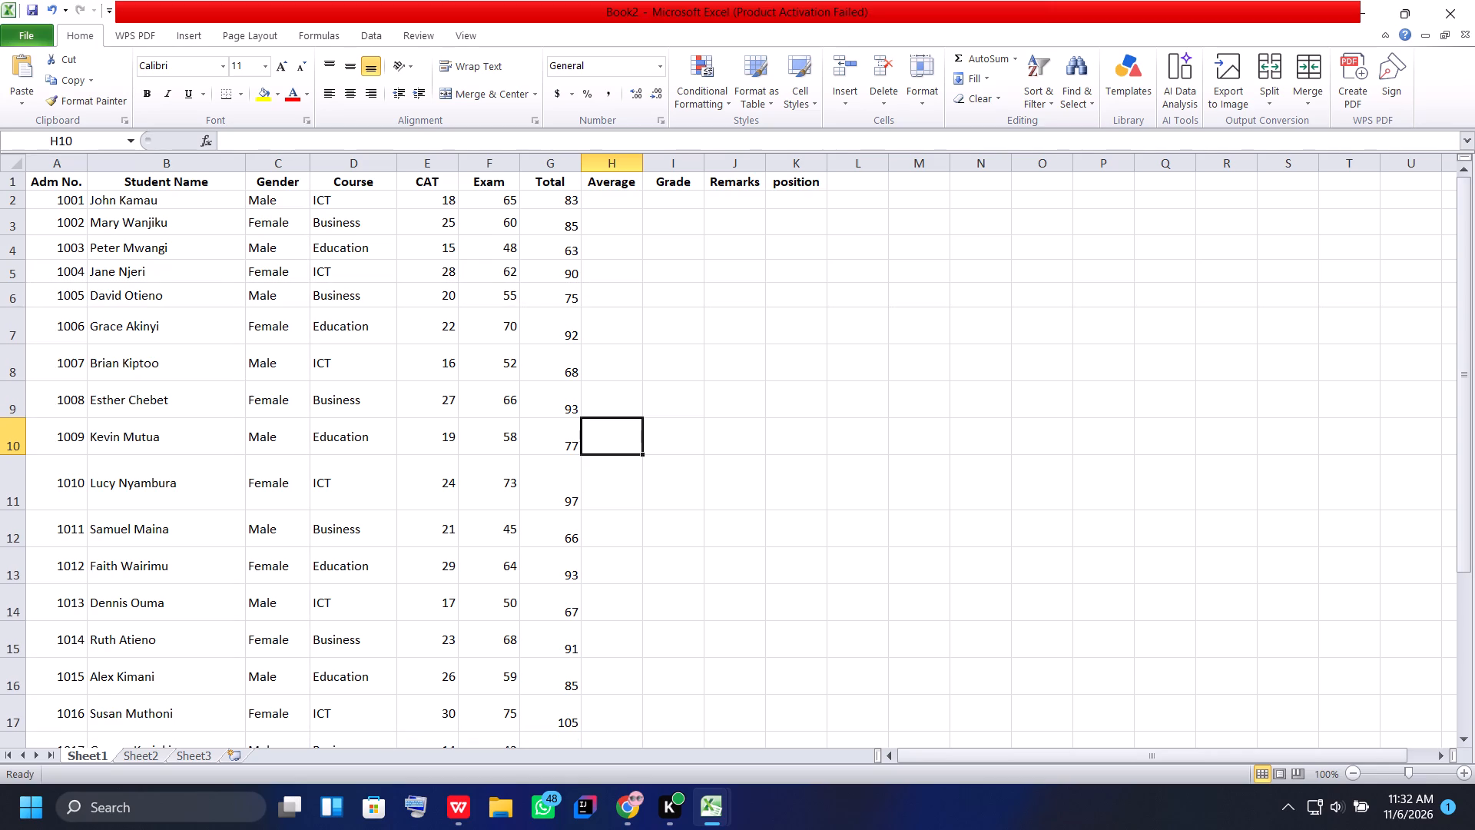
left_click_drag(25, 343, 24, 334)
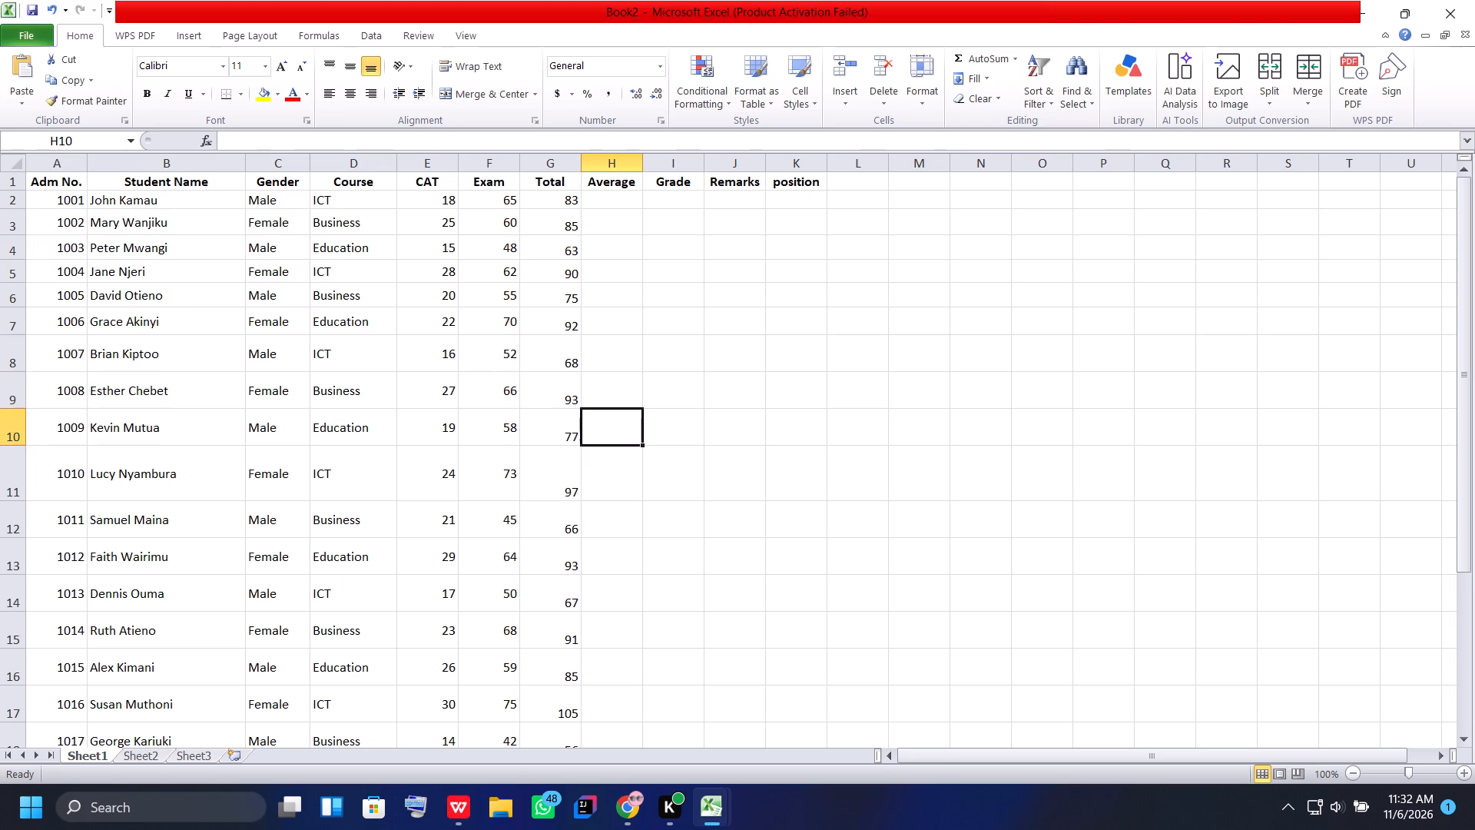
left_click_drag(22, 373, 23, 360)
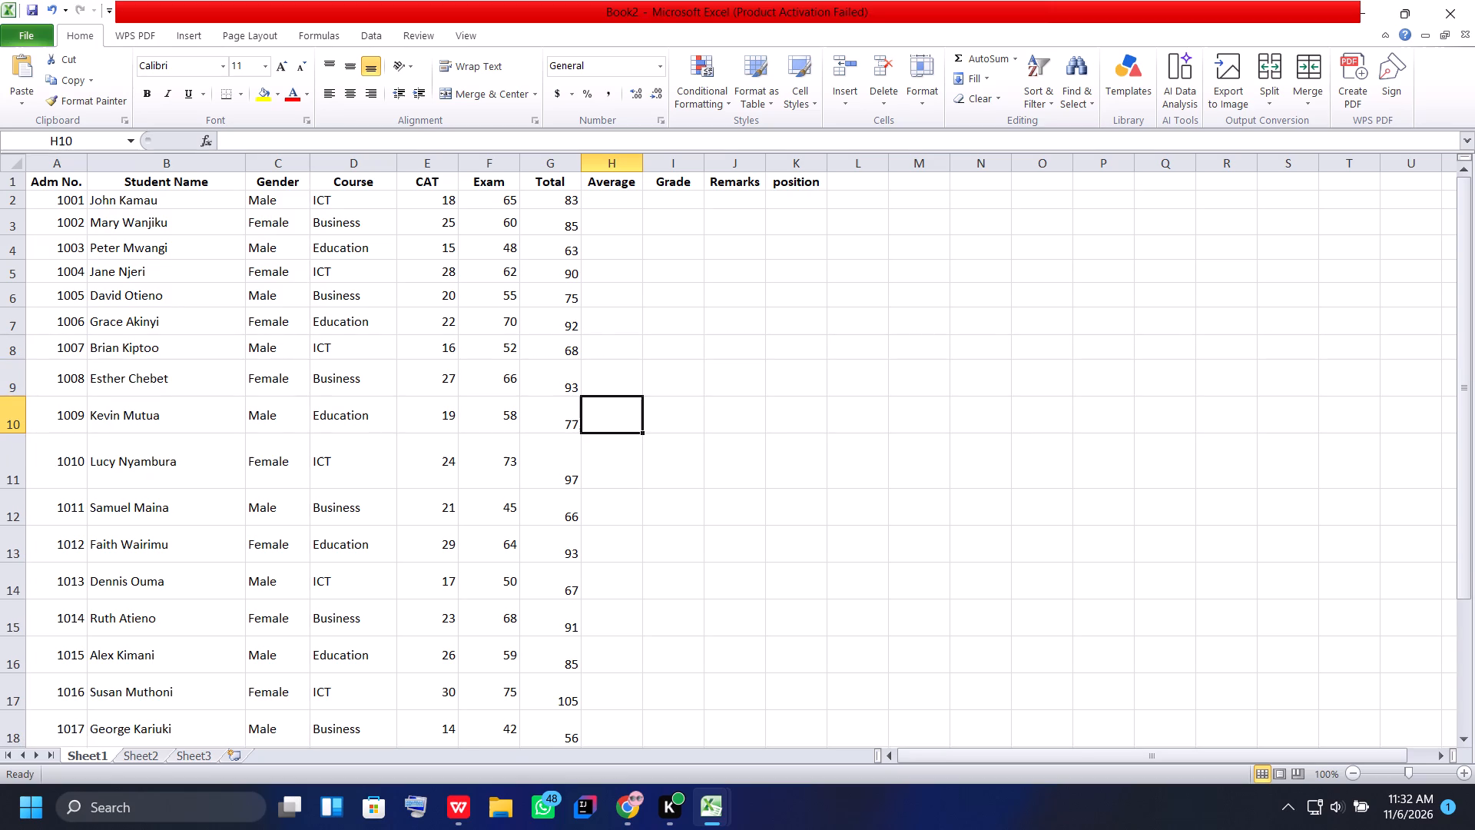
left_click_drag(20, 393, 21, 389)
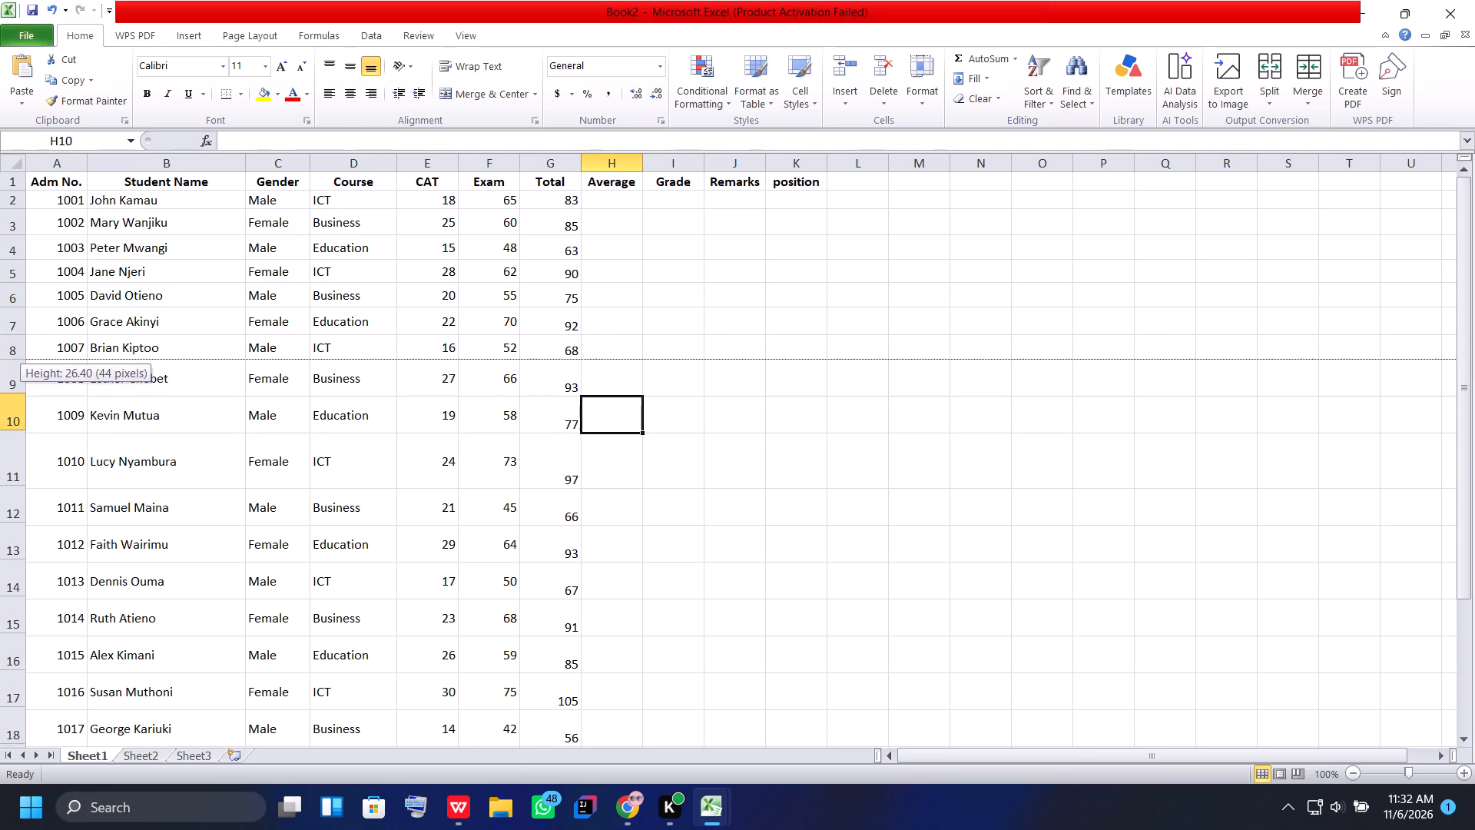
left_click_drag(21, 389, 21, 384)
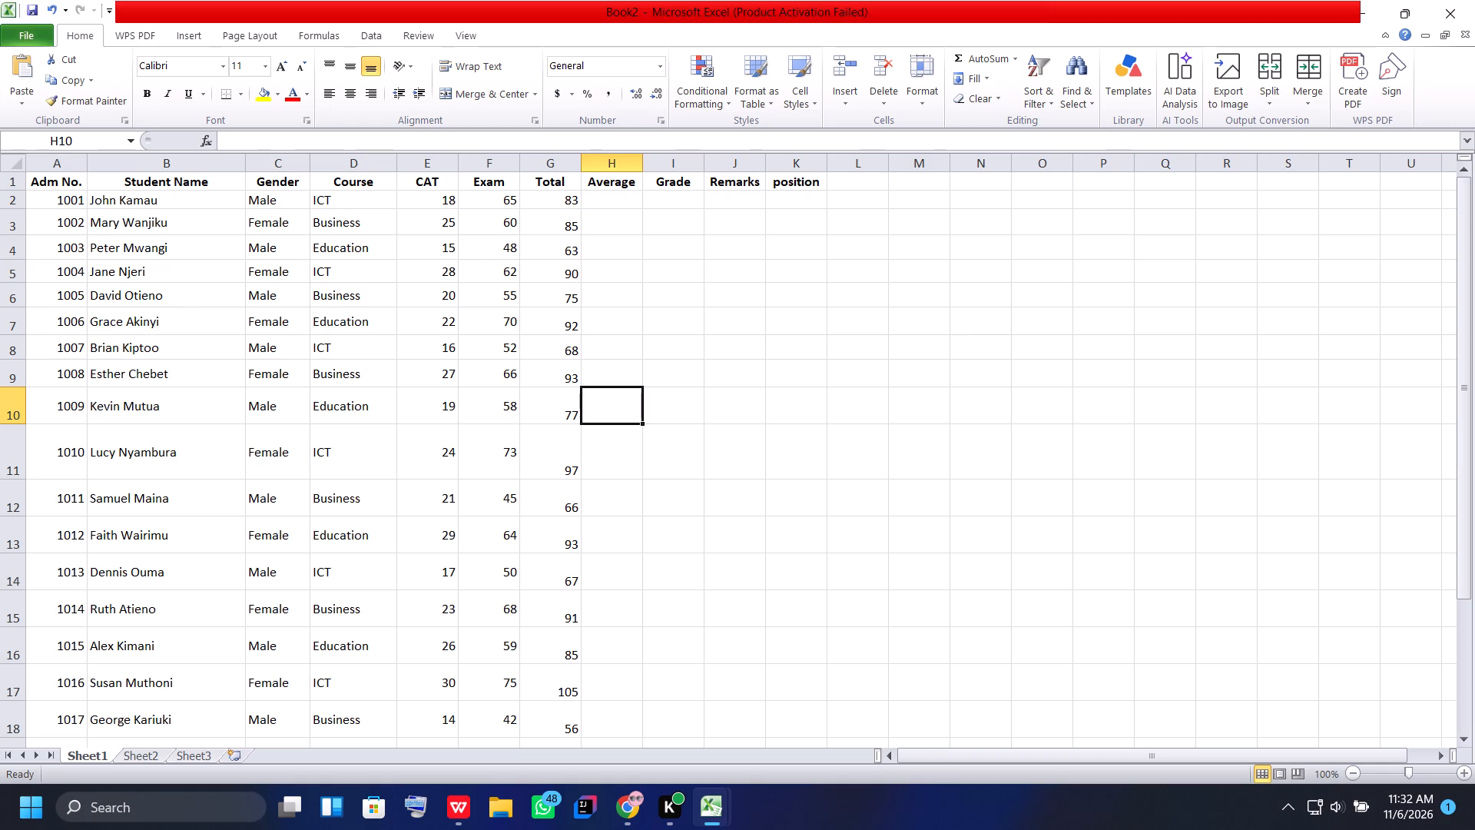
left_click_drag(25, 423, 25, 412)
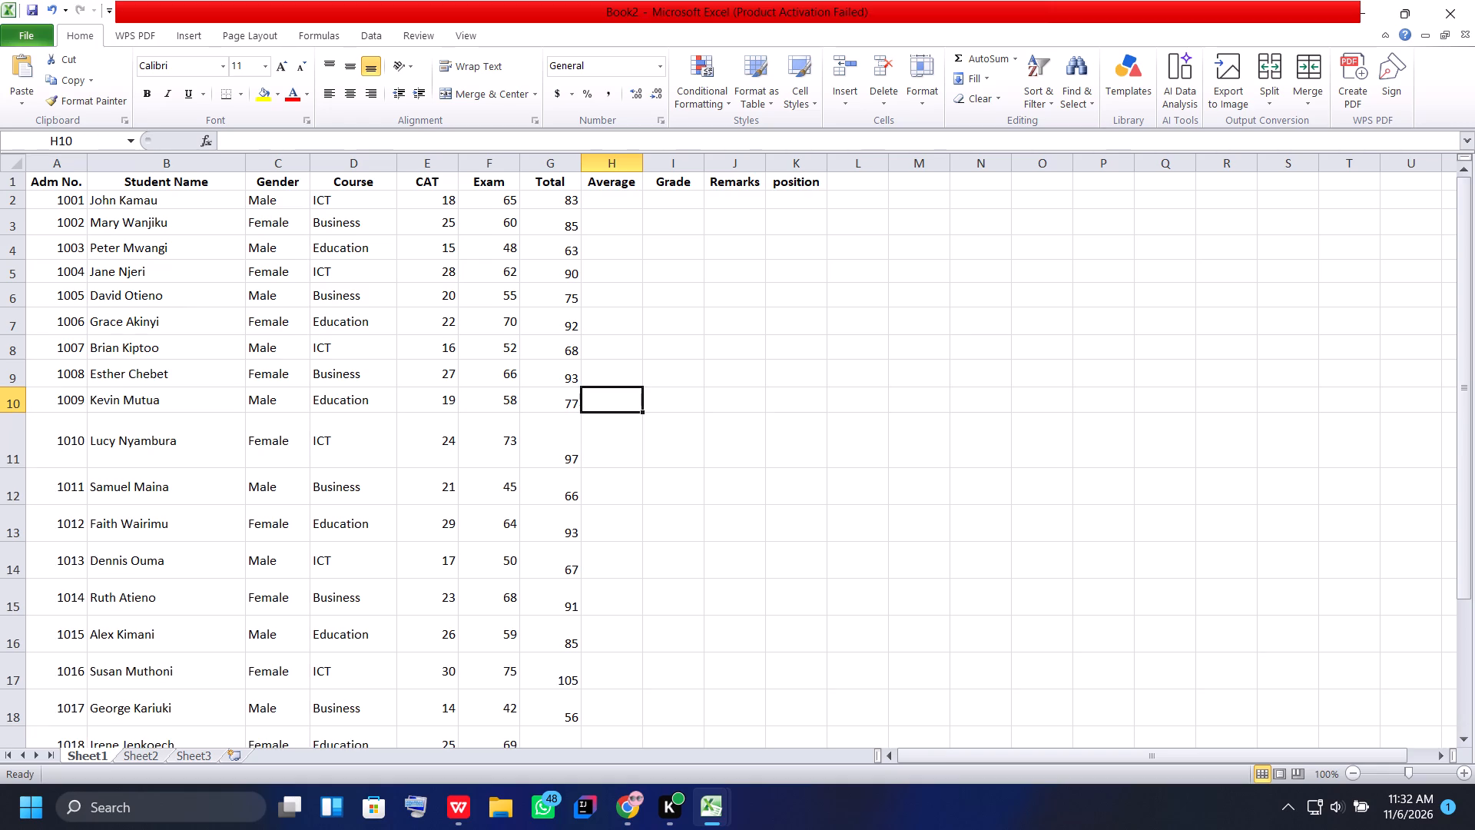
Reduce the heights of rows 11 to 15 so each student record takes only a compact single line.
left_click_drag(15, 467, 15, 436)
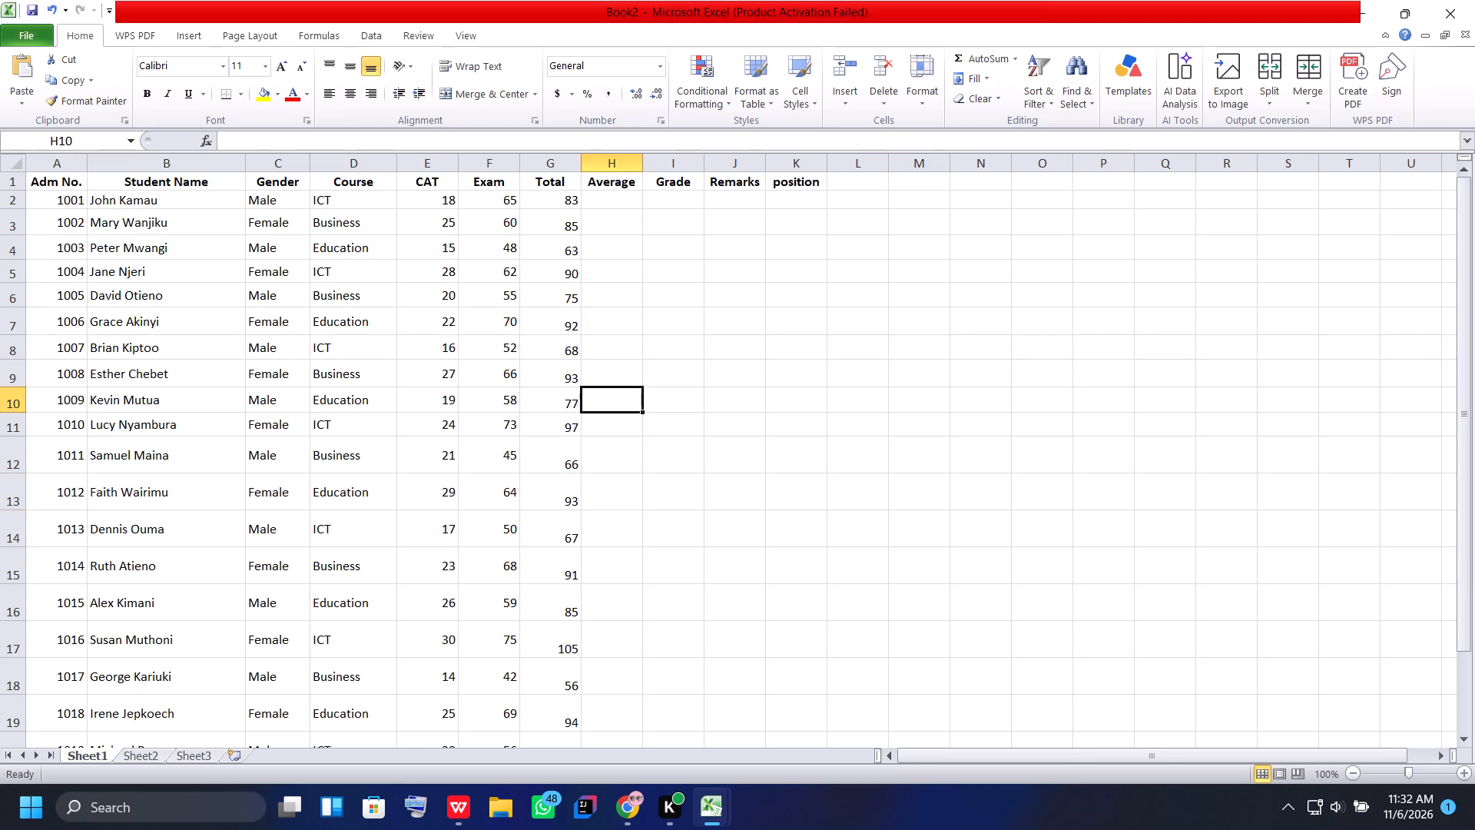
left_click_drag(18, 475, 19, 464)
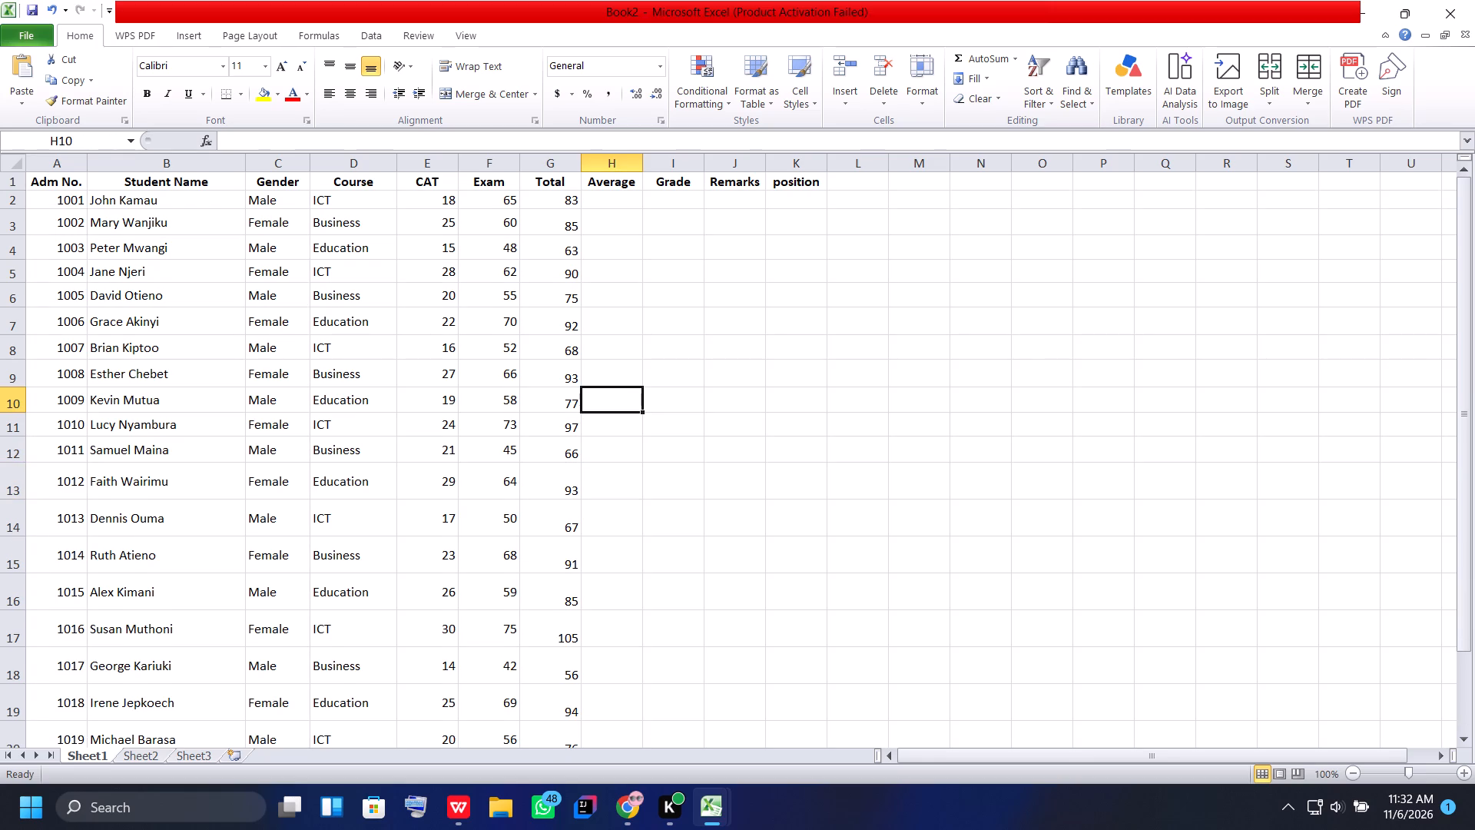
left_click_drag(25, 500, 25, 494)
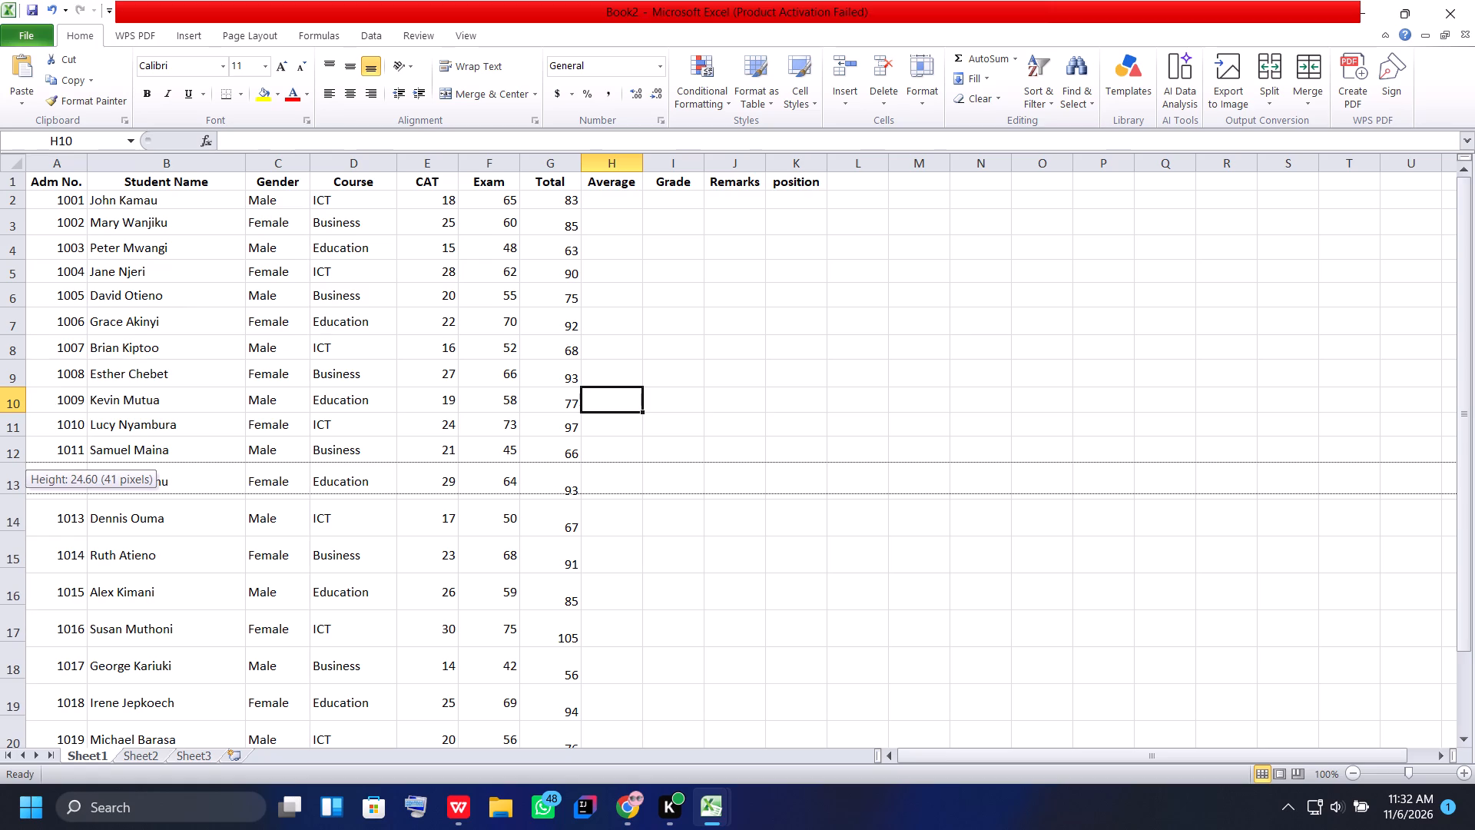
left_click_drag(25, 494, 25, 490)
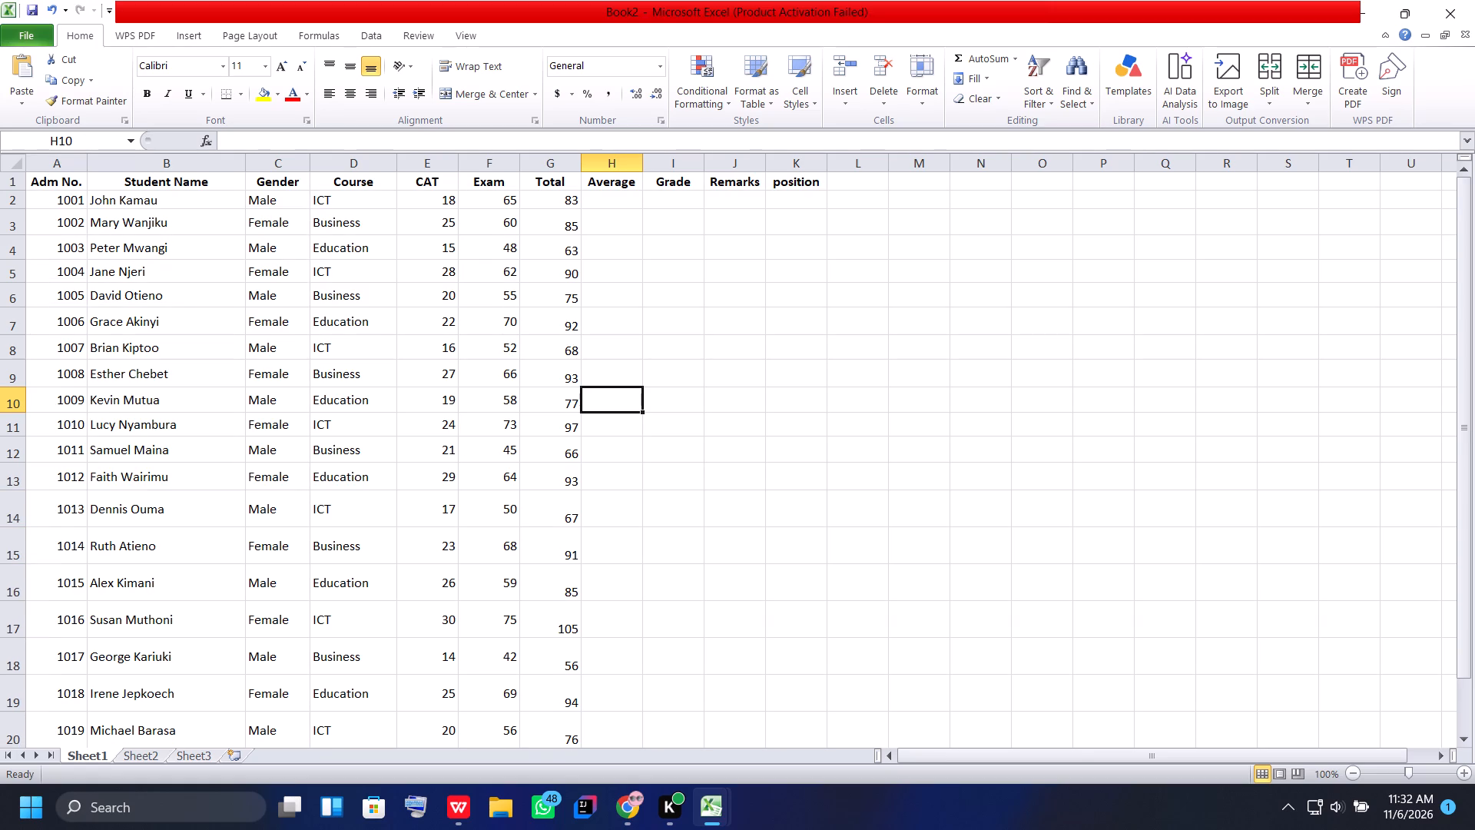
left_click_drag(25, 492, 29, 480)
left_click_drag(16, 515, 16, 489)
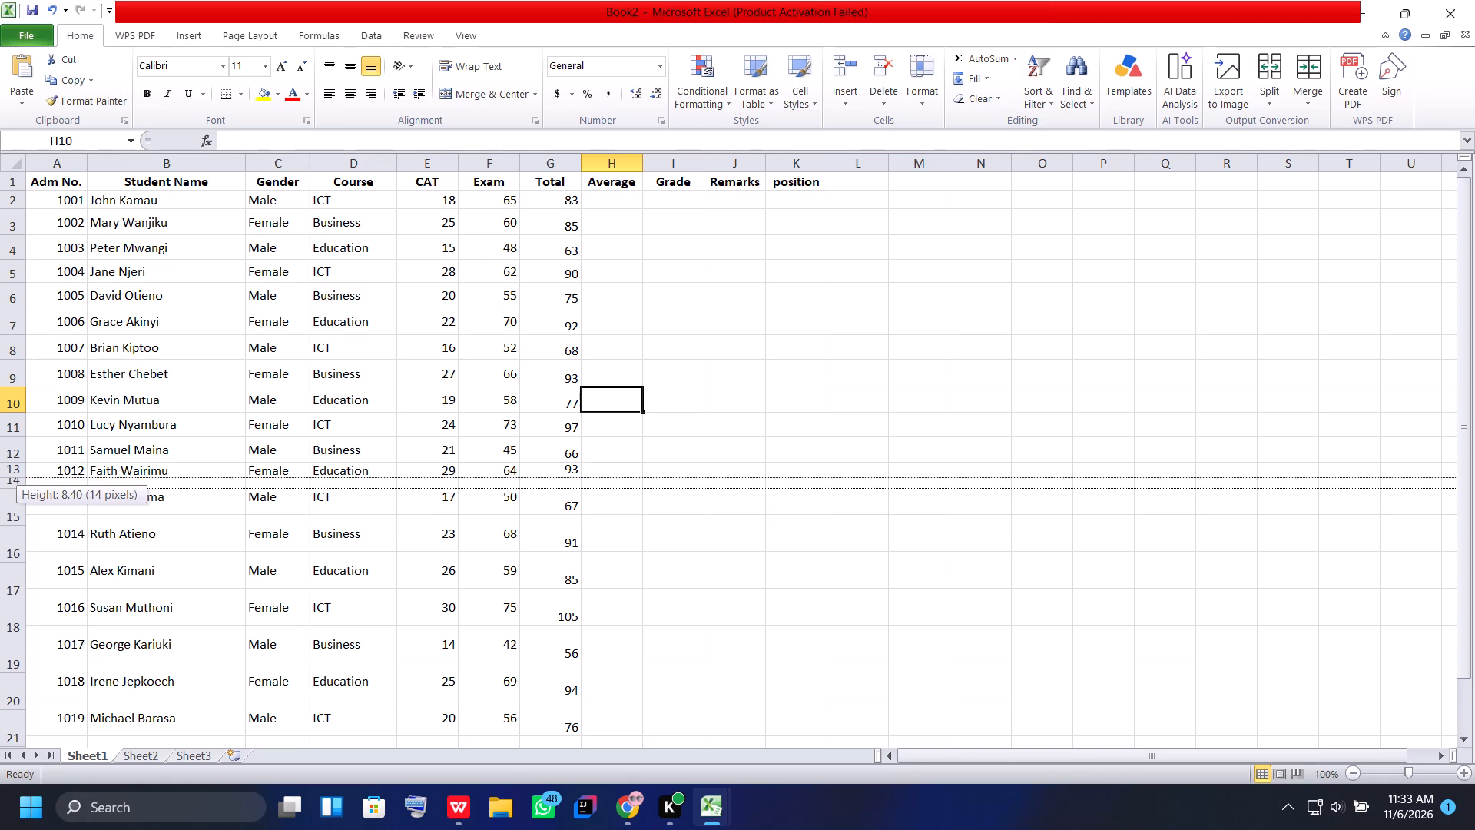
left_click_drag(16, 489, 19, 492)
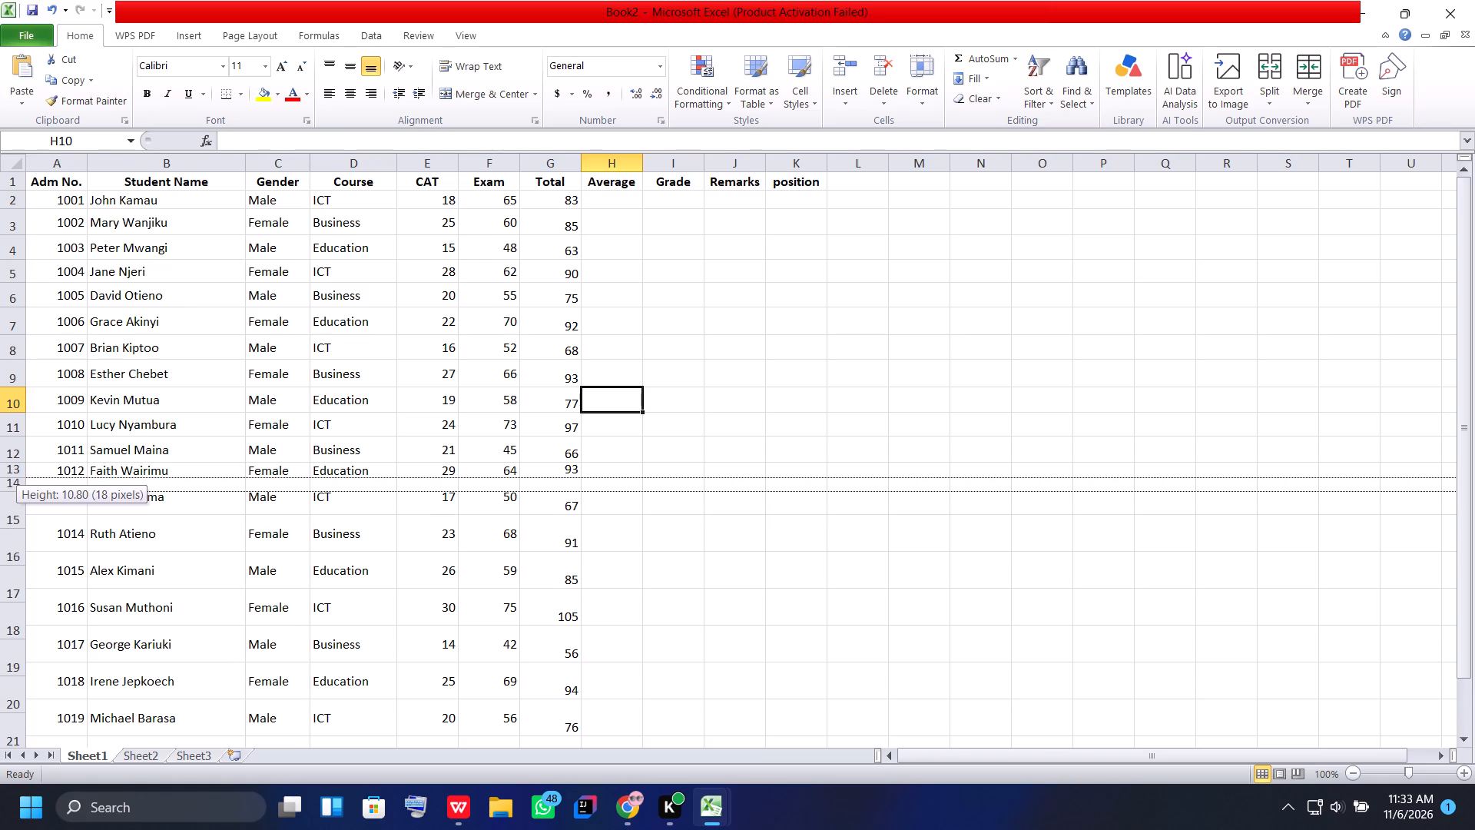
left_click_drag(19, 492, 19, 496)
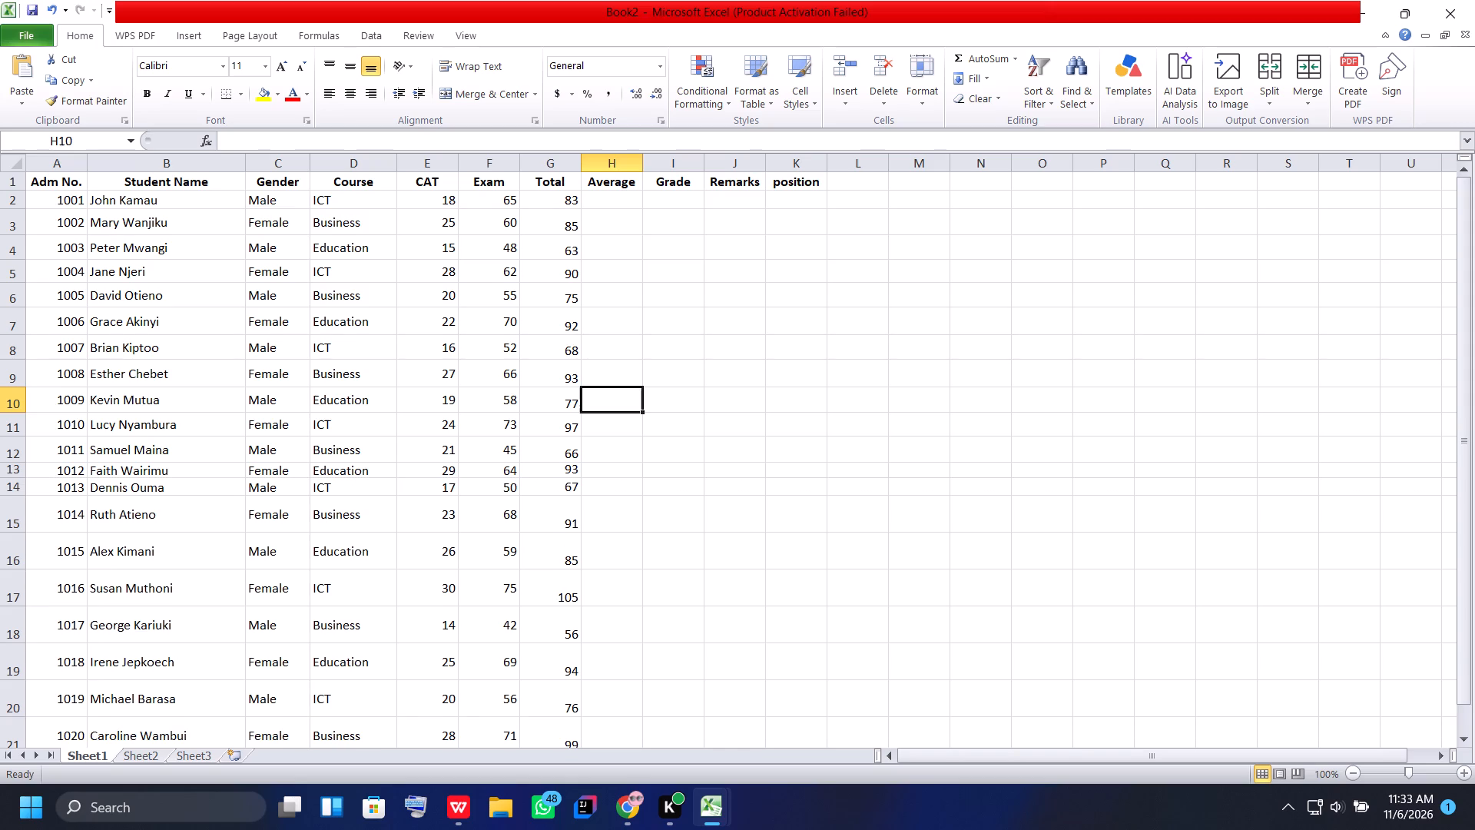
left_click_drag(24, 528, 29, 518)
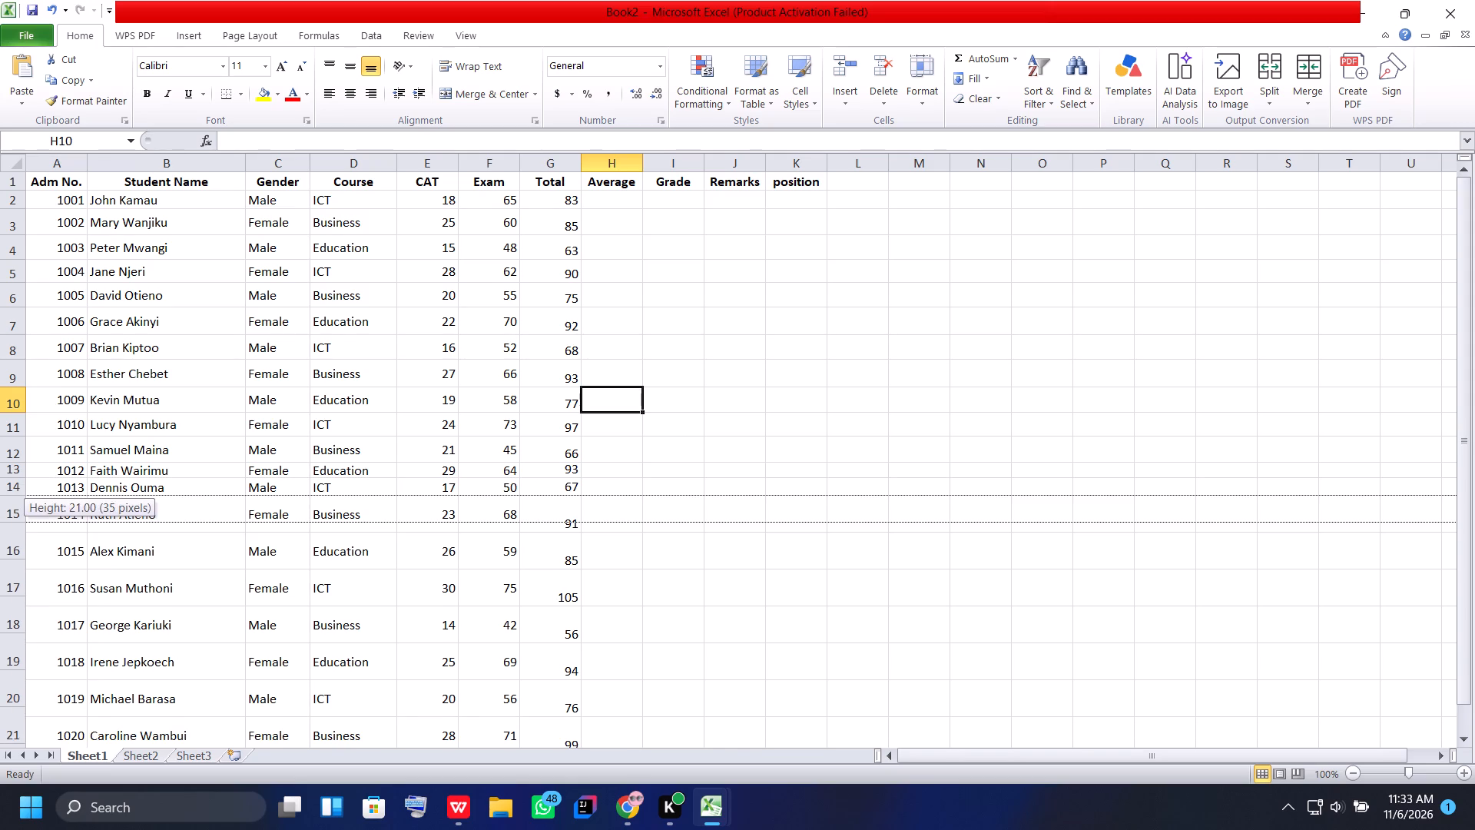
left_click_drag(29, 518, 32, 510)
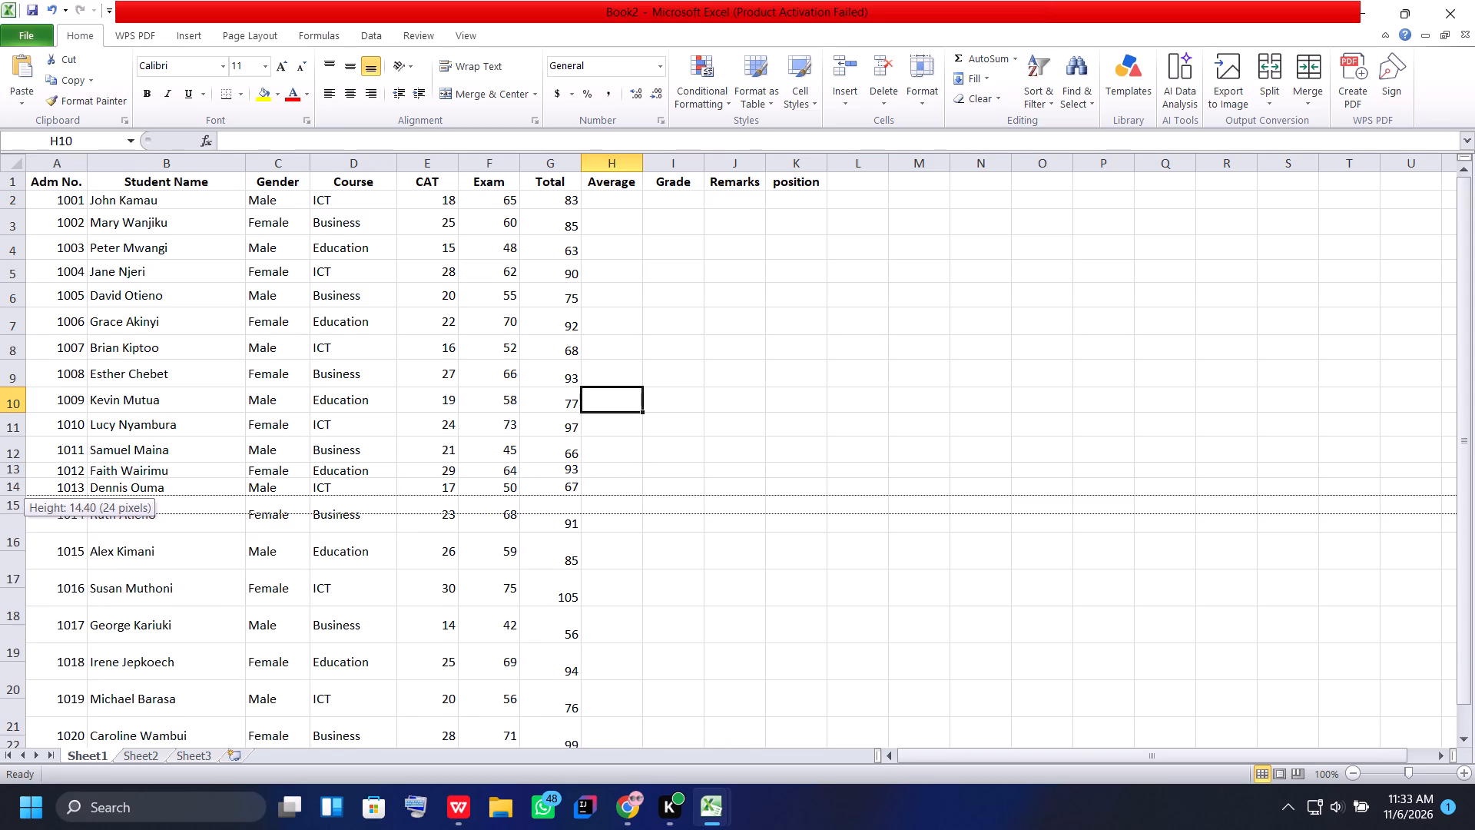
left_click_drag(32, 510, 34, 509)
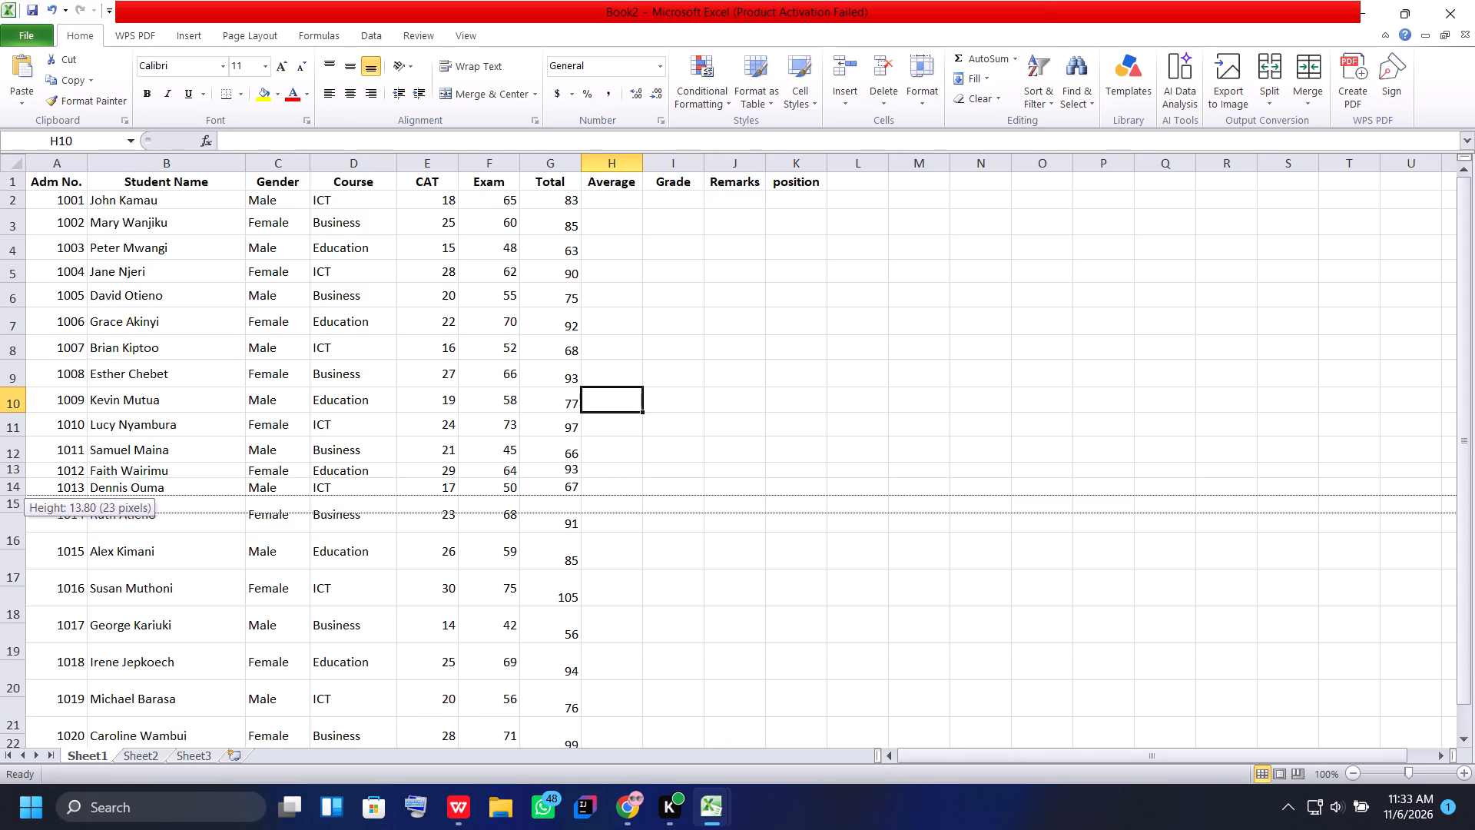
left_click_drag(34, 509, 33, 506)
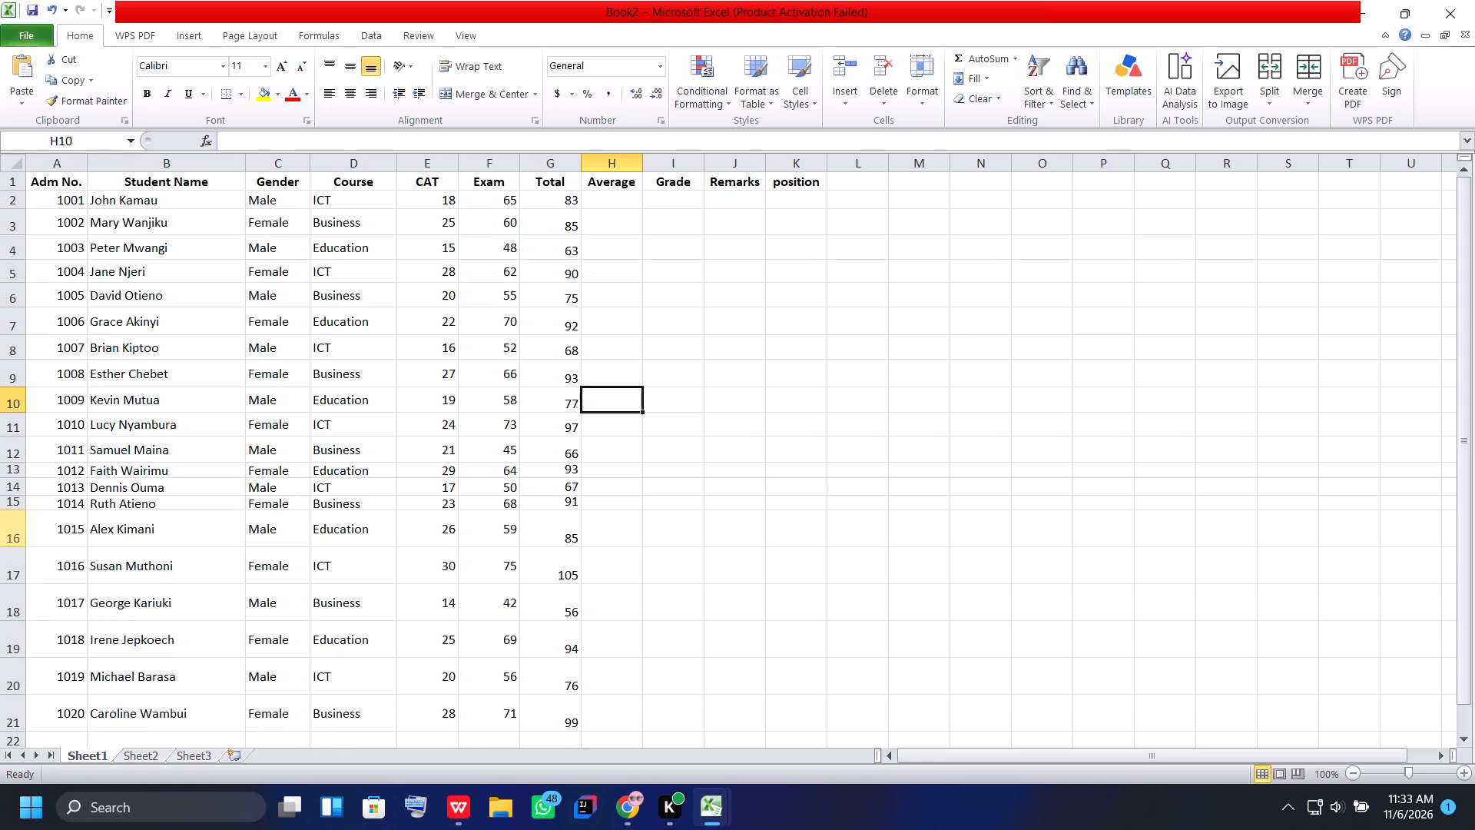
Reduce the heights of rows 16 to 21, down to the last student, to compact single-line rows.
left_click_drag(22, 548, 27, 533)
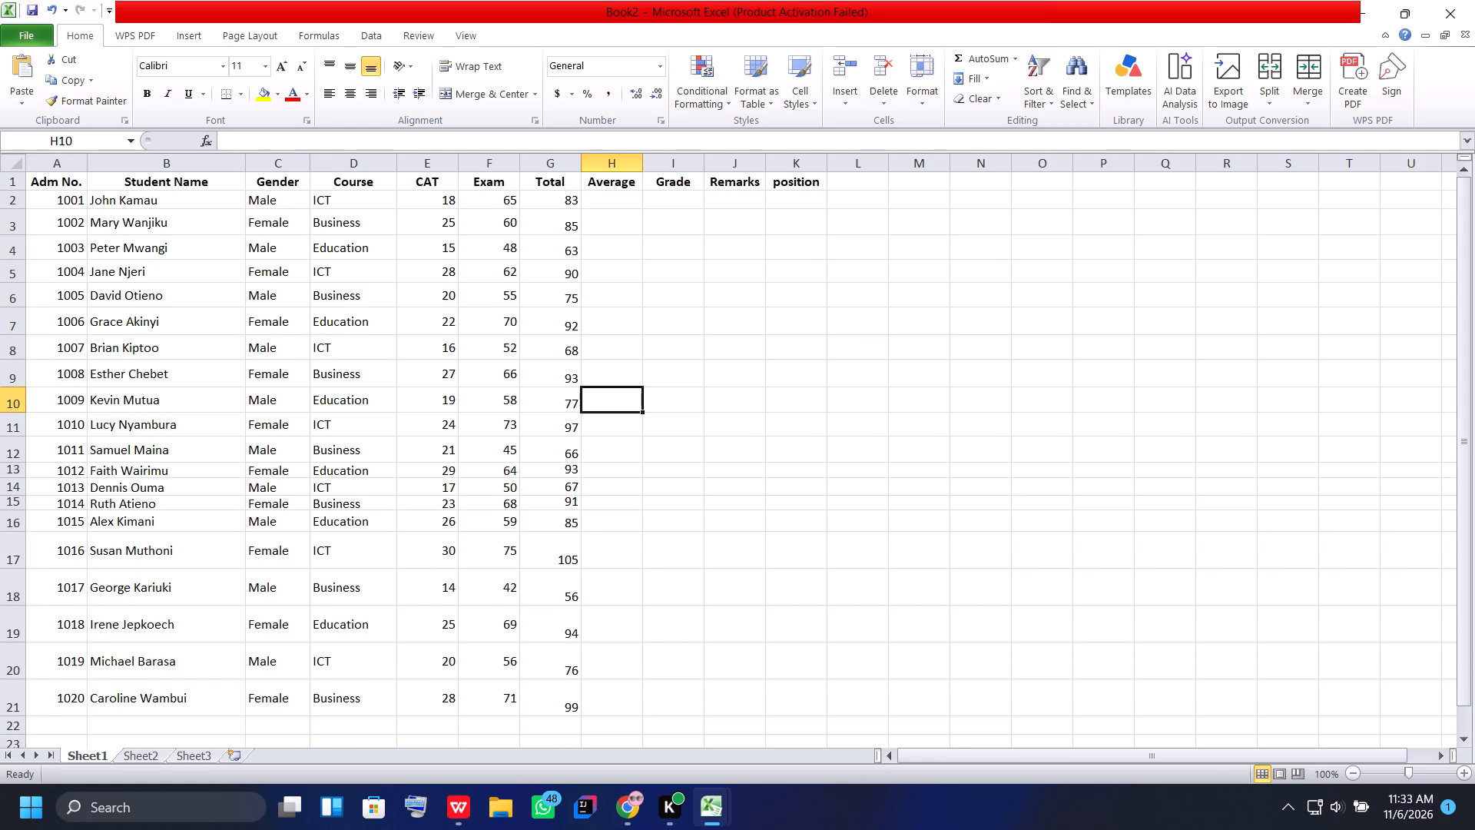
left_click_drag(24, 566, 23, 552)
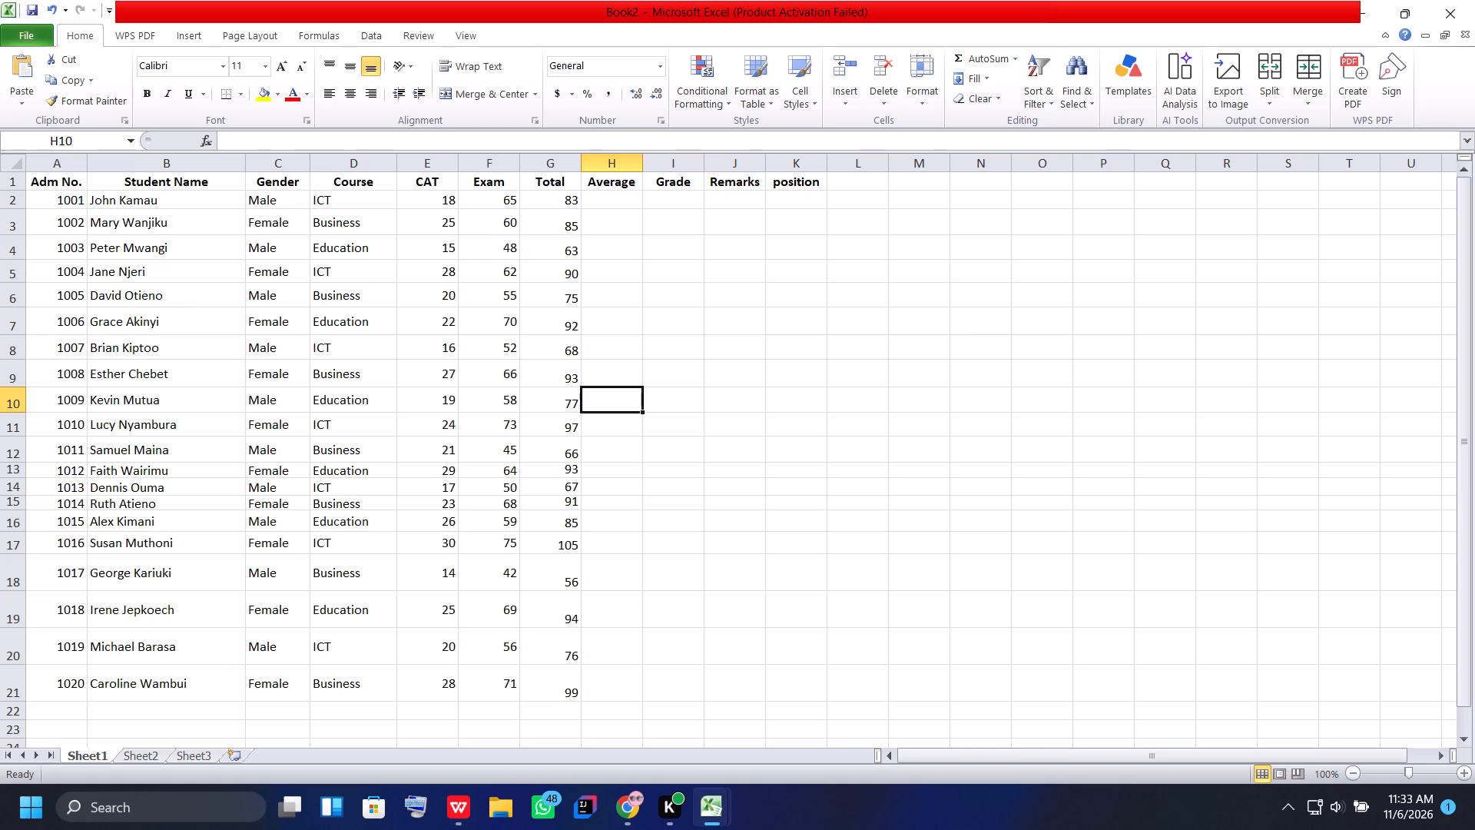
left_click_drag(26, 592, 24, 603)
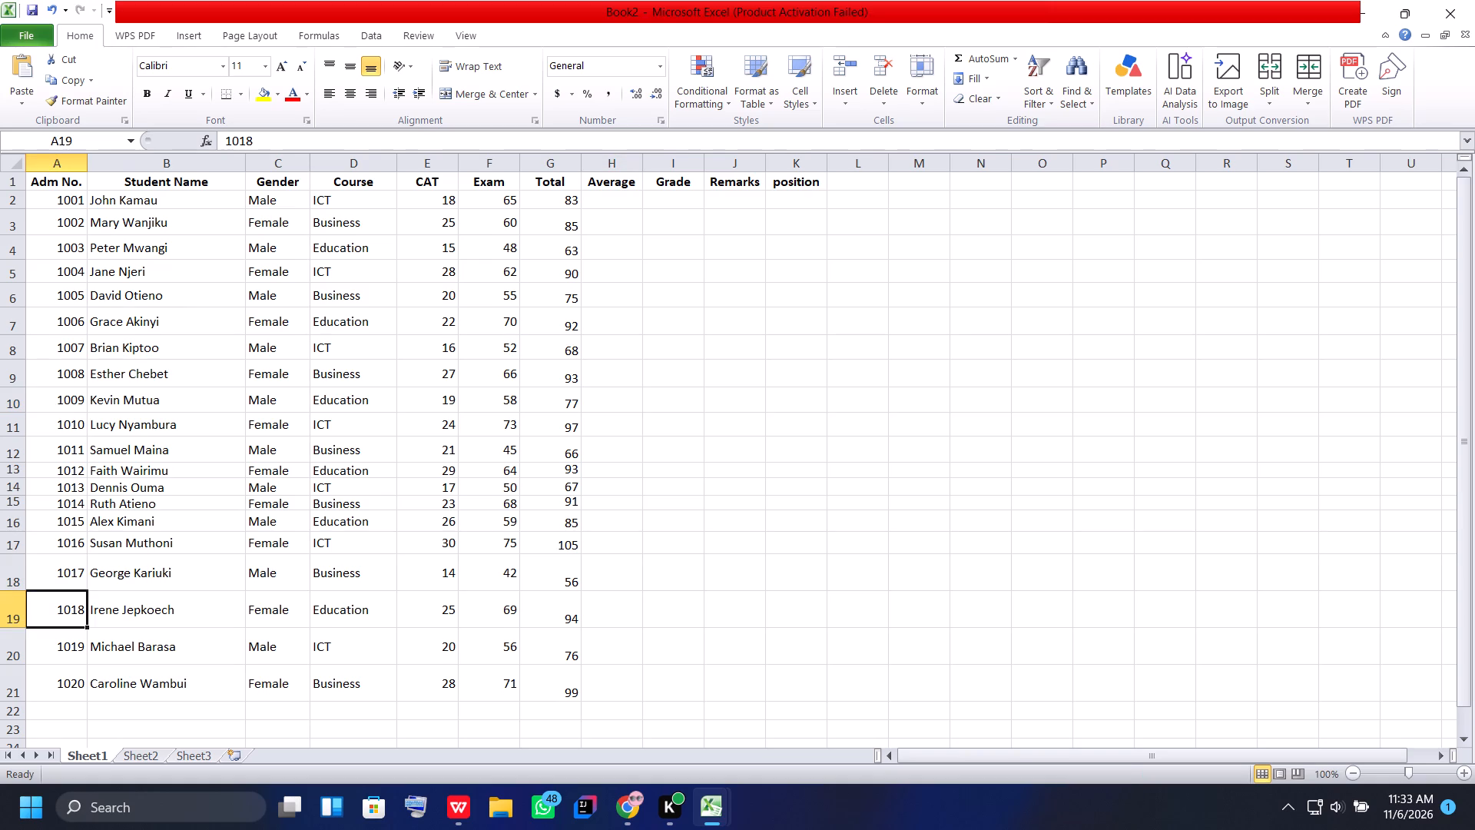
left_click_drag(24, 603, 22, 604)
left_click_drag(20, 592, 23, 582)
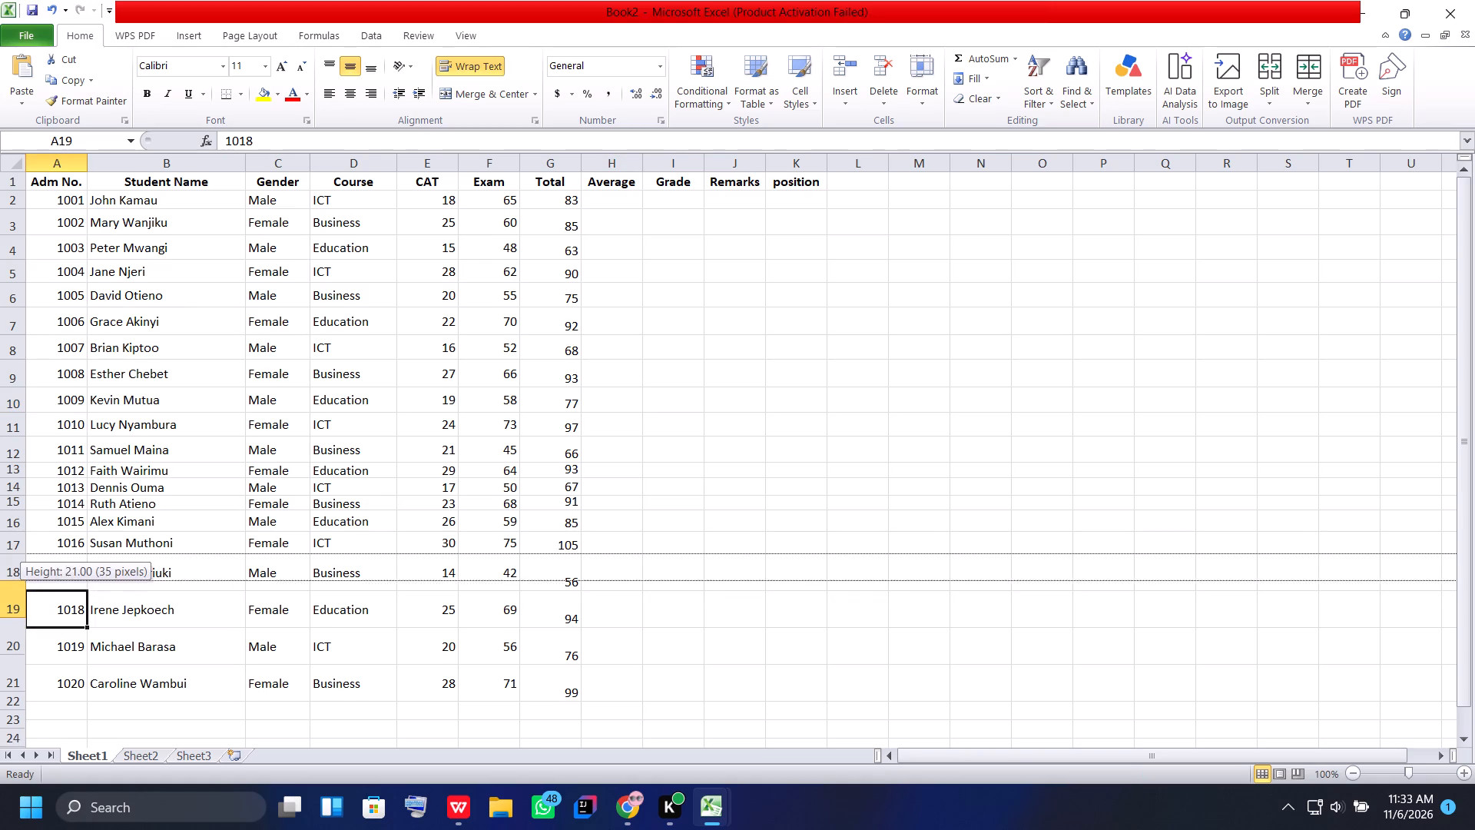
left_click_drag(23, 582, 31, 580)
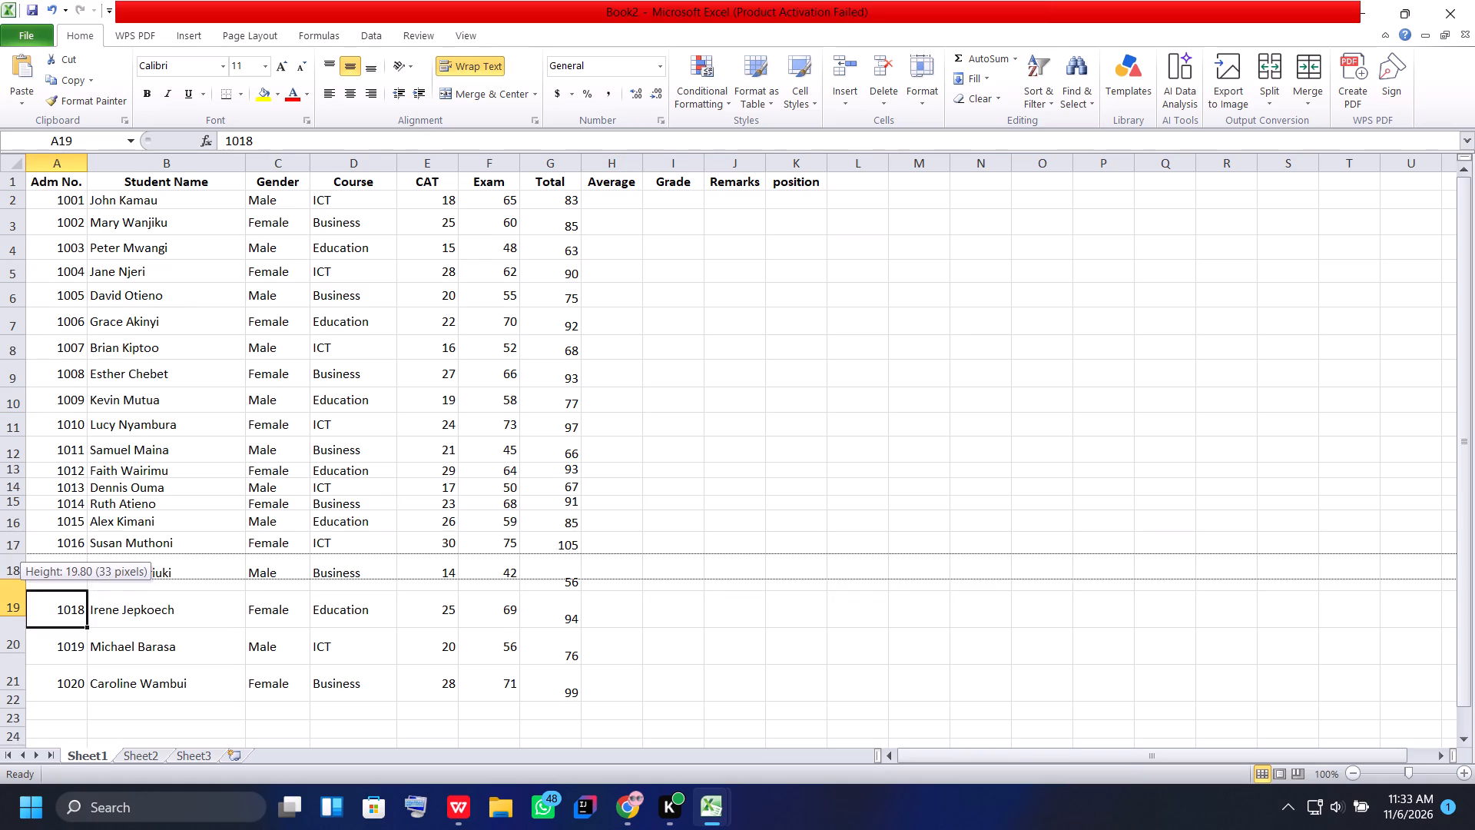
left_click_drag(31, 580, 31, 572)
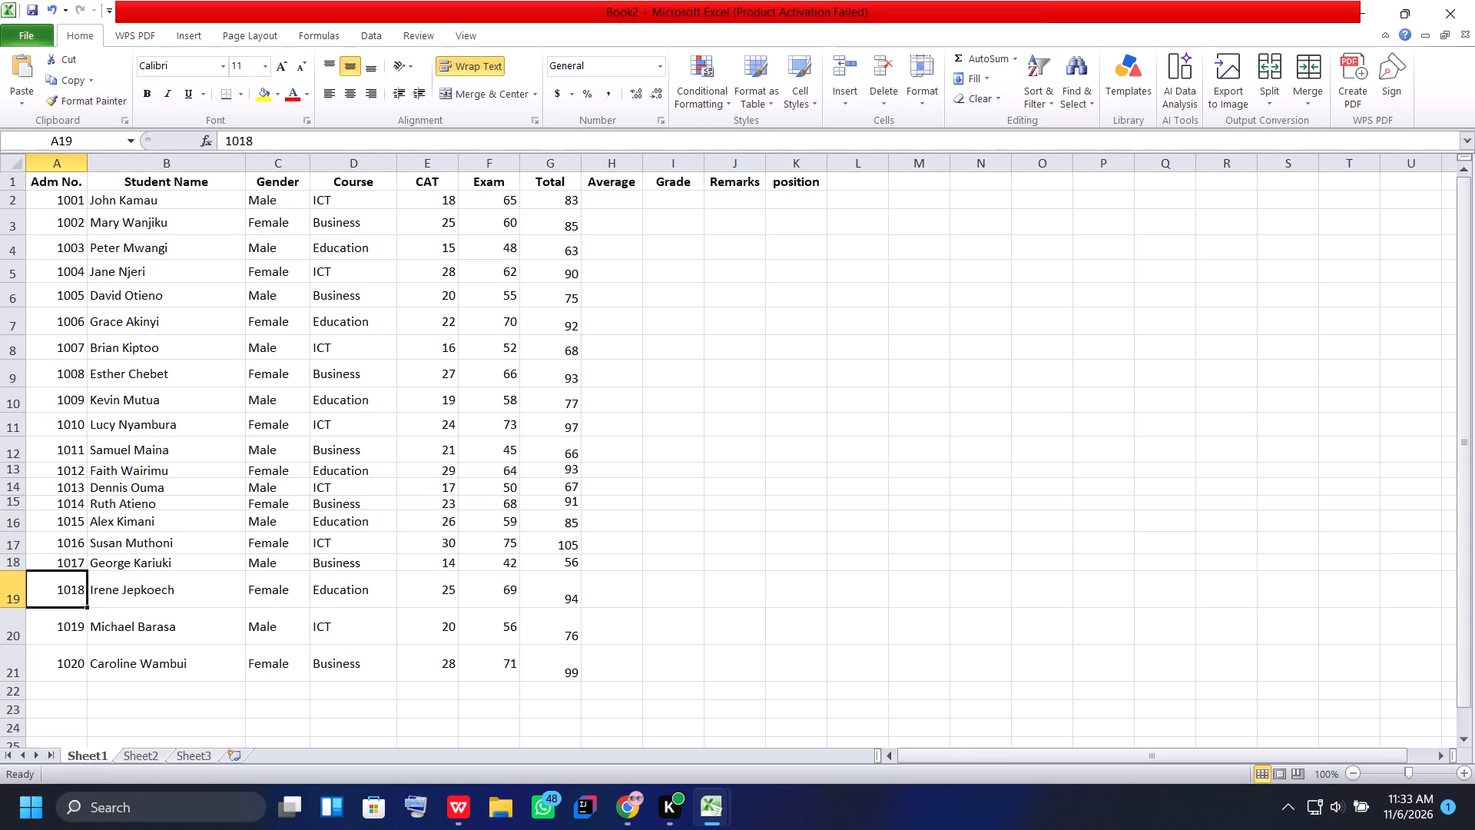
left_click_drag(16, 610, 20, 593)
left_click_drag(23, 629, 26, 623)
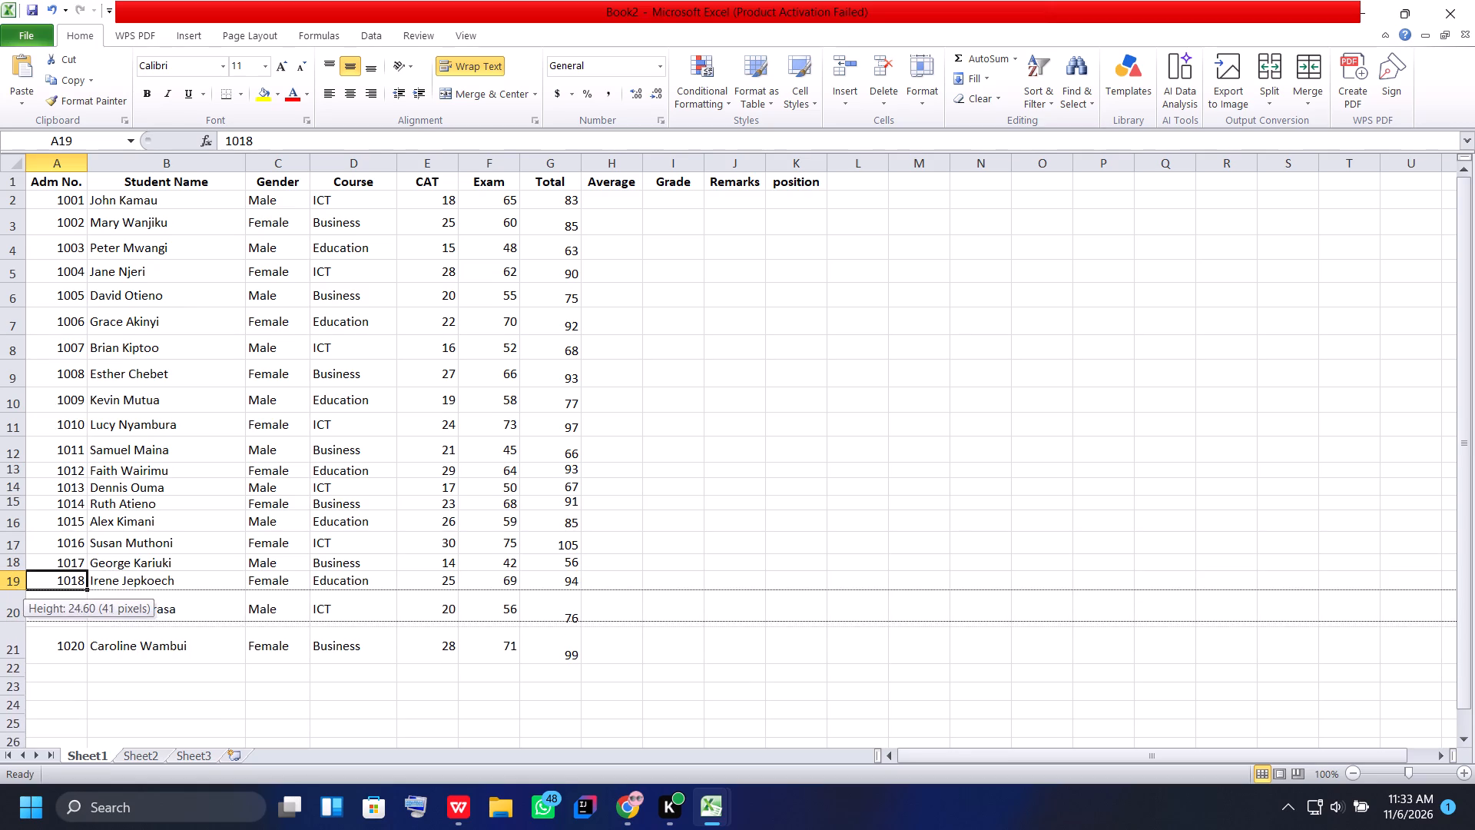
left_click_drag(26, 623, 26, 611)
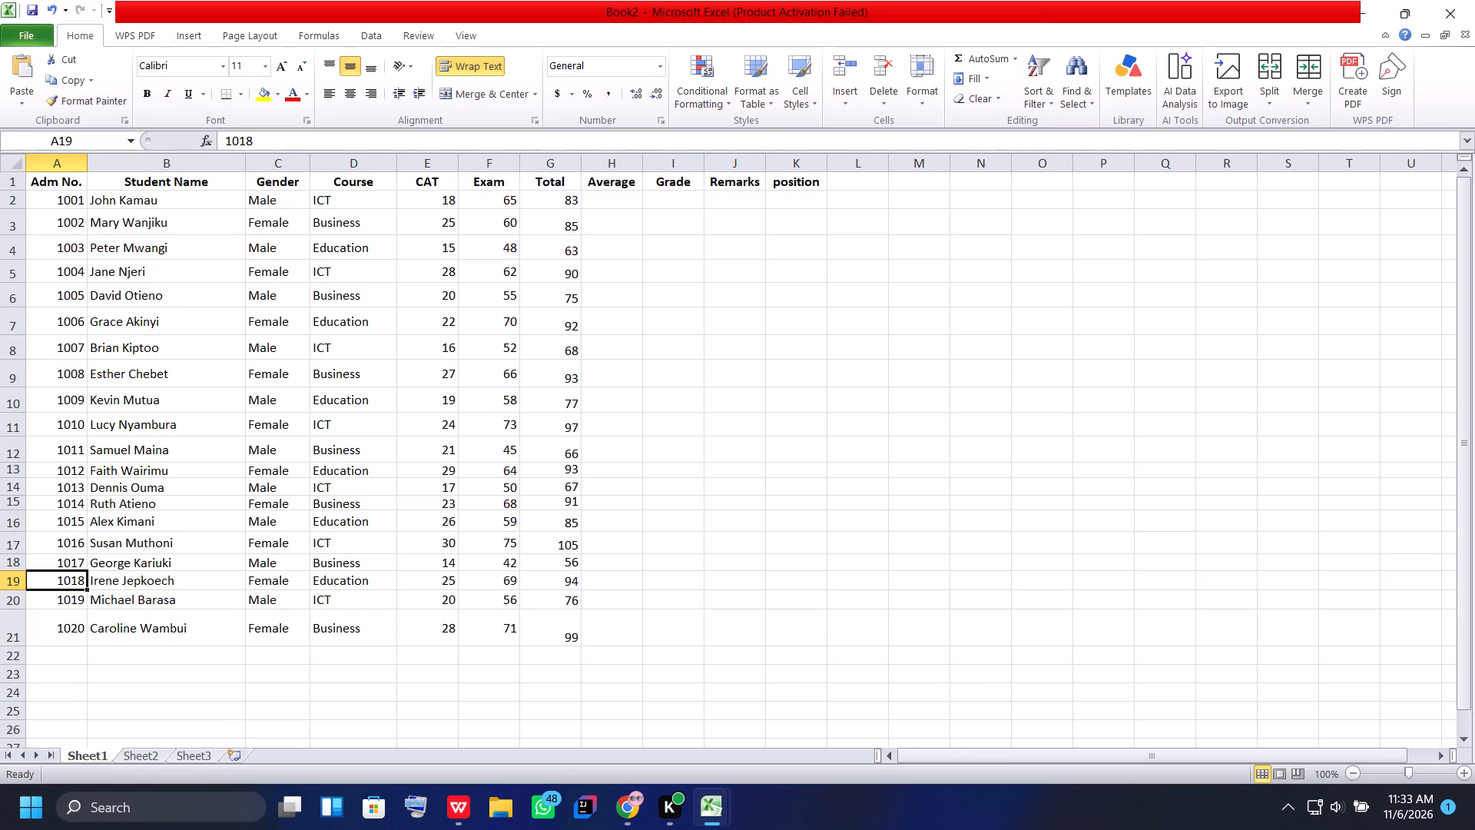
left_click(27, 643)
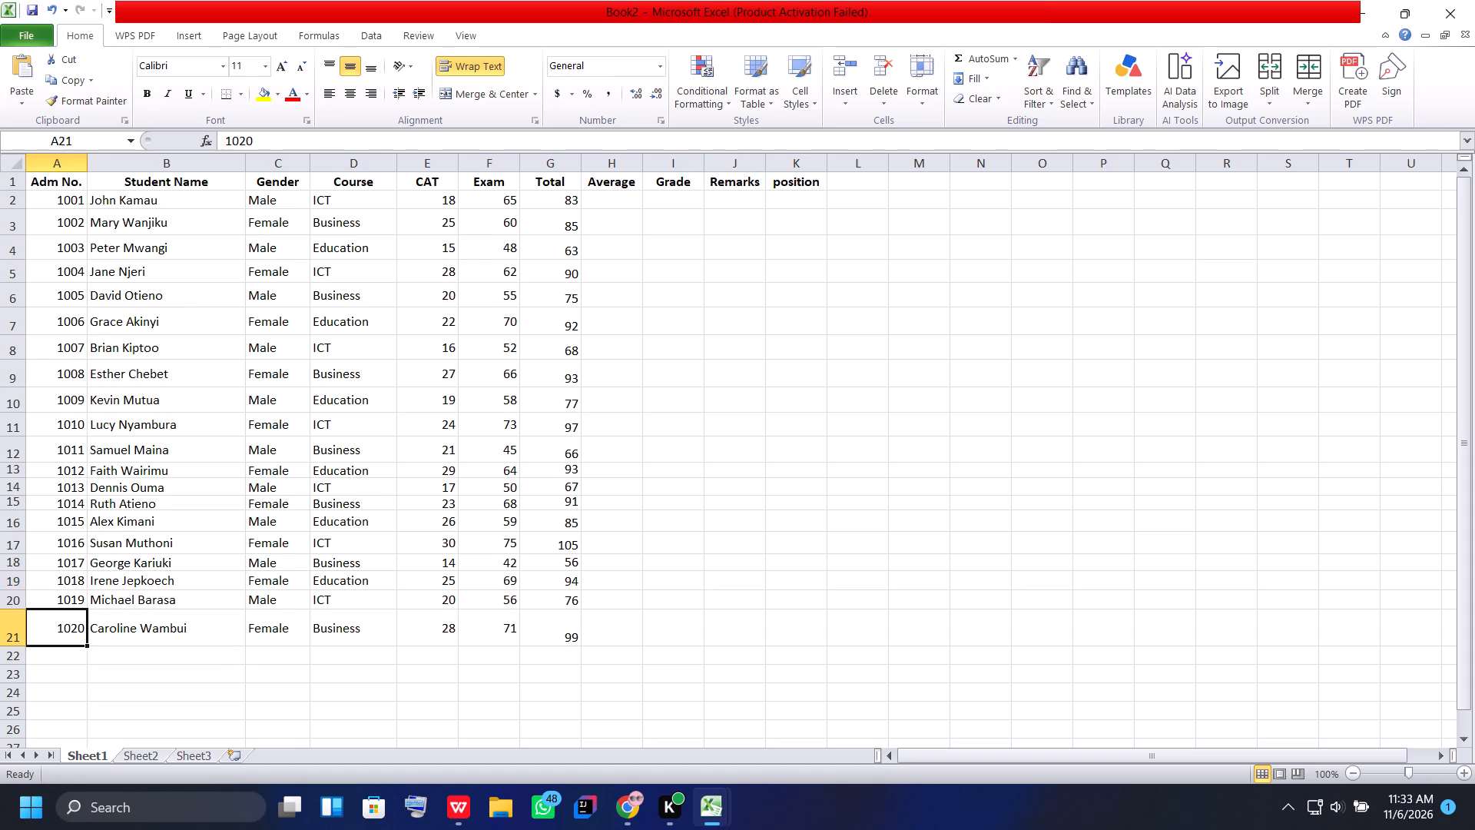
left_click_drag(22, 643, 24, 635)
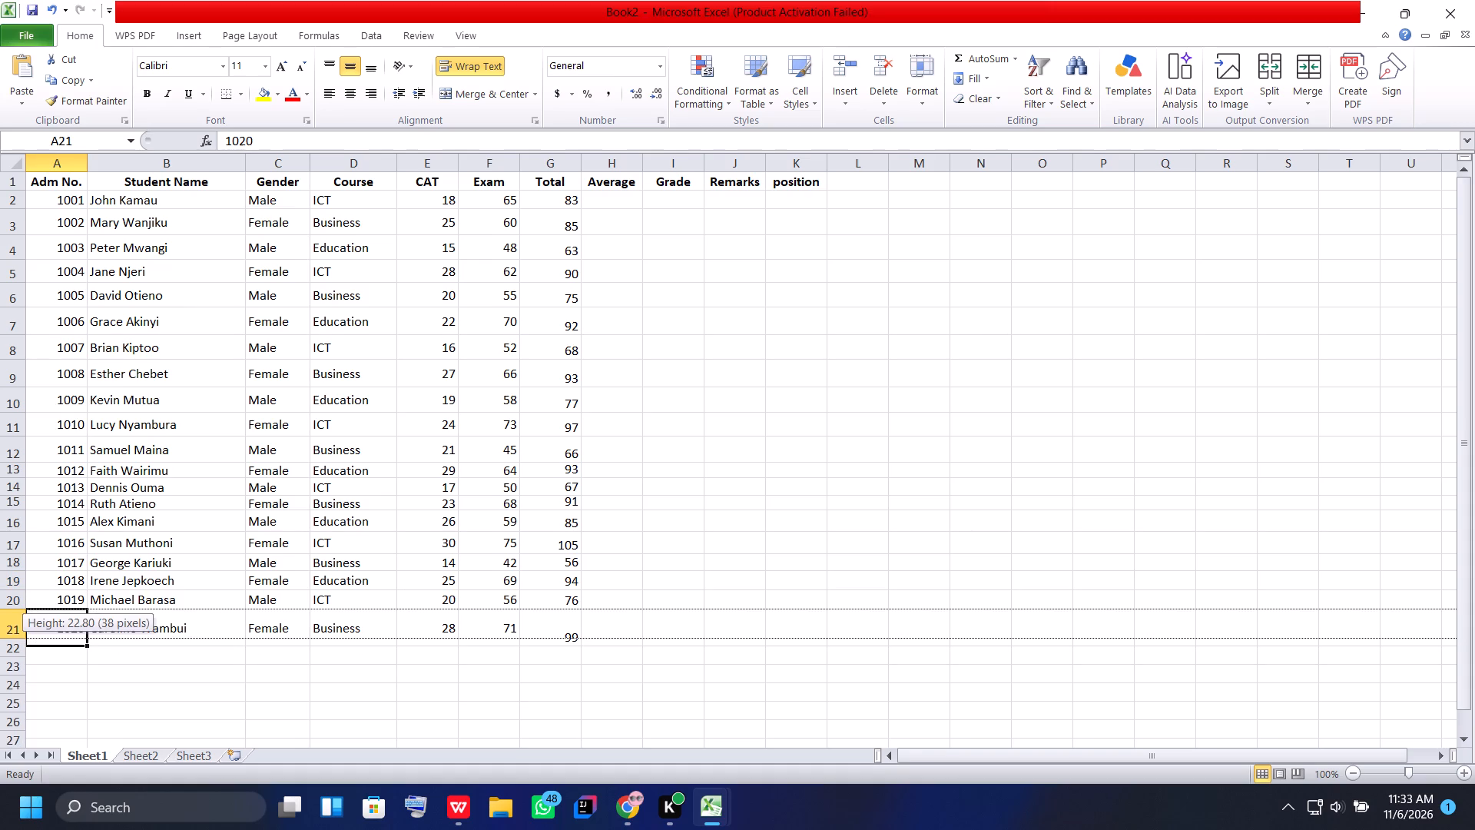
left_click_drag(24, 635, 22, 629)
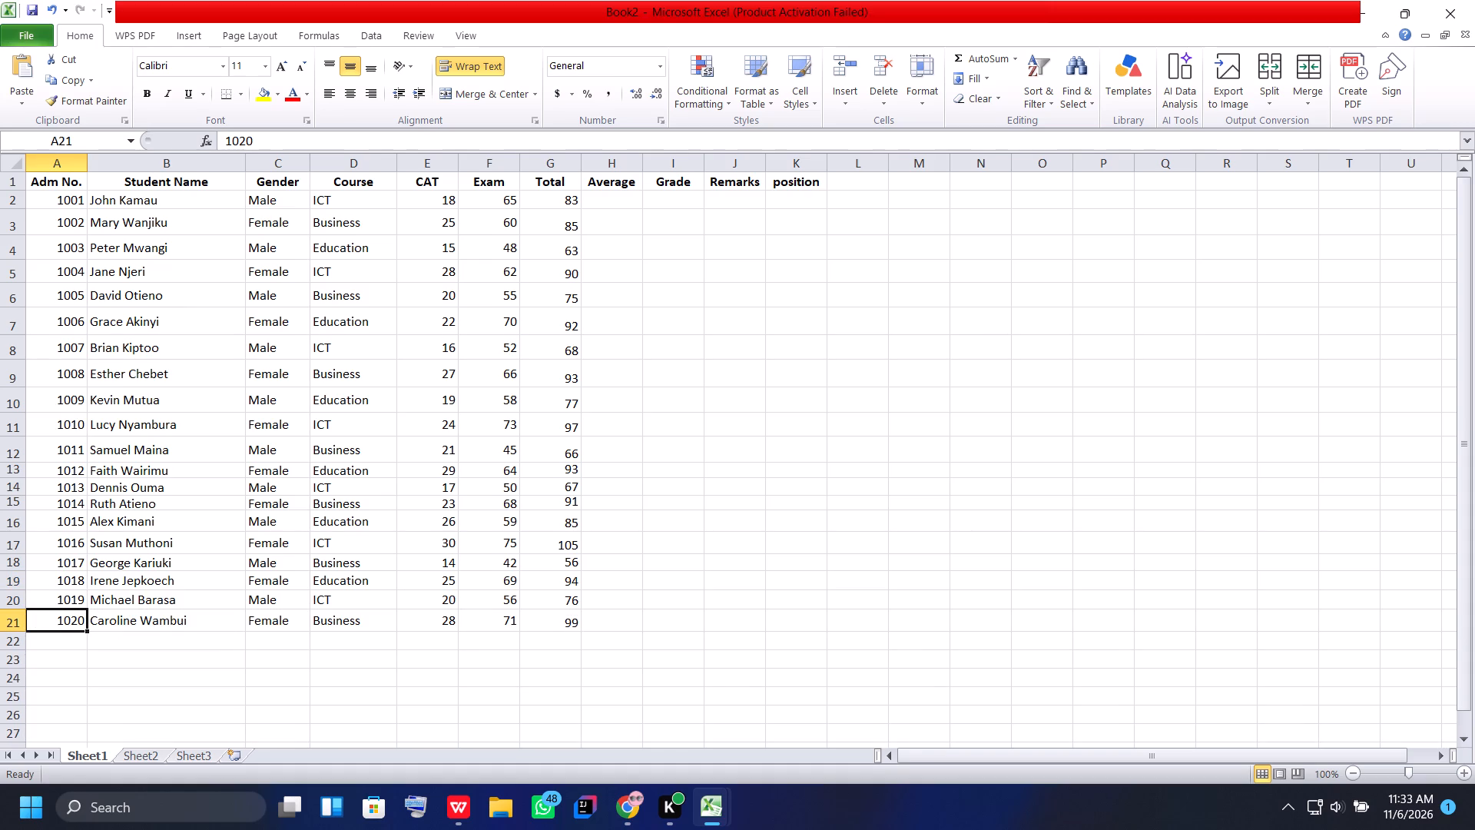
Calculate the first student's average in H2 from the CAT and Exam marks with =AVERAGE(E2:F2).
left_click(614, 204)
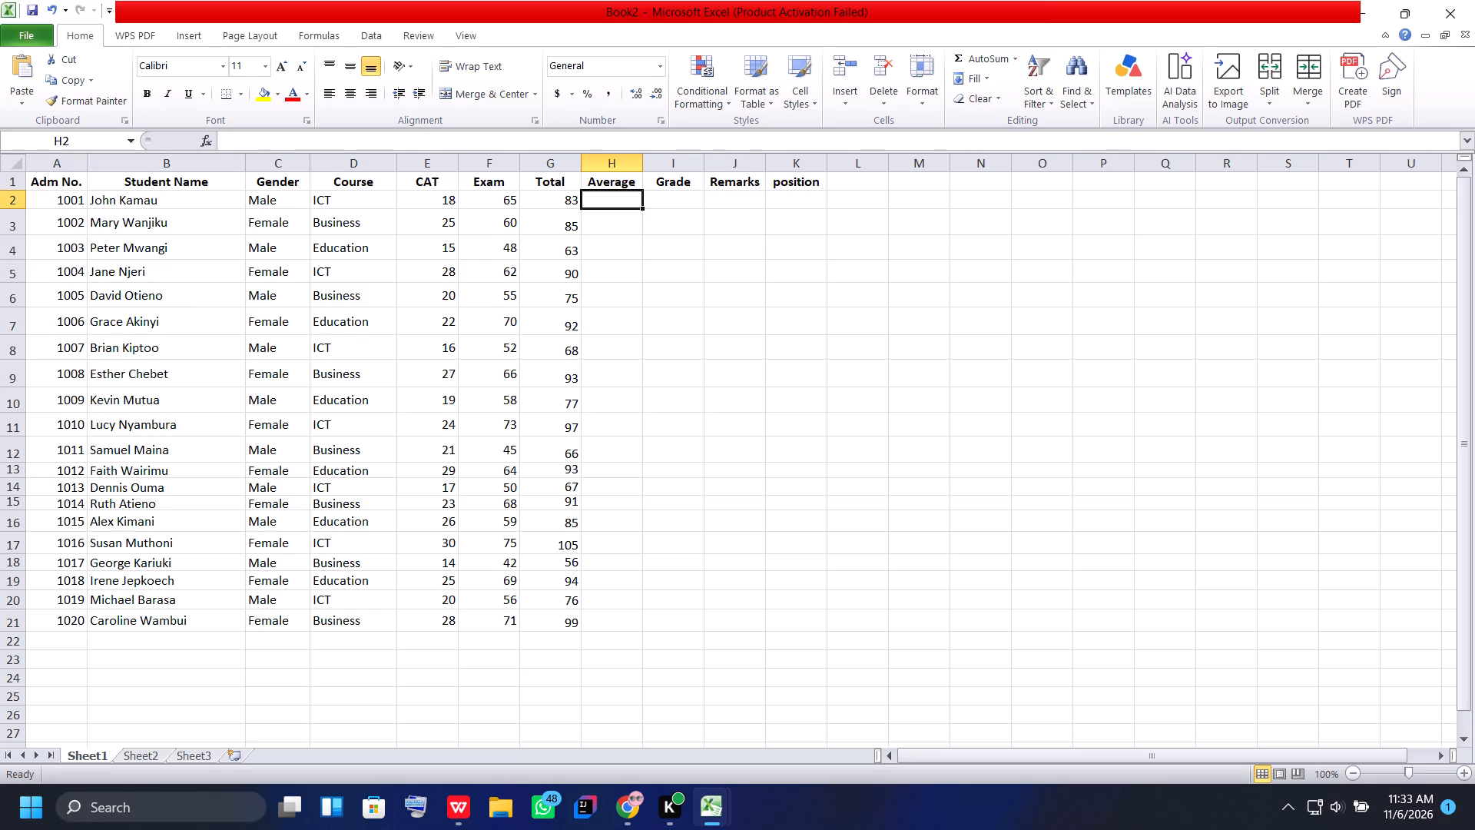
key("equal")
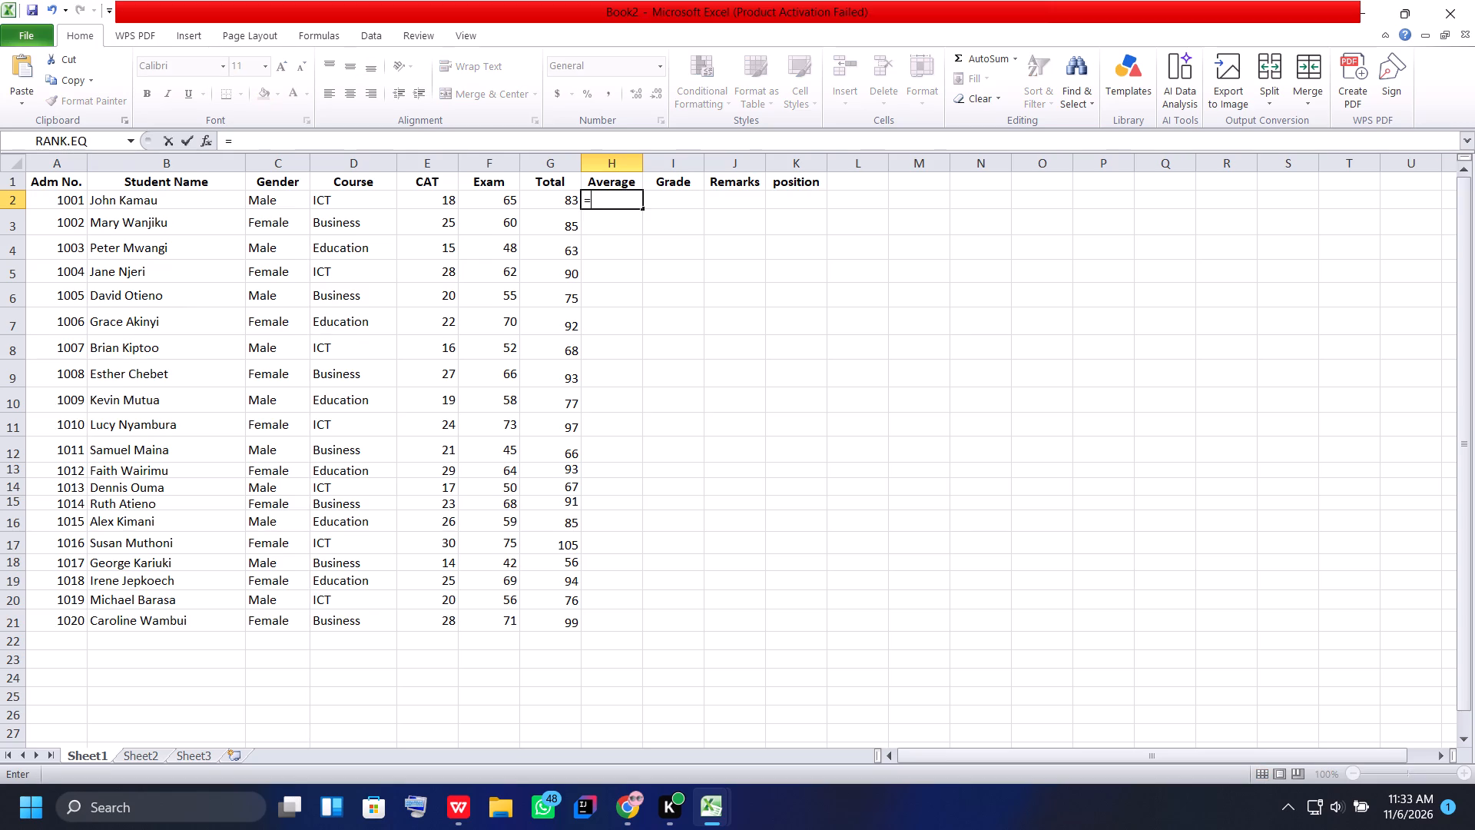
type("AVE")
type("RAGE")
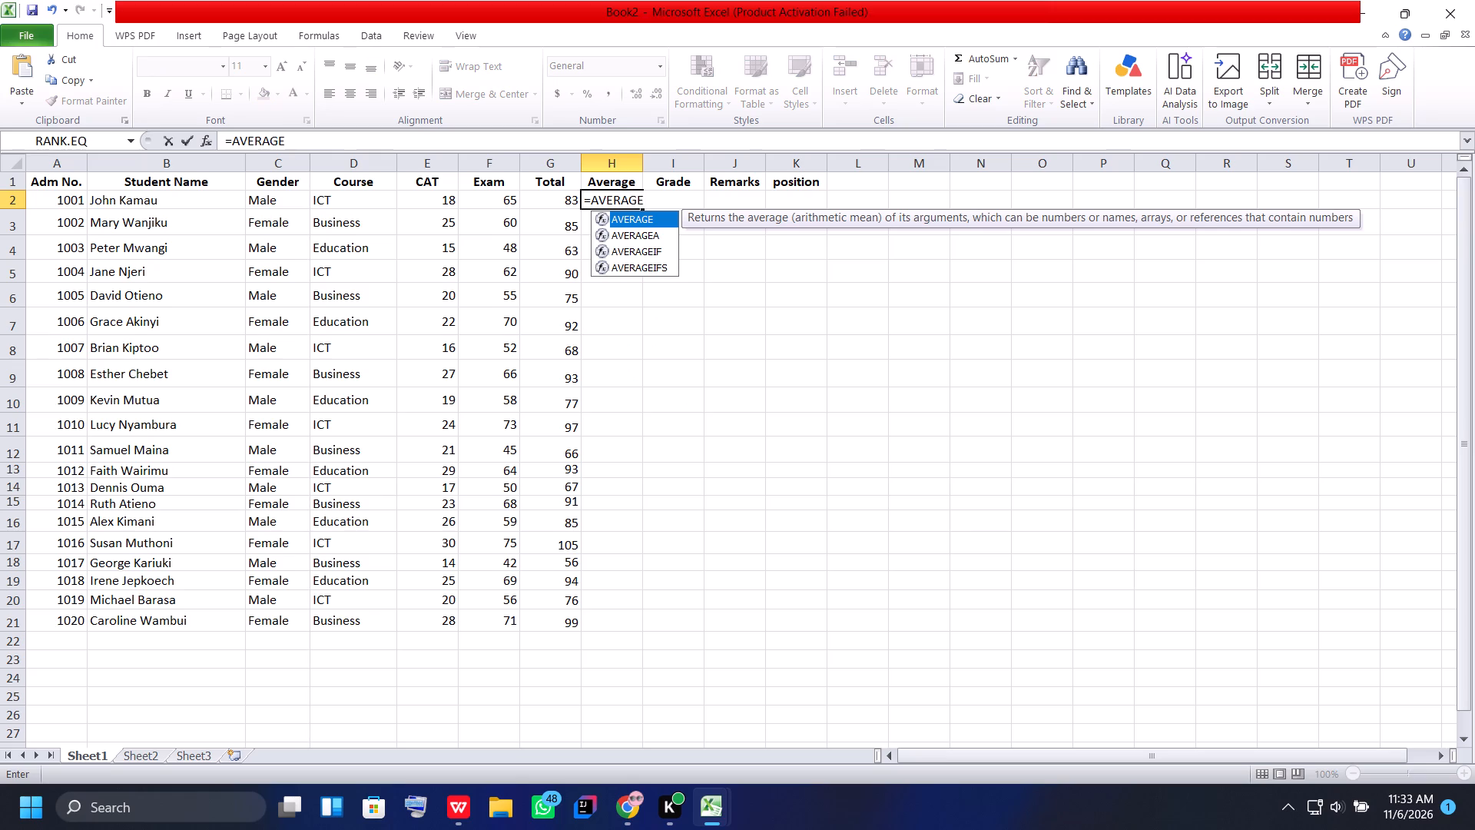
key("shift+parenleft")
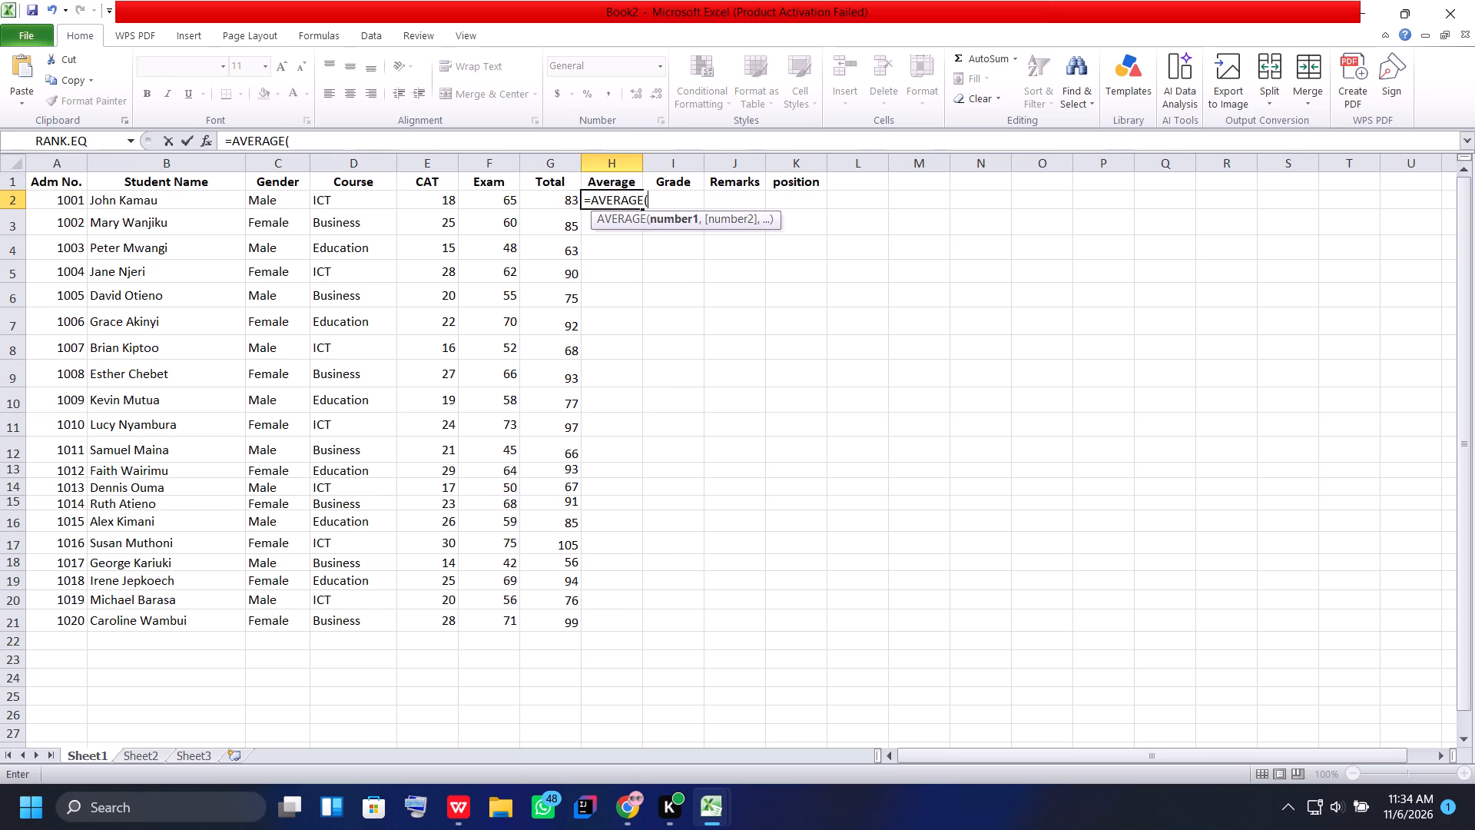
left_click(450, 201)
left_click_drag(459, 209, 491, 217)
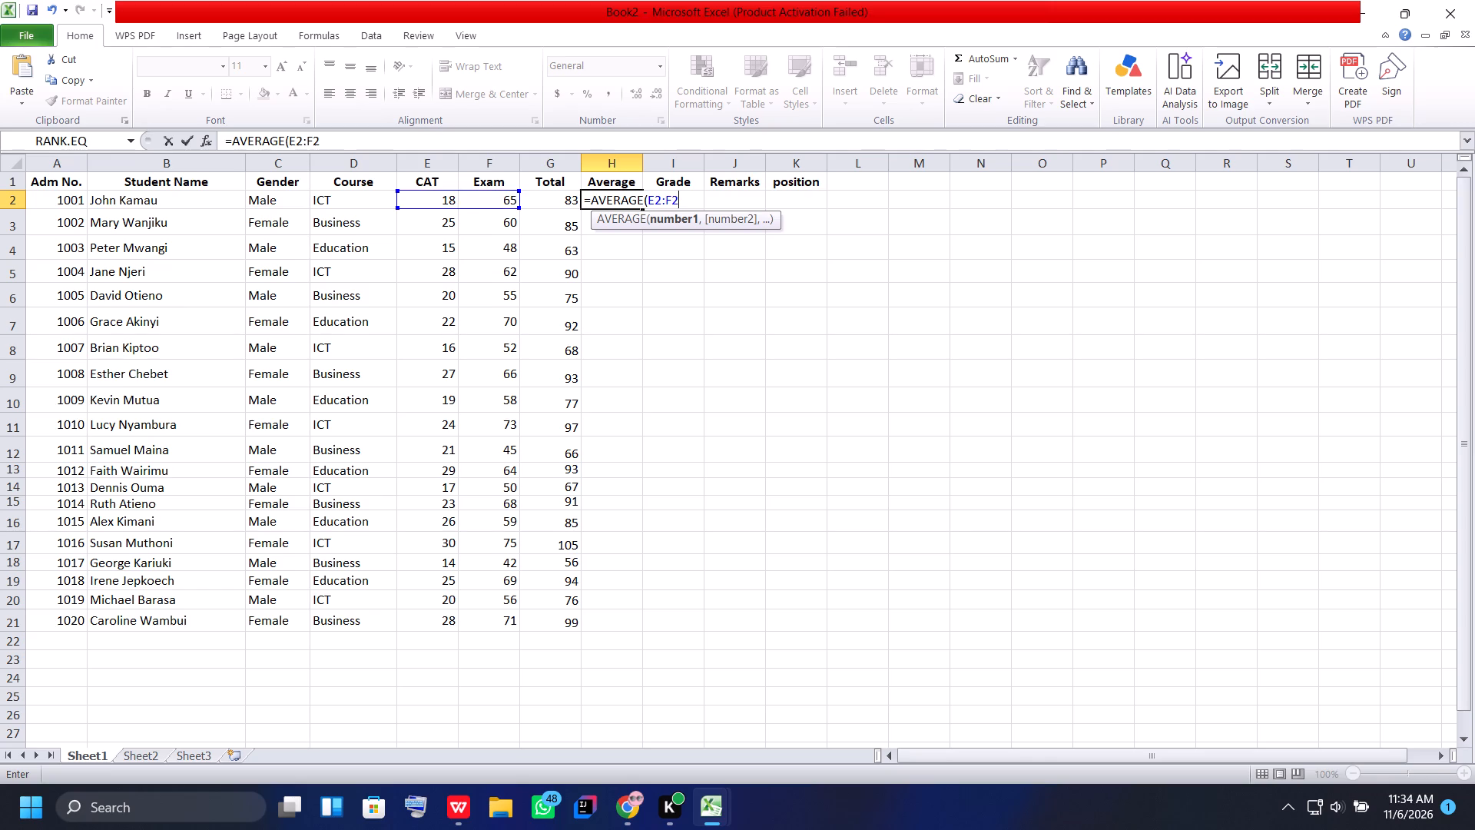
key("Return")
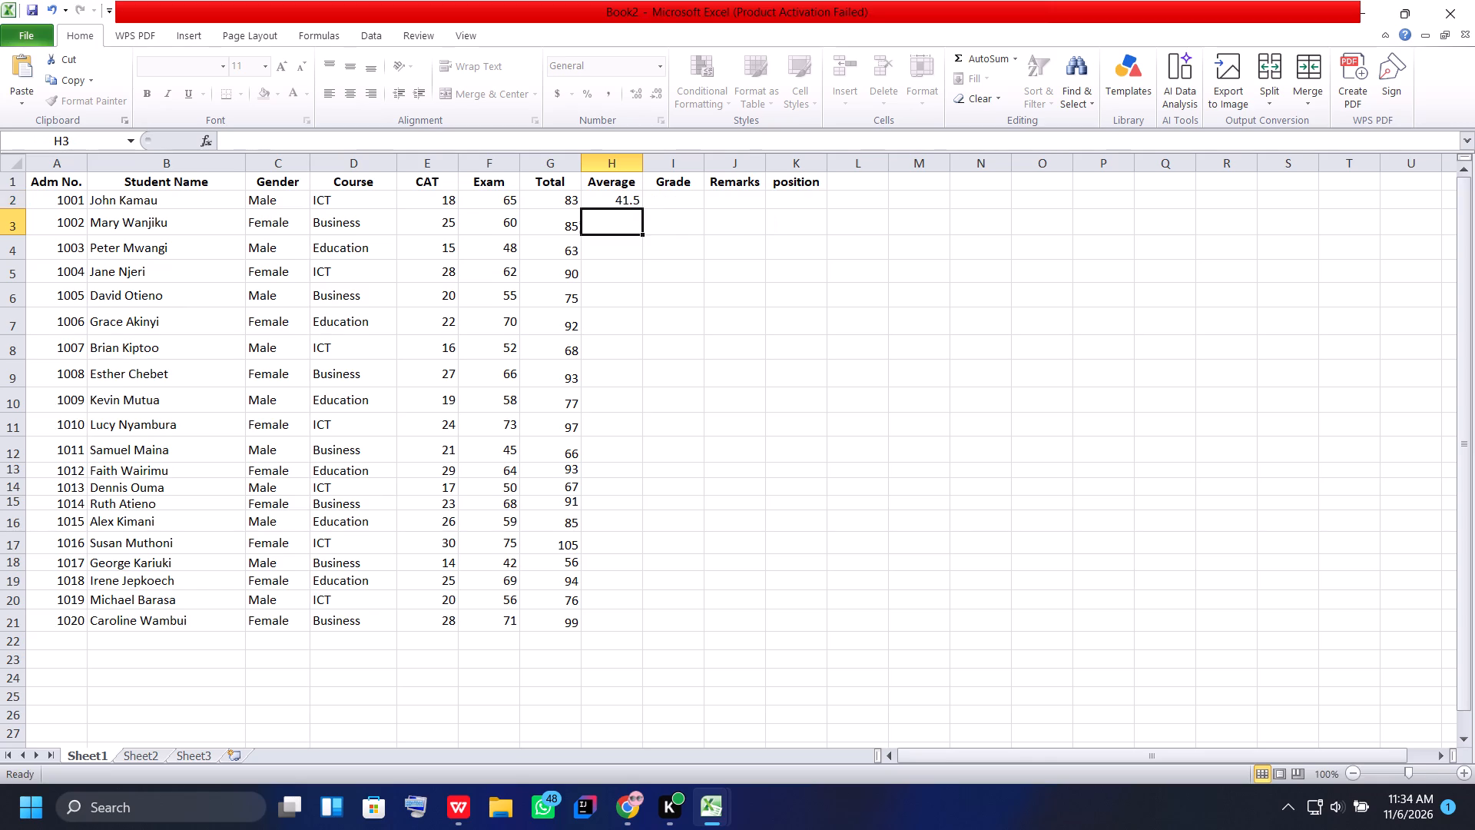
Fill the average formula from H2 down to the last student in H21.
left_click(640, 201)
left_click_drag(640, 207, 602, 361)
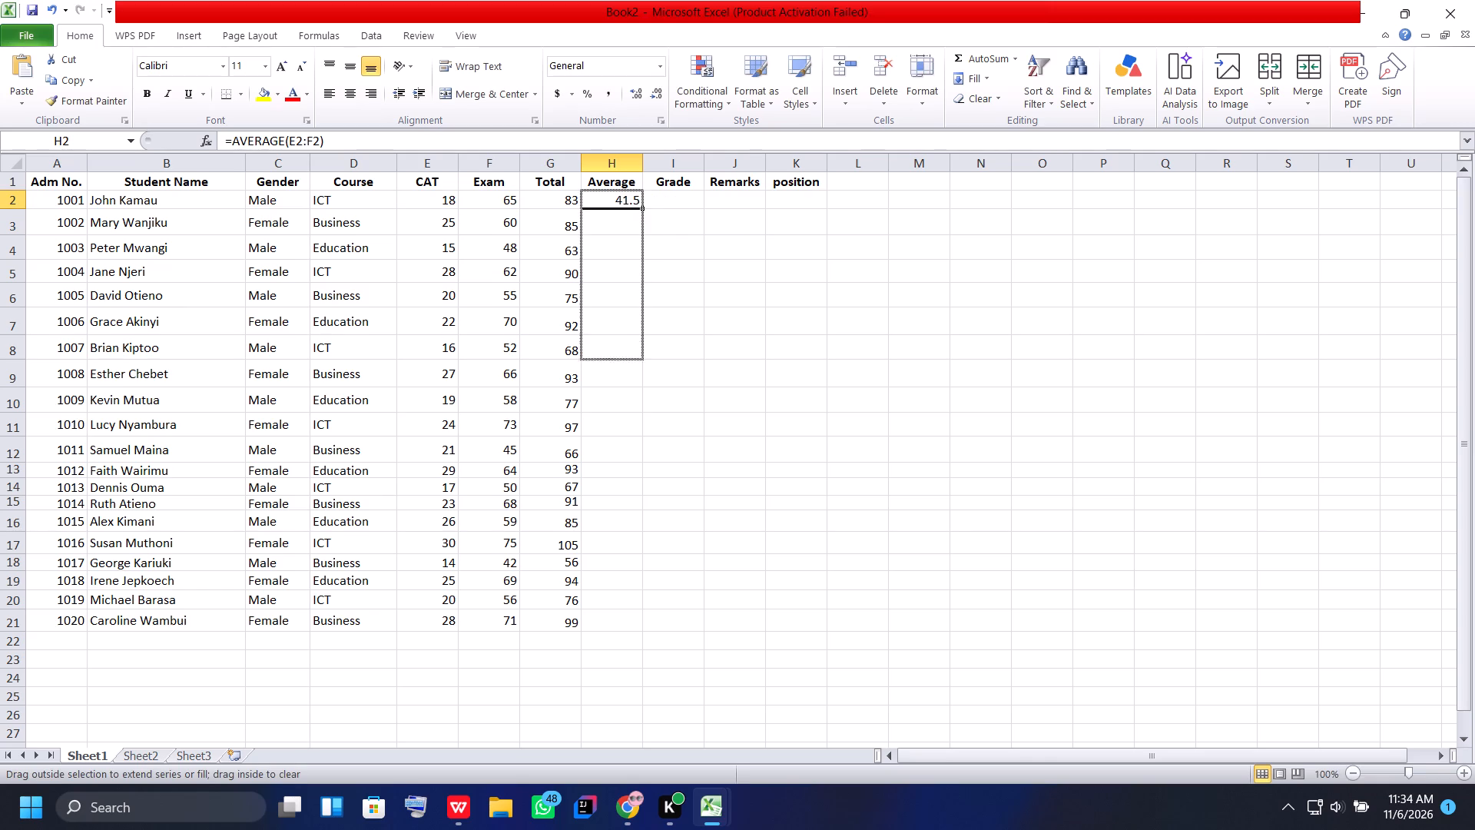
left_click_drag(602, 361, 581, 622)
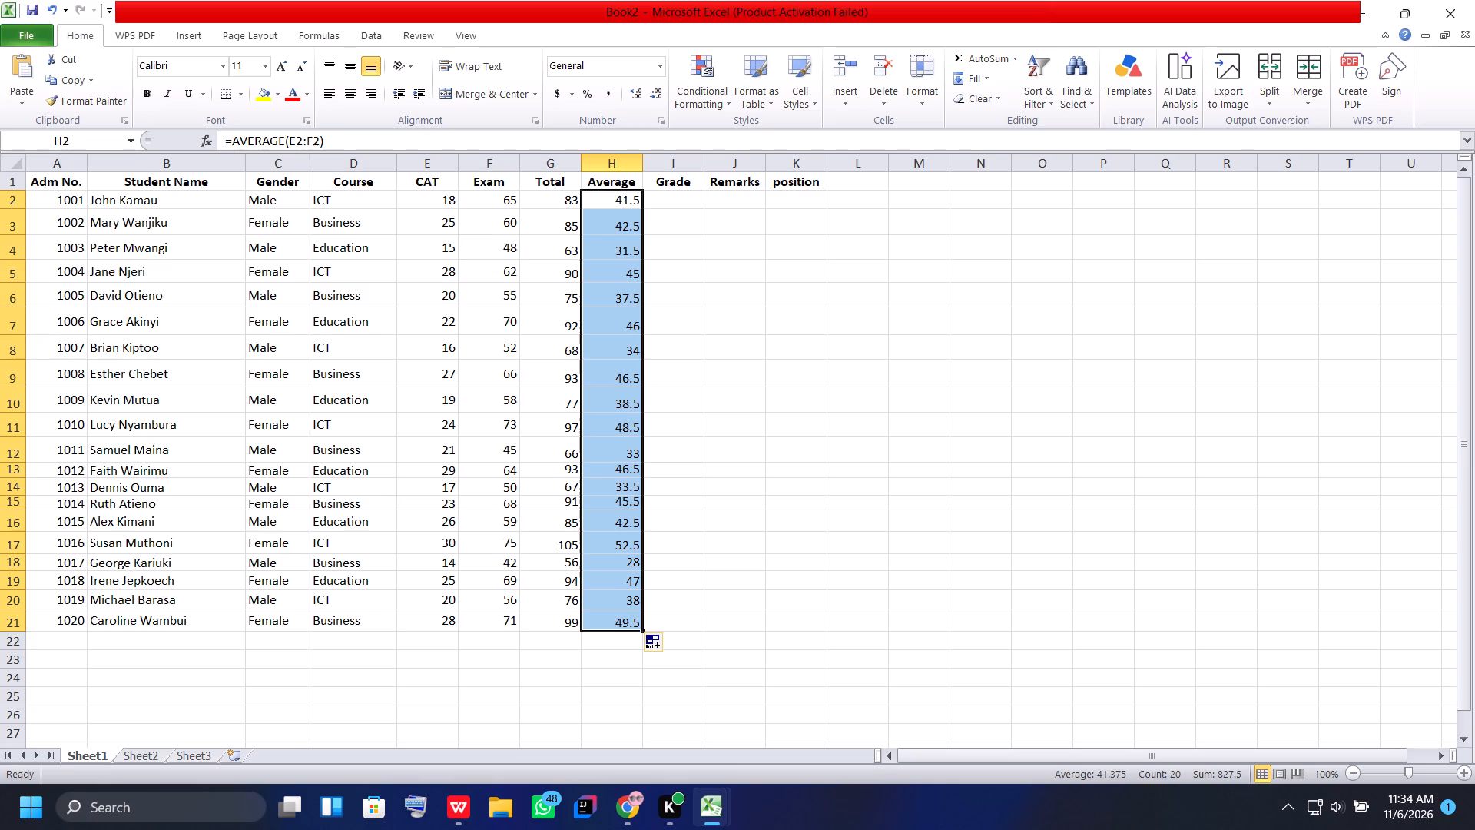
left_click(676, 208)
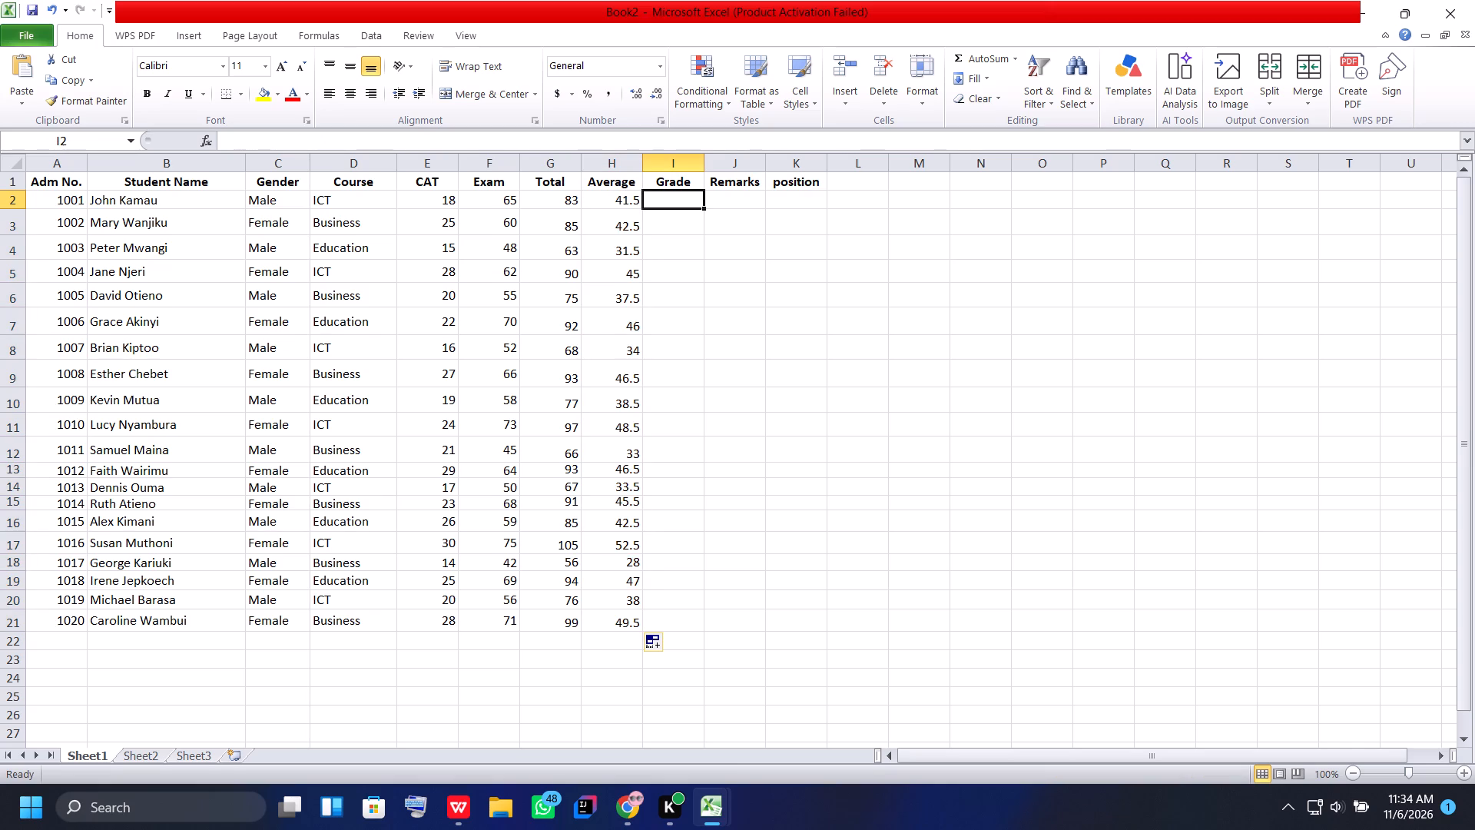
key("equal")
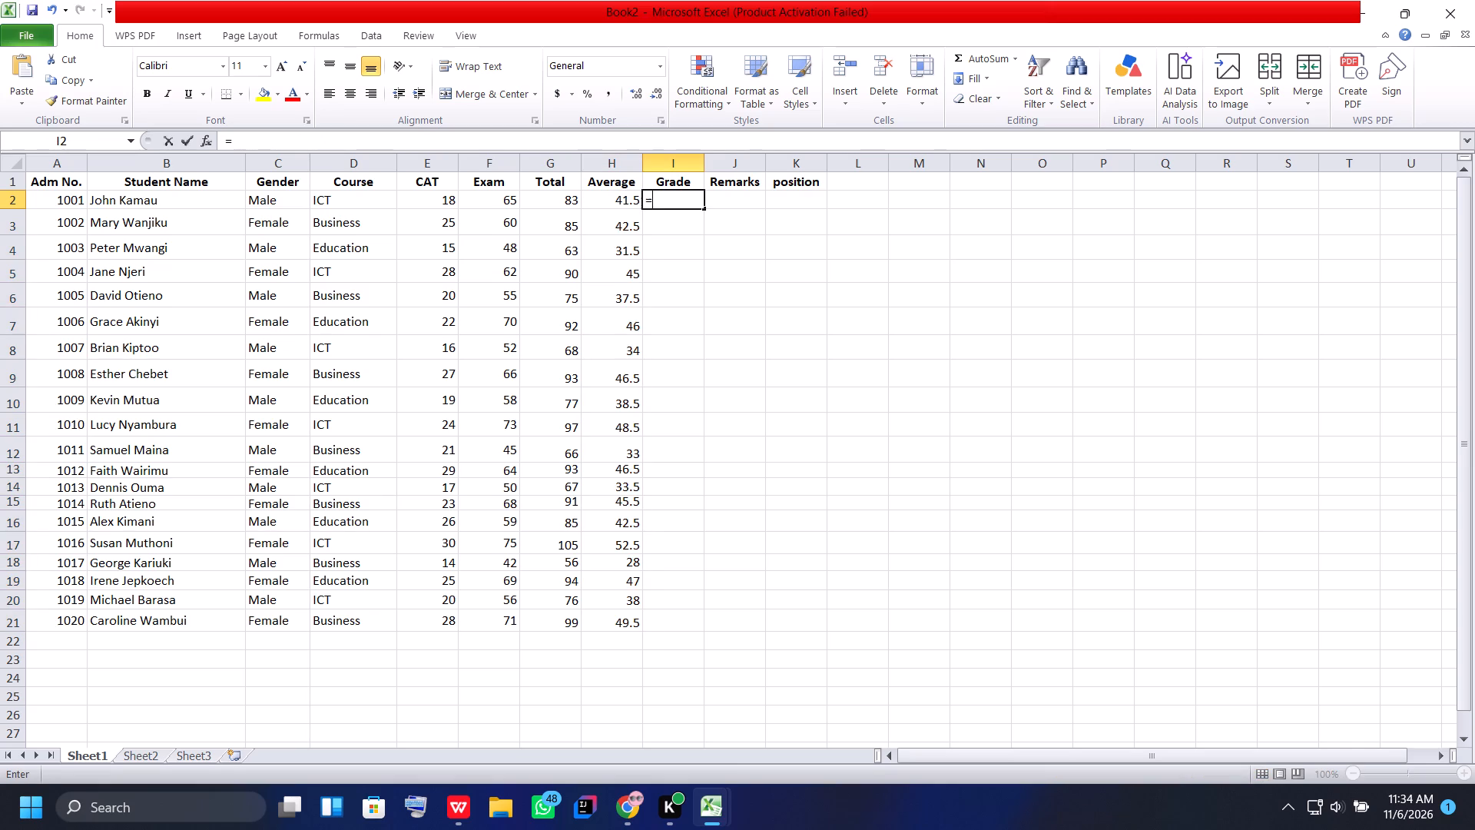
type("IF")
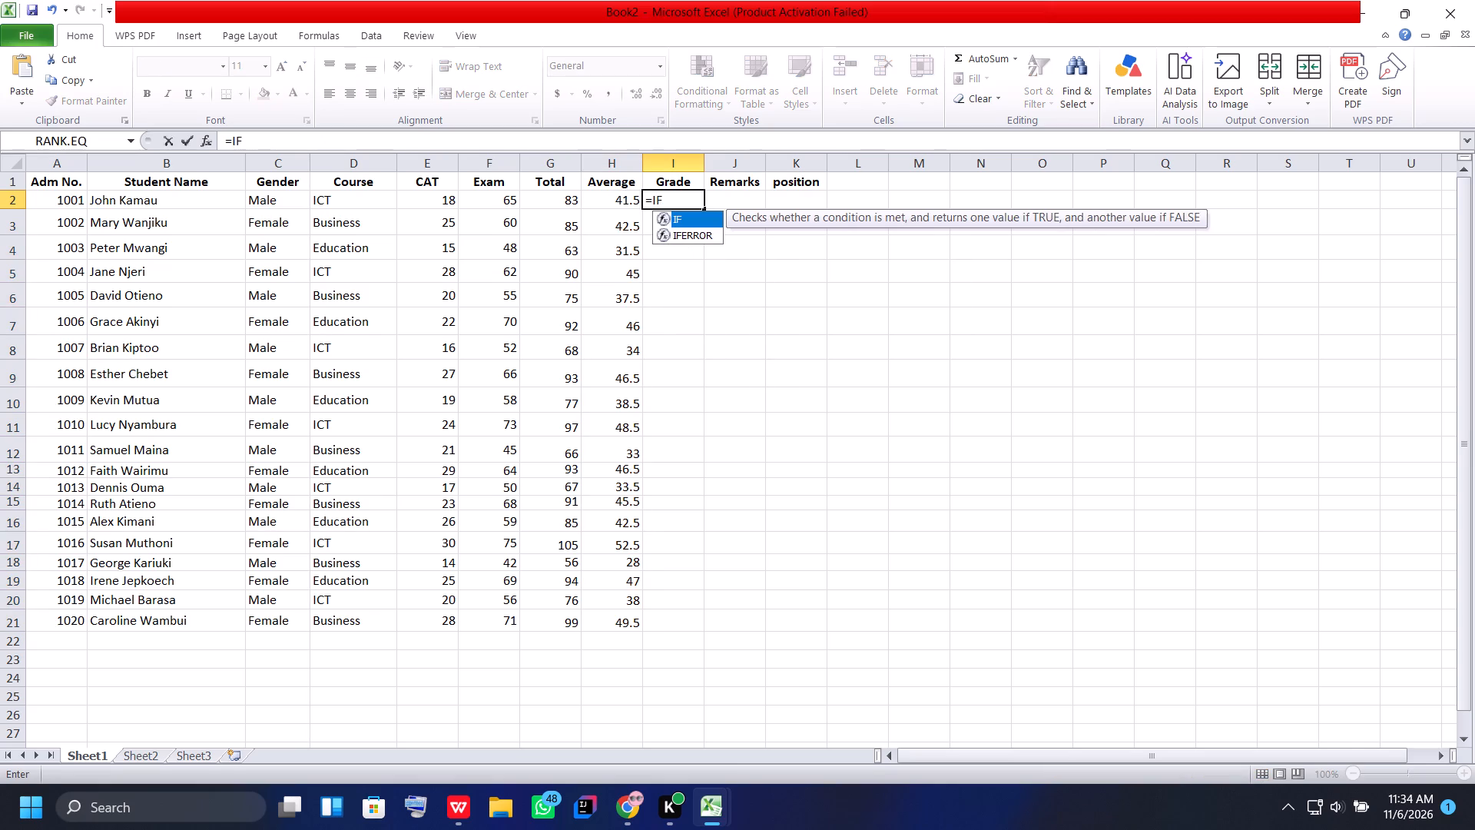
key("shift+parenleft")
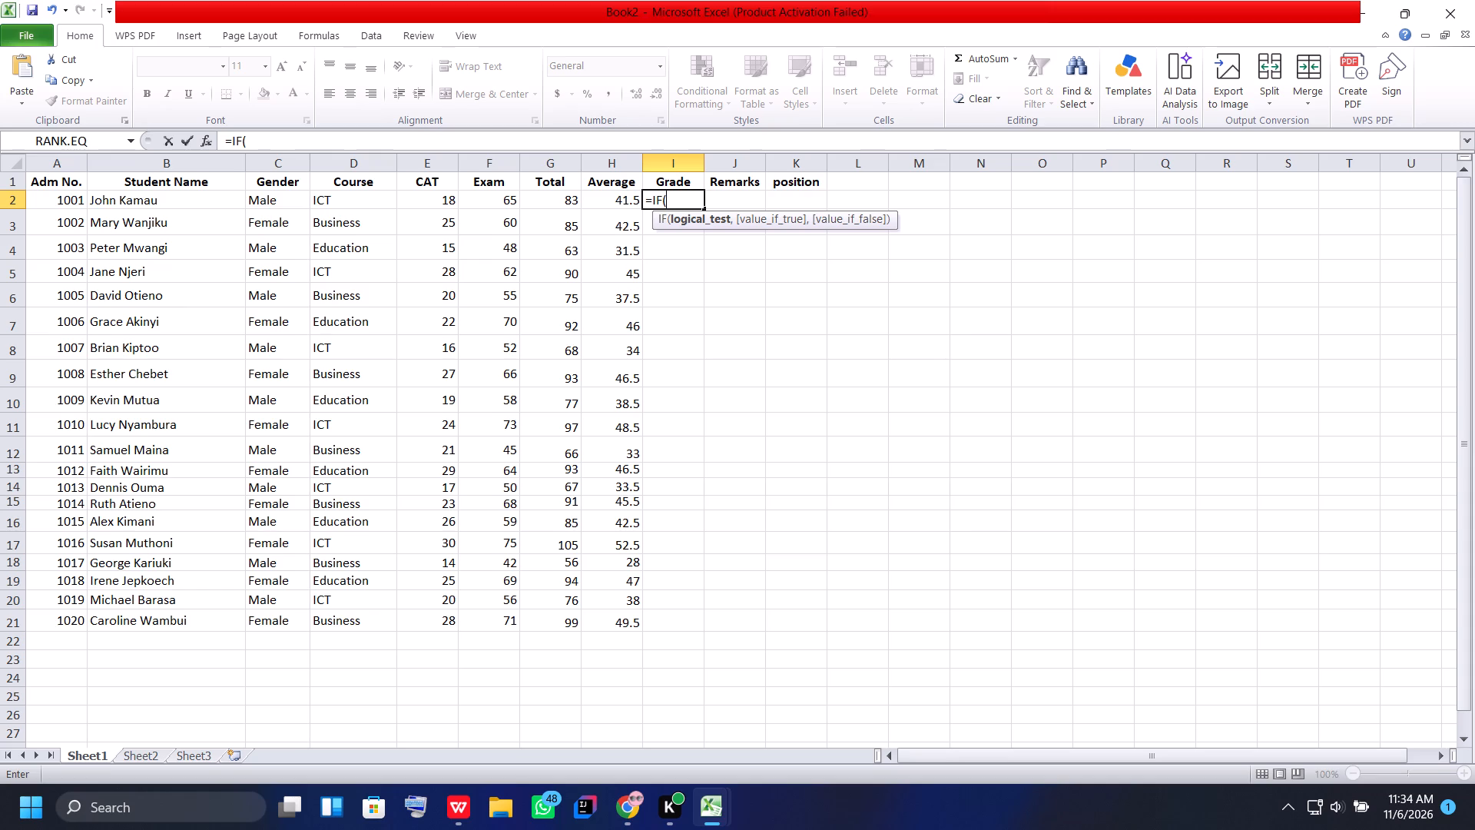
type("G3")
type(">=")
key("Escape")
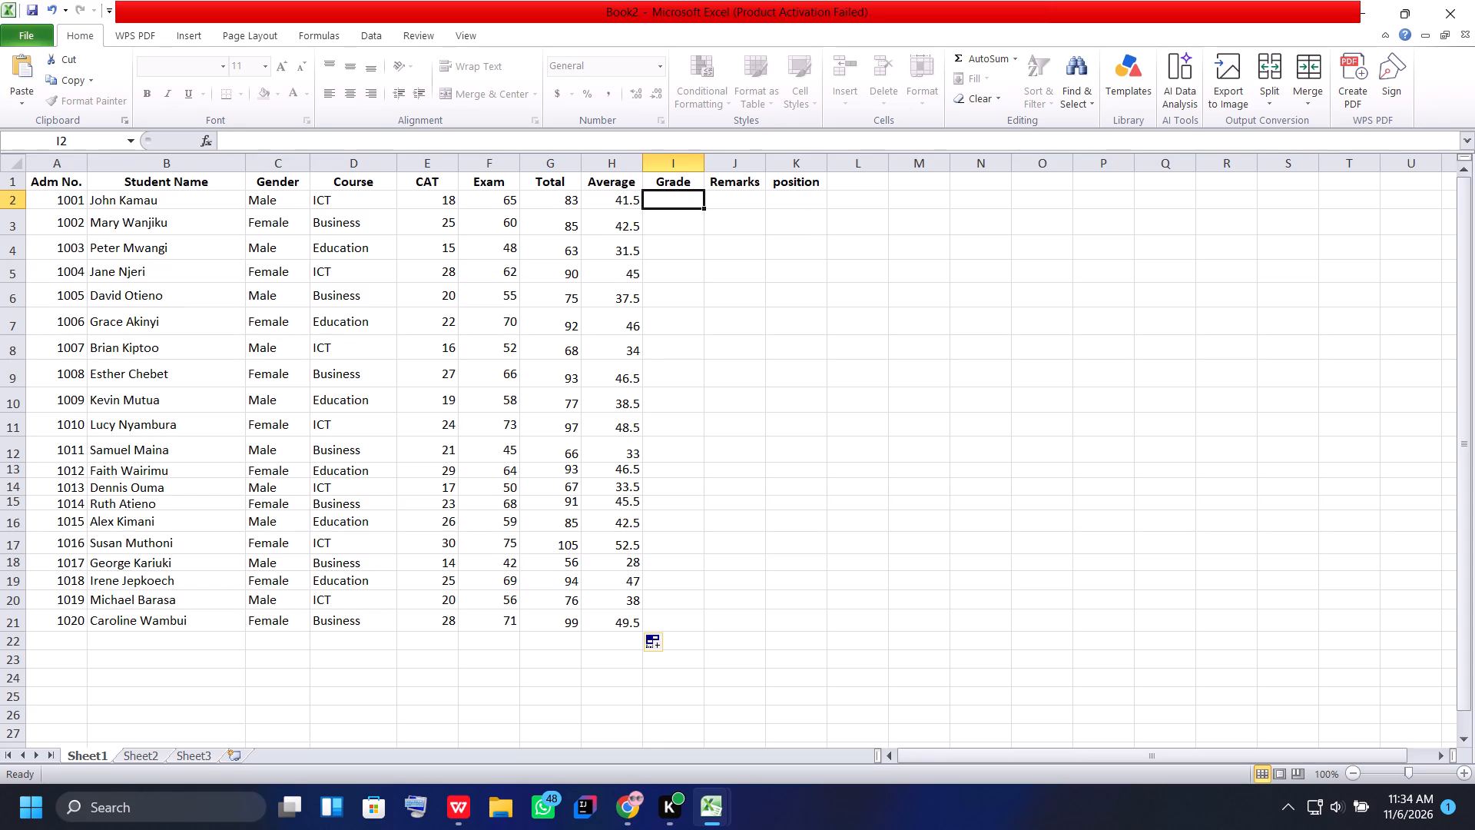
Begin the Grade formula in I2 with an IF condition that gives "A" when G3>=80.
left_click(671, 206)
left_click(676, 201)
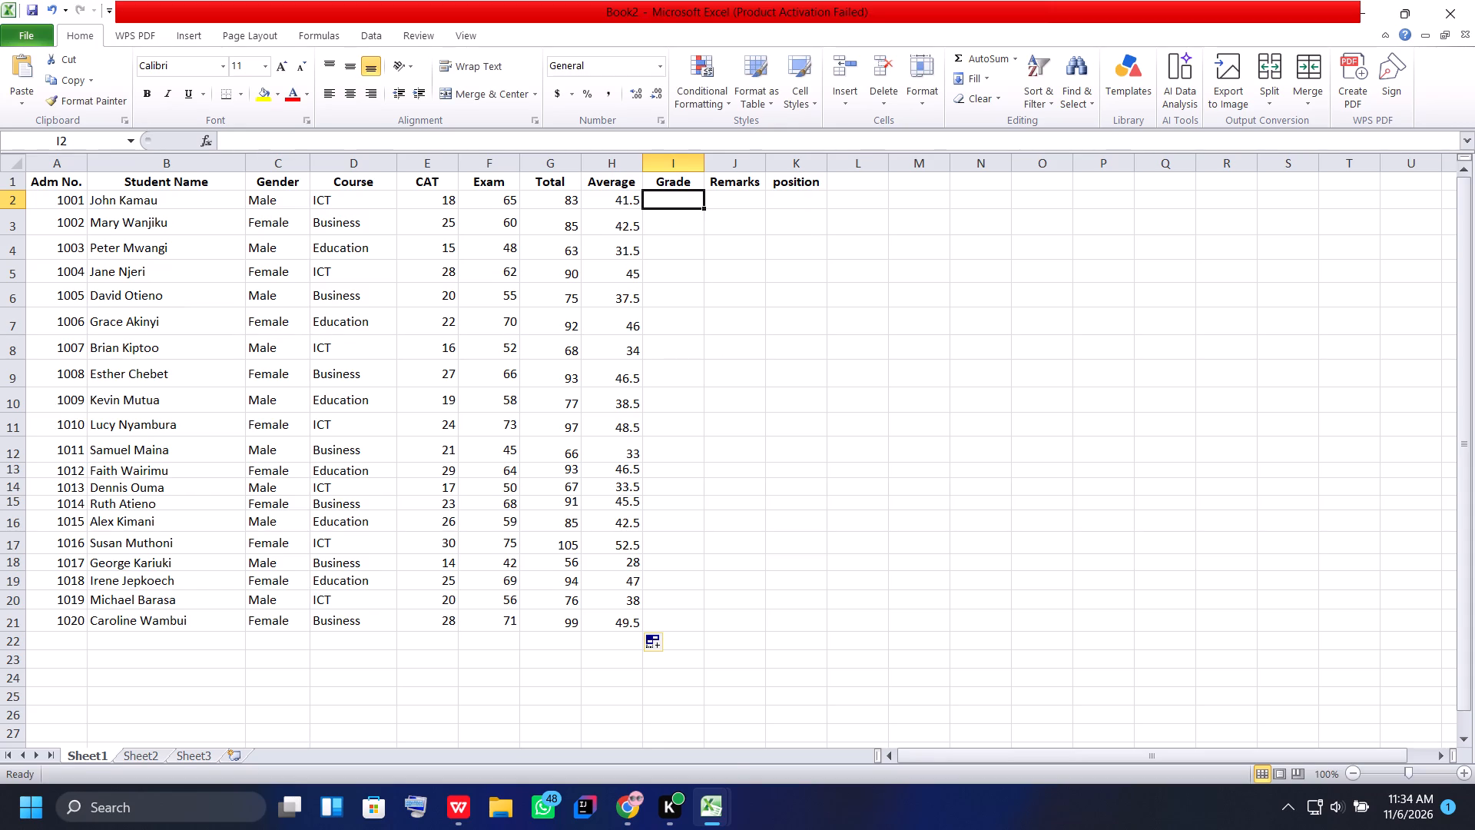
left_click(676, 201)
left_click(676, 201)
key("equal")
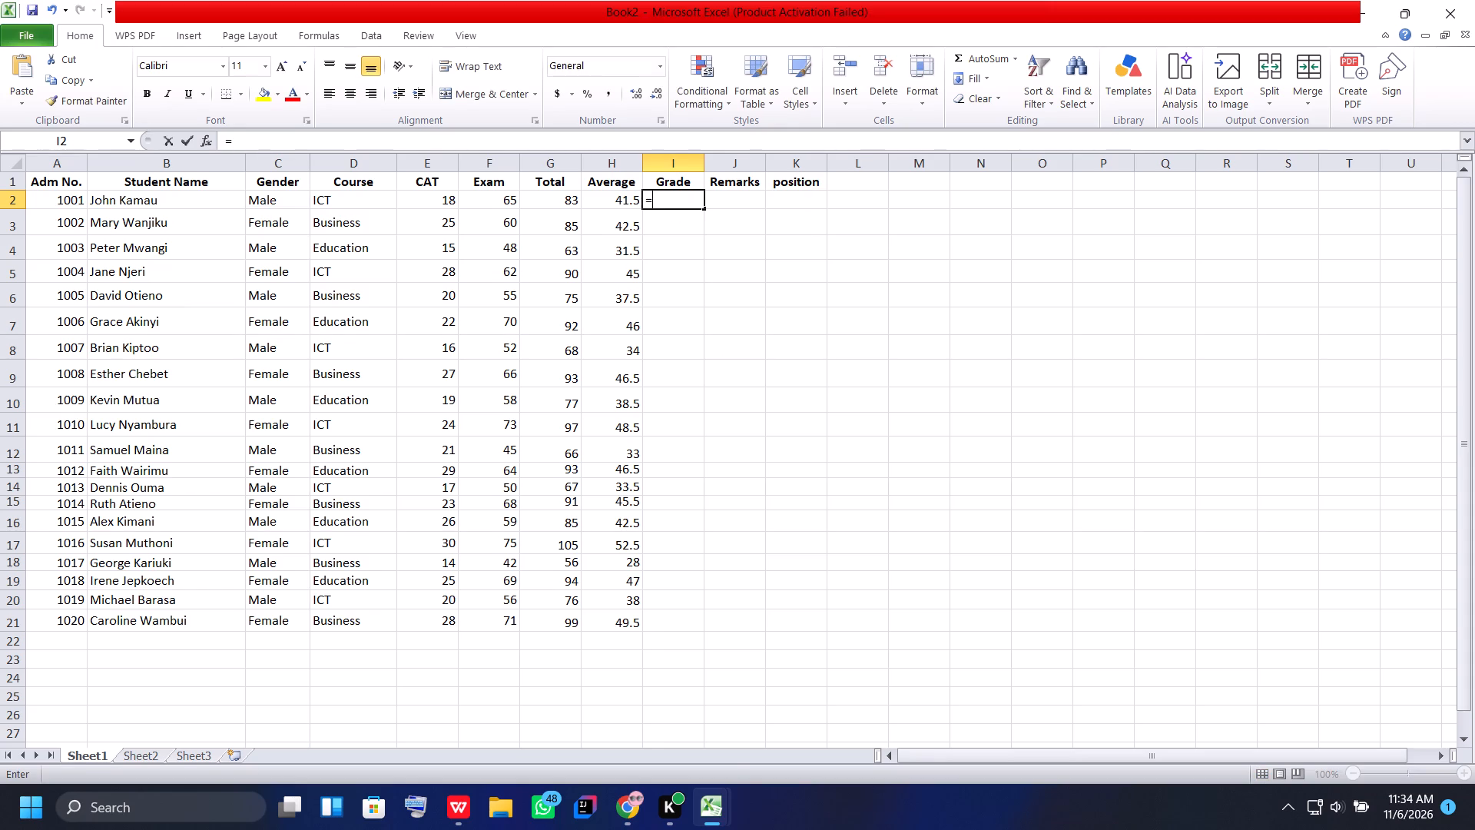
type("IF")
key("shift+parenleft")
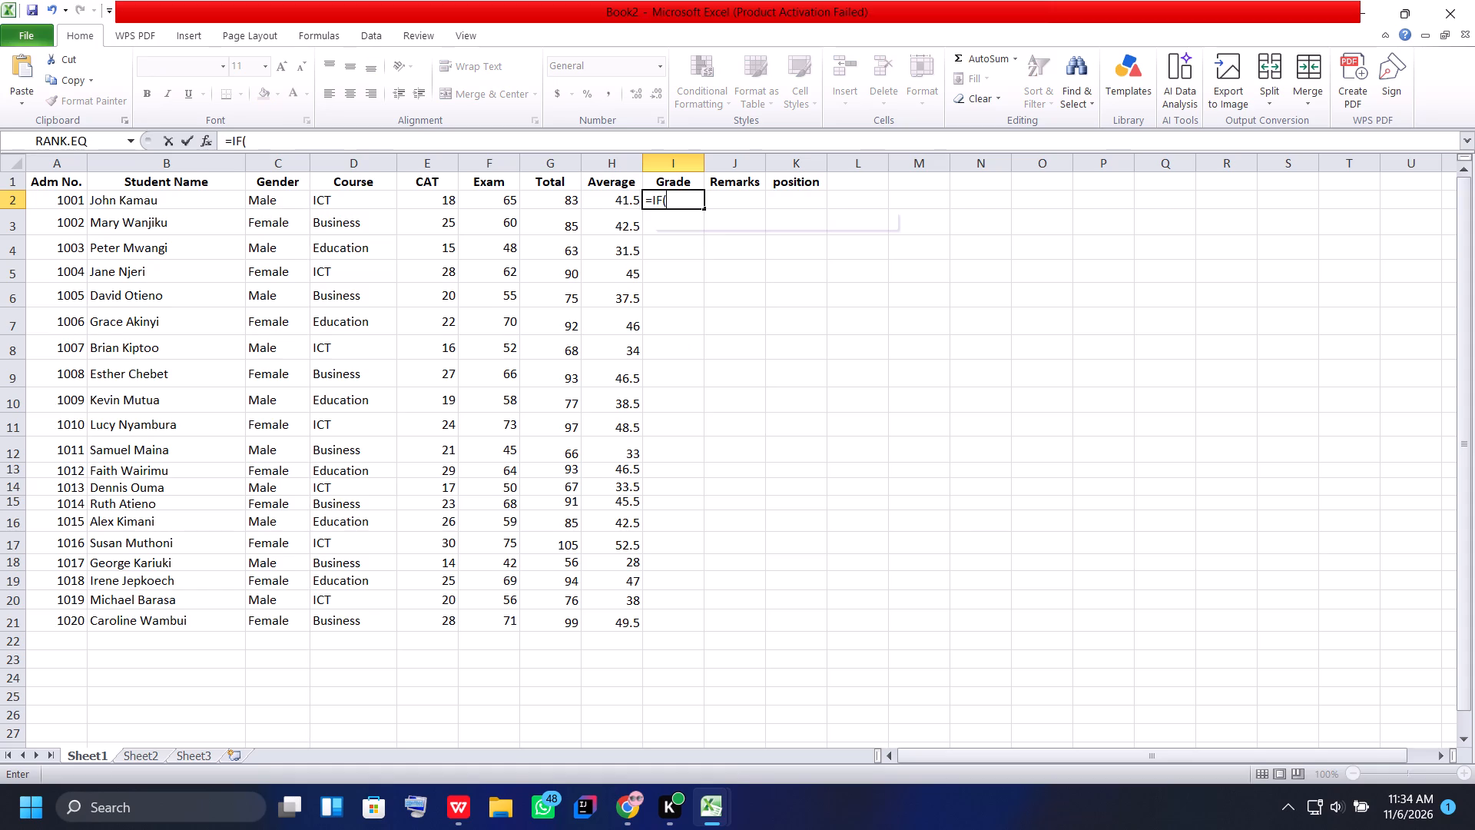
key("g")
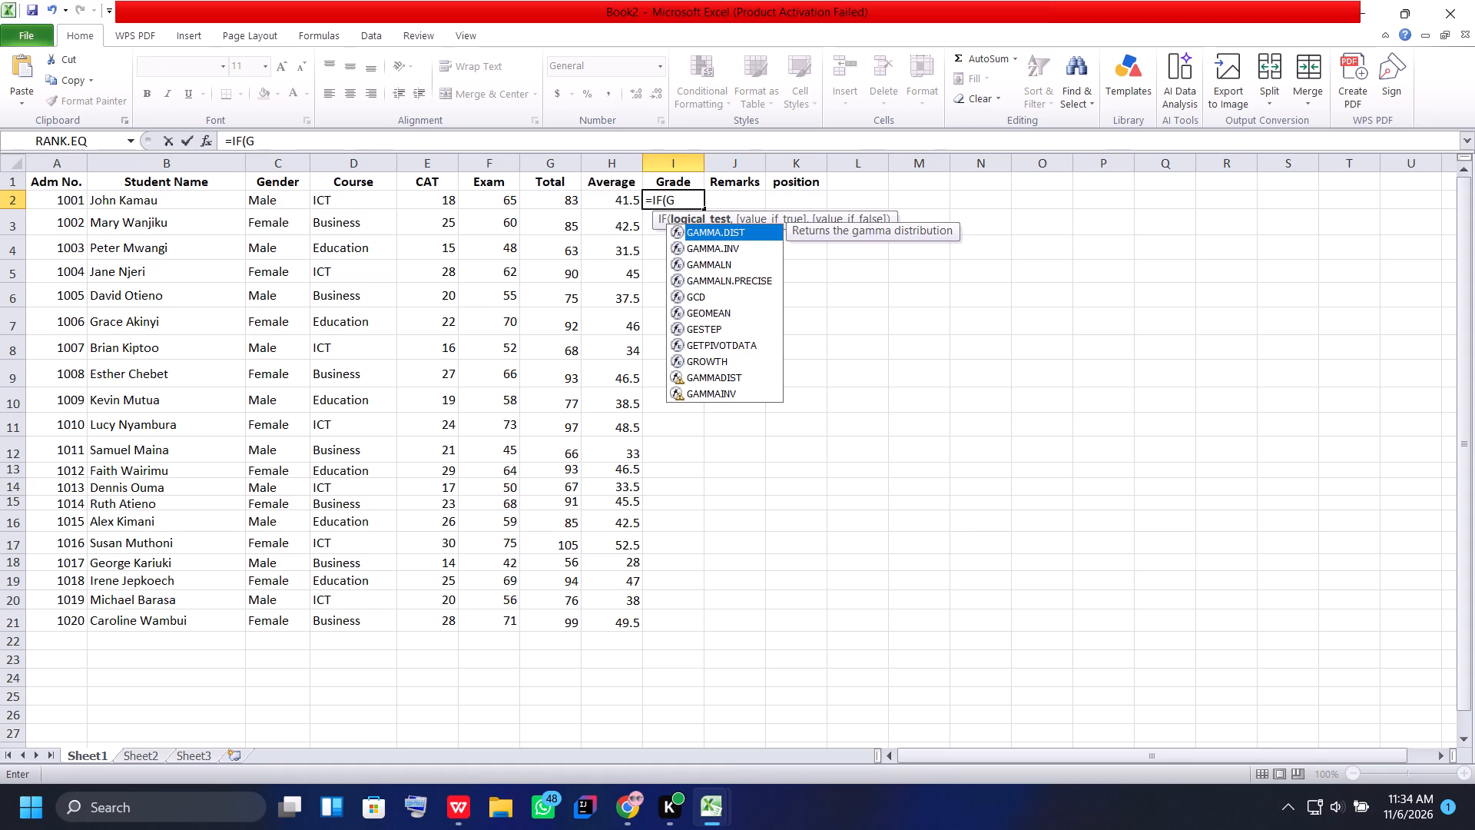
key("3")
key("shift+greater")
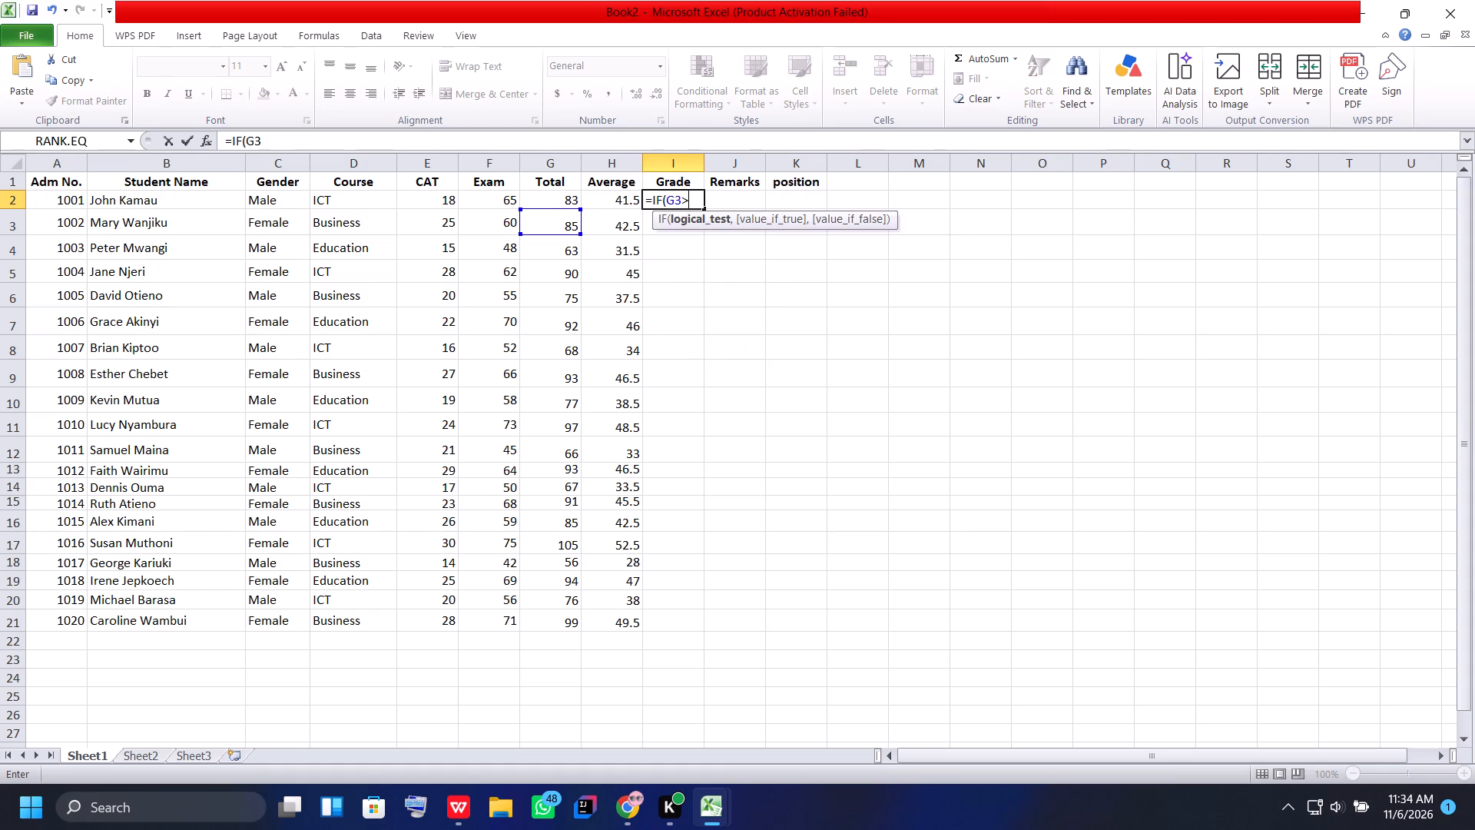
key("equal")
type("80,")
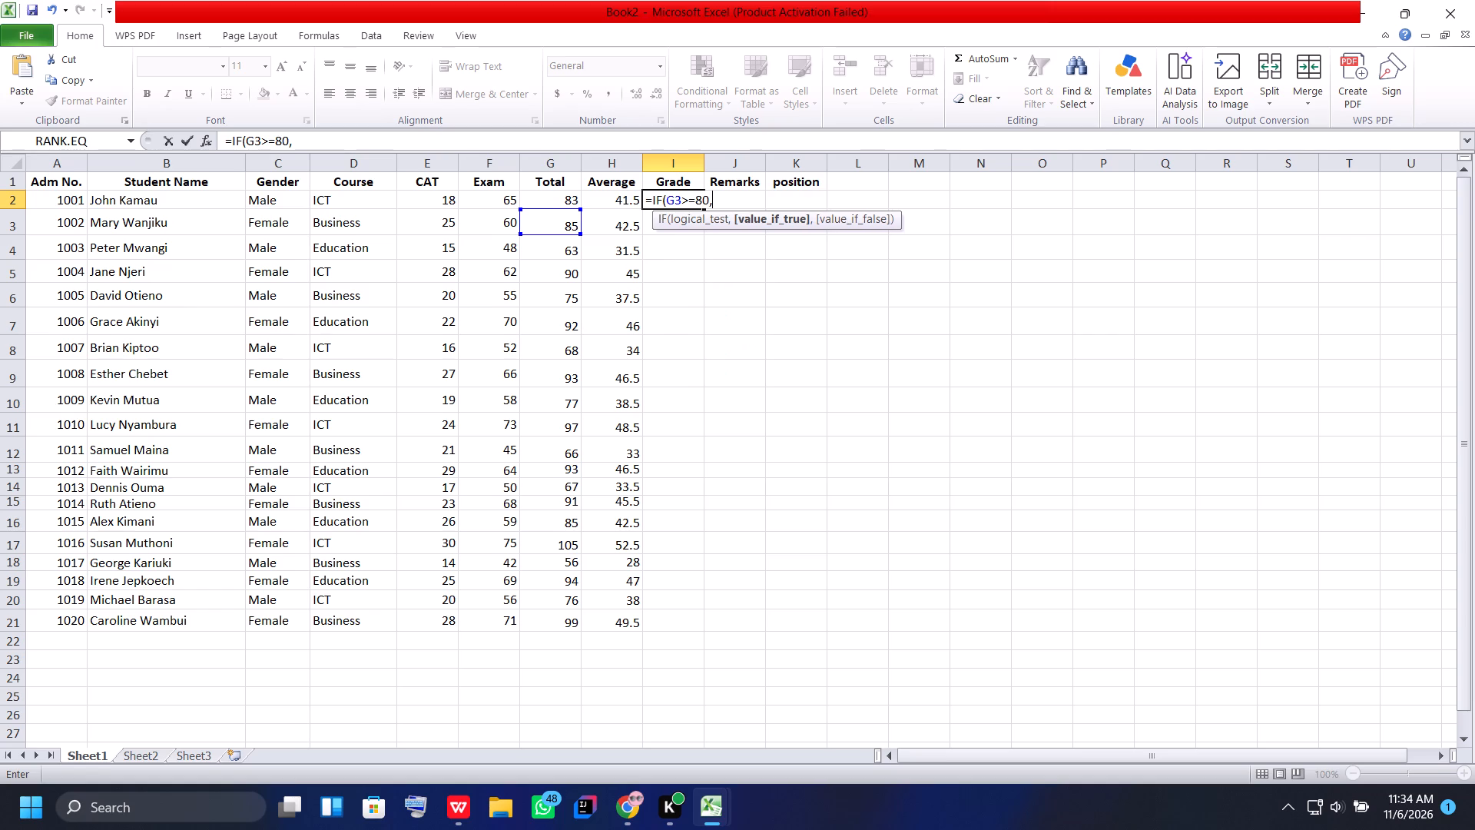
key("shift+quotedbl")
key("a")
key("shift+quotedbl")
key("comma")
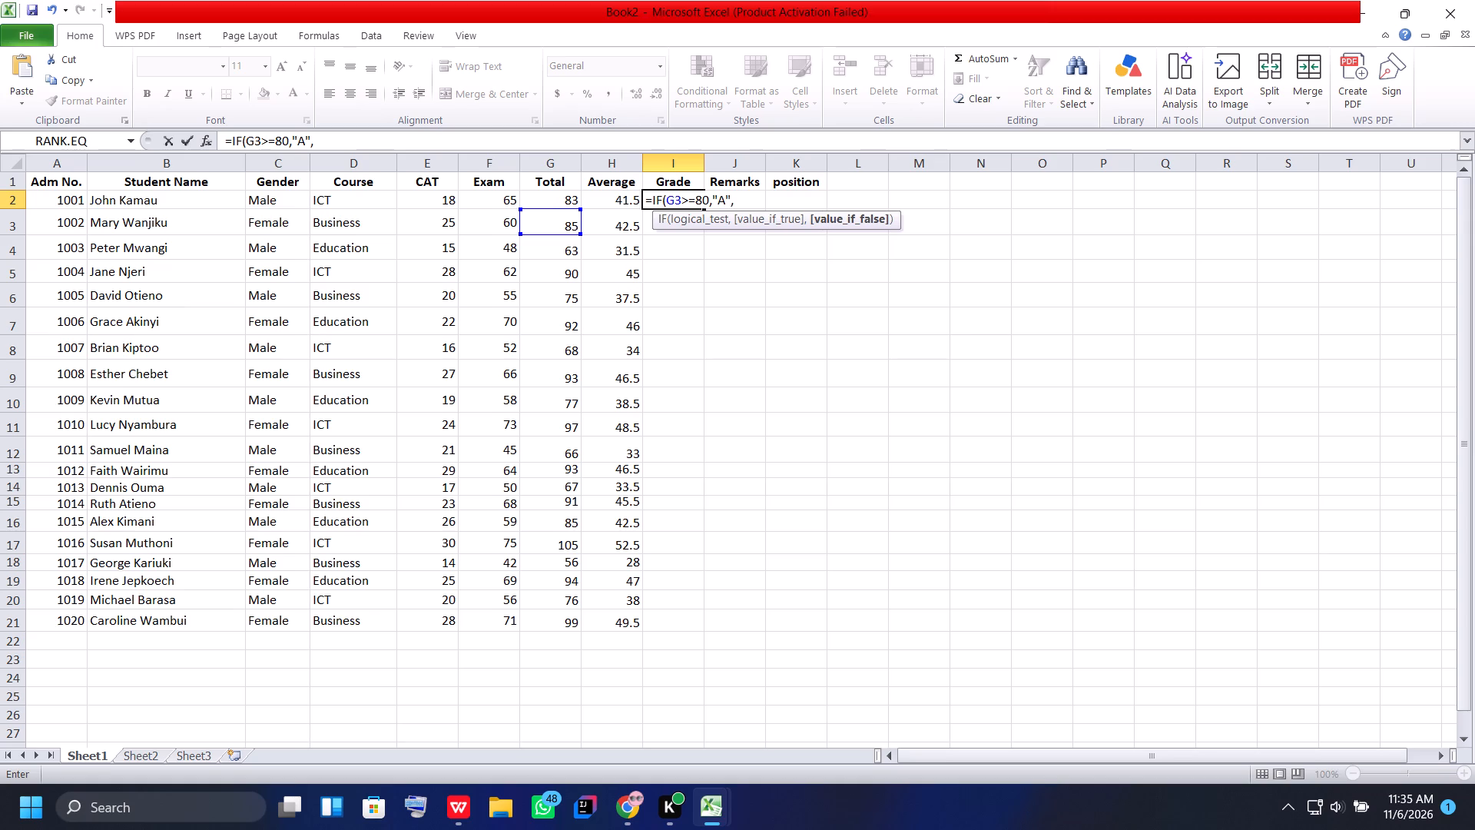
Nest a second IF in the I2 Grade formula that gives "B" when G3>=70.
type("IF")
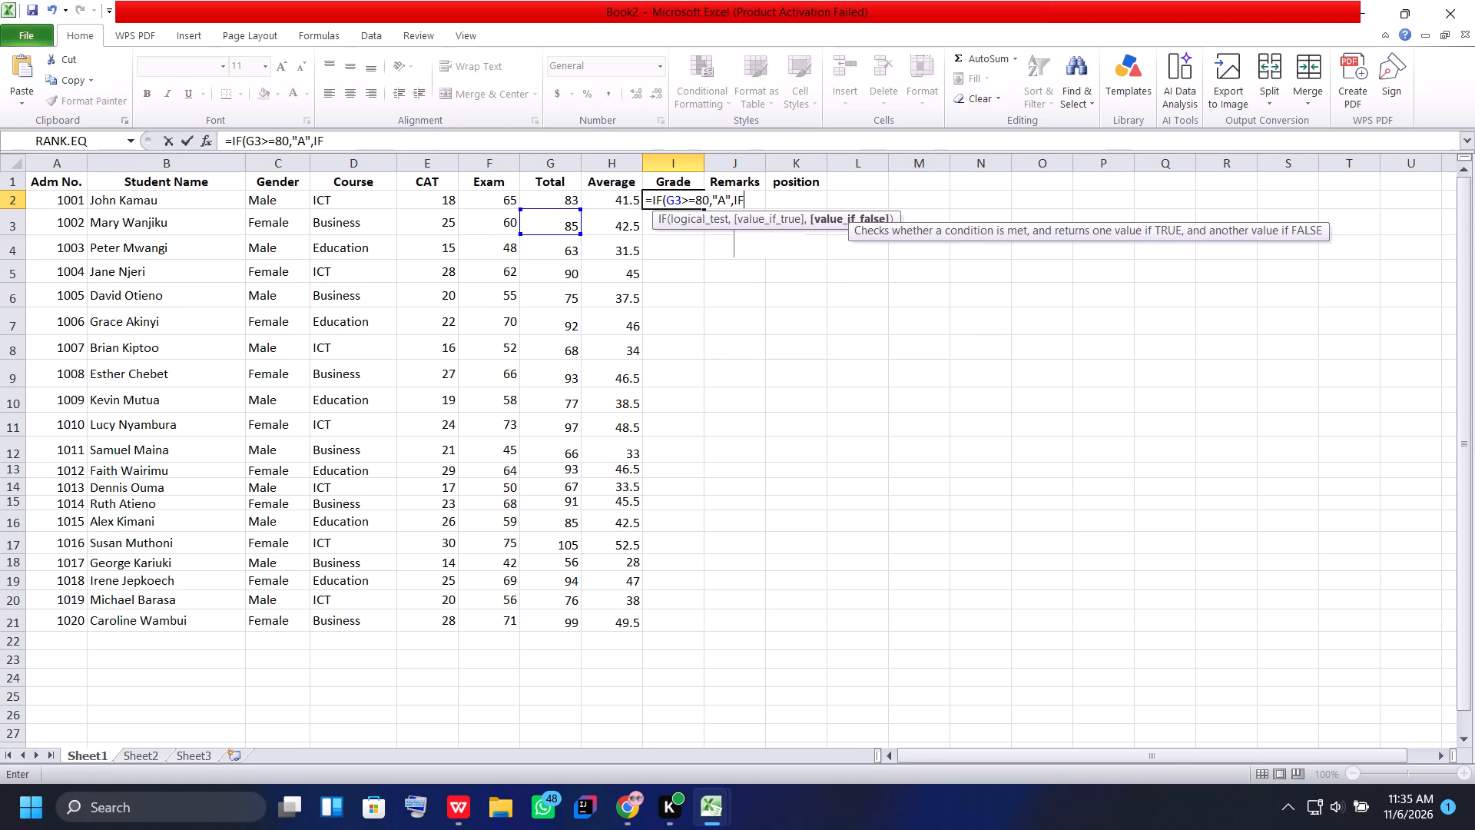
key("shift+parenleft")
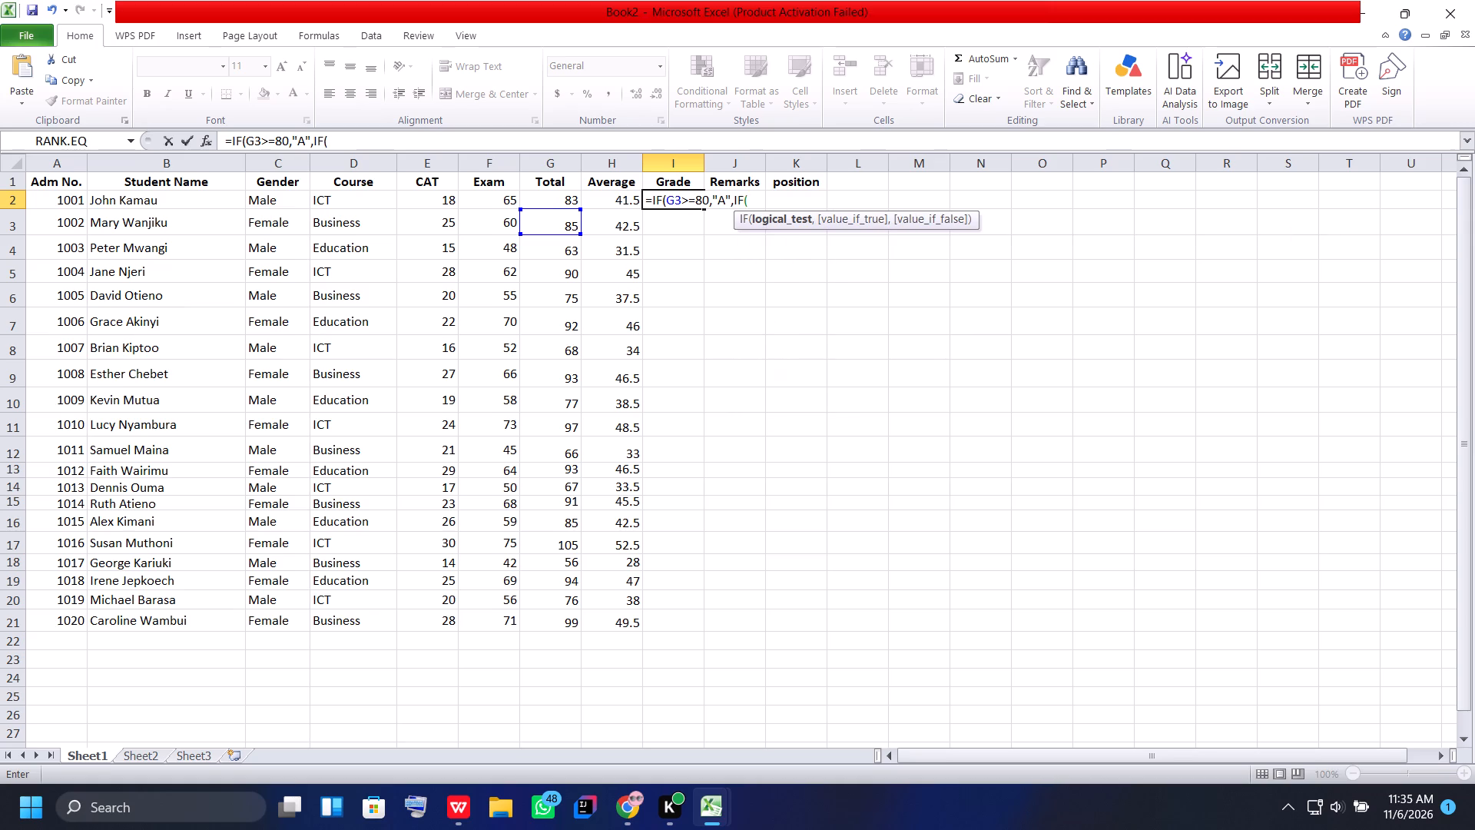
type("G3")
key("shift+greater")
key("equal")
type("70")
key("comma")
key("shift+quotedbl")
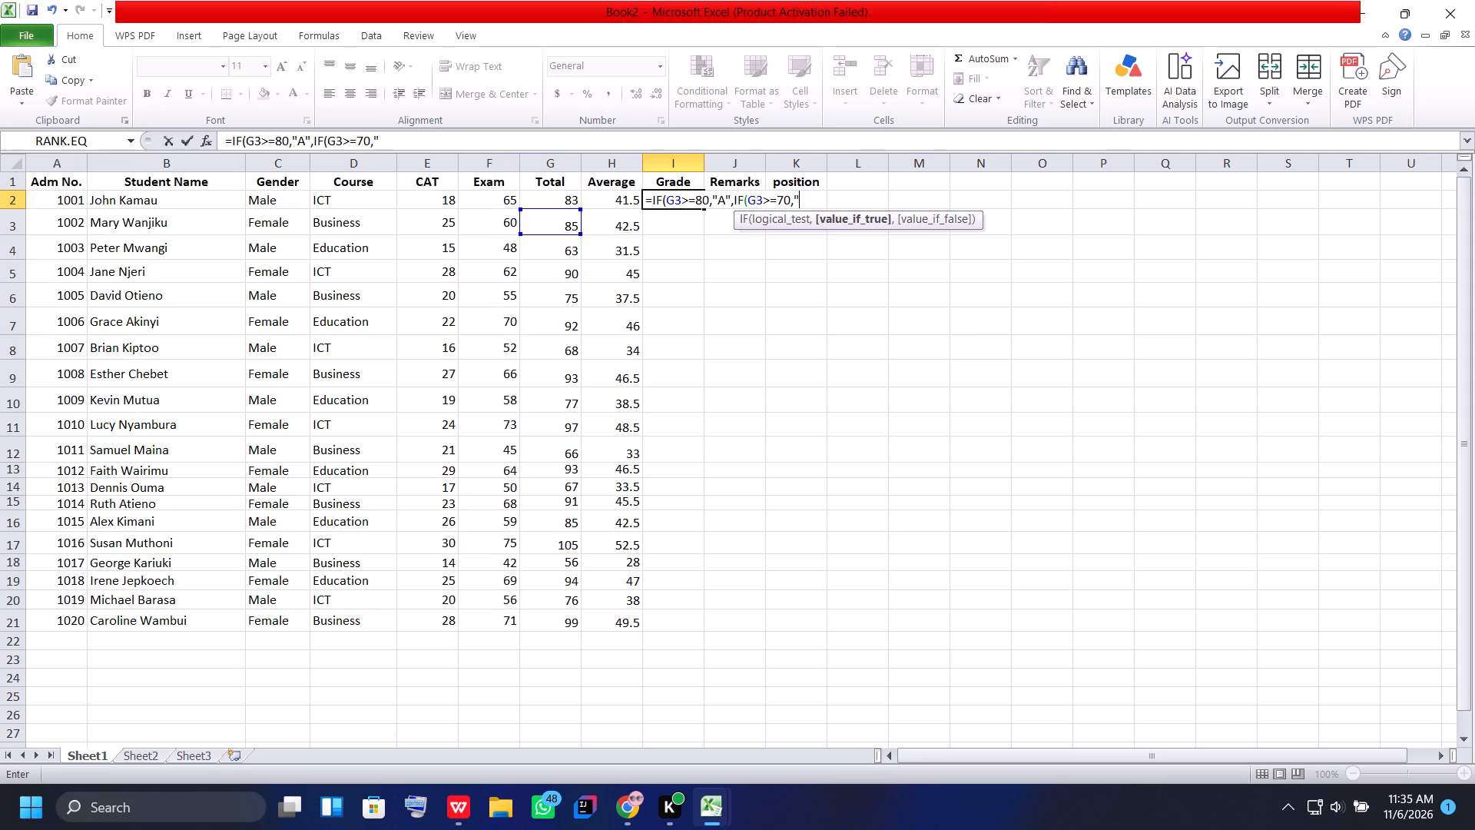
type("B'")
key("BackSpace")
key("BackSpace")
key("BackSpace")
key("BackSpace")
key("BackSpace")
key("BackSpace")
key("BackSpace")
key("BackSpace")
key("BackSpace")
key("BackSpace")
key("BackSpace")
key("BackSpace")
key("BackSpace")
key("BackSpace")
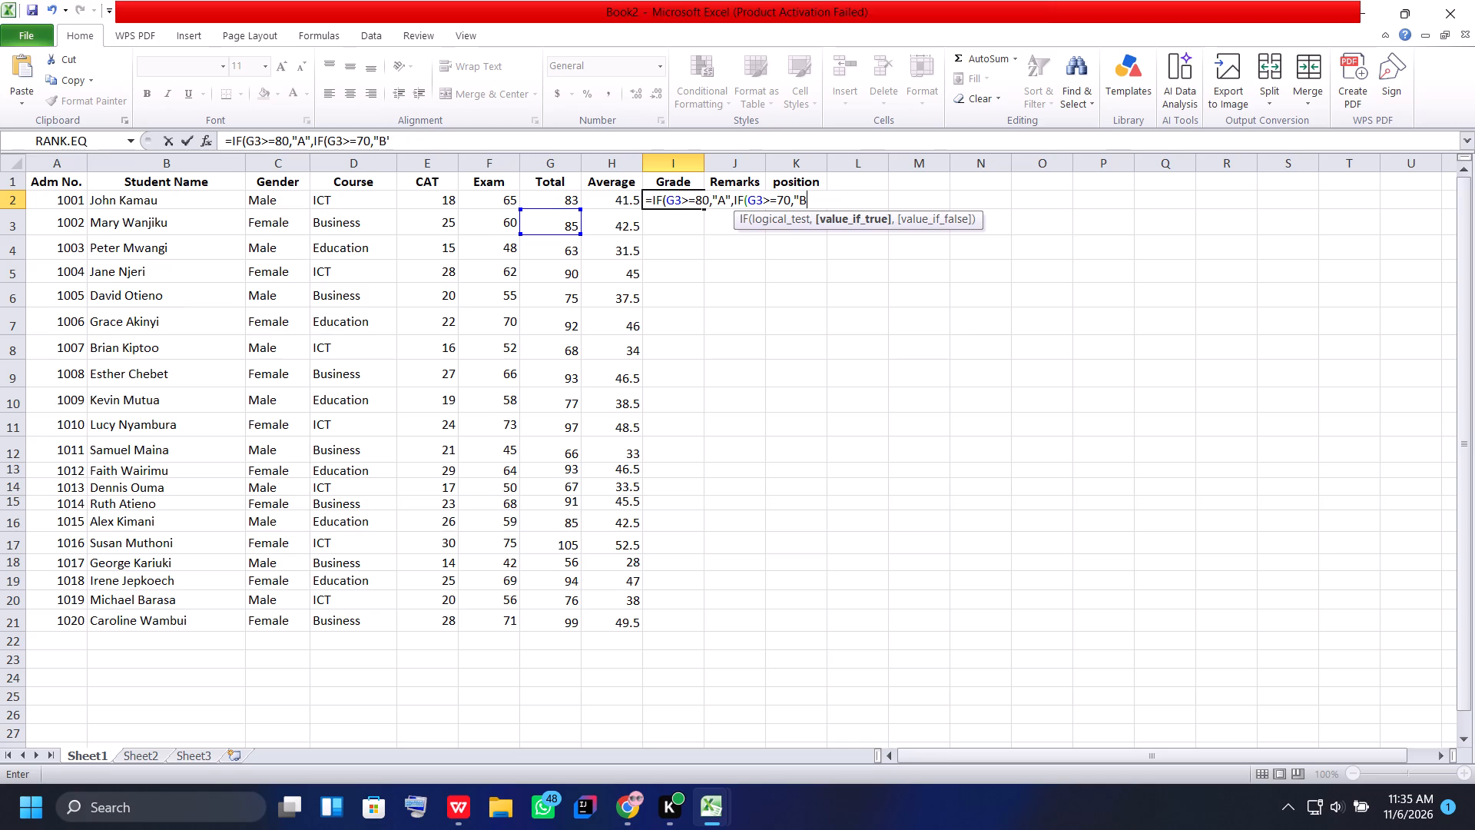
key("shift+quotedbl")
key("comma")
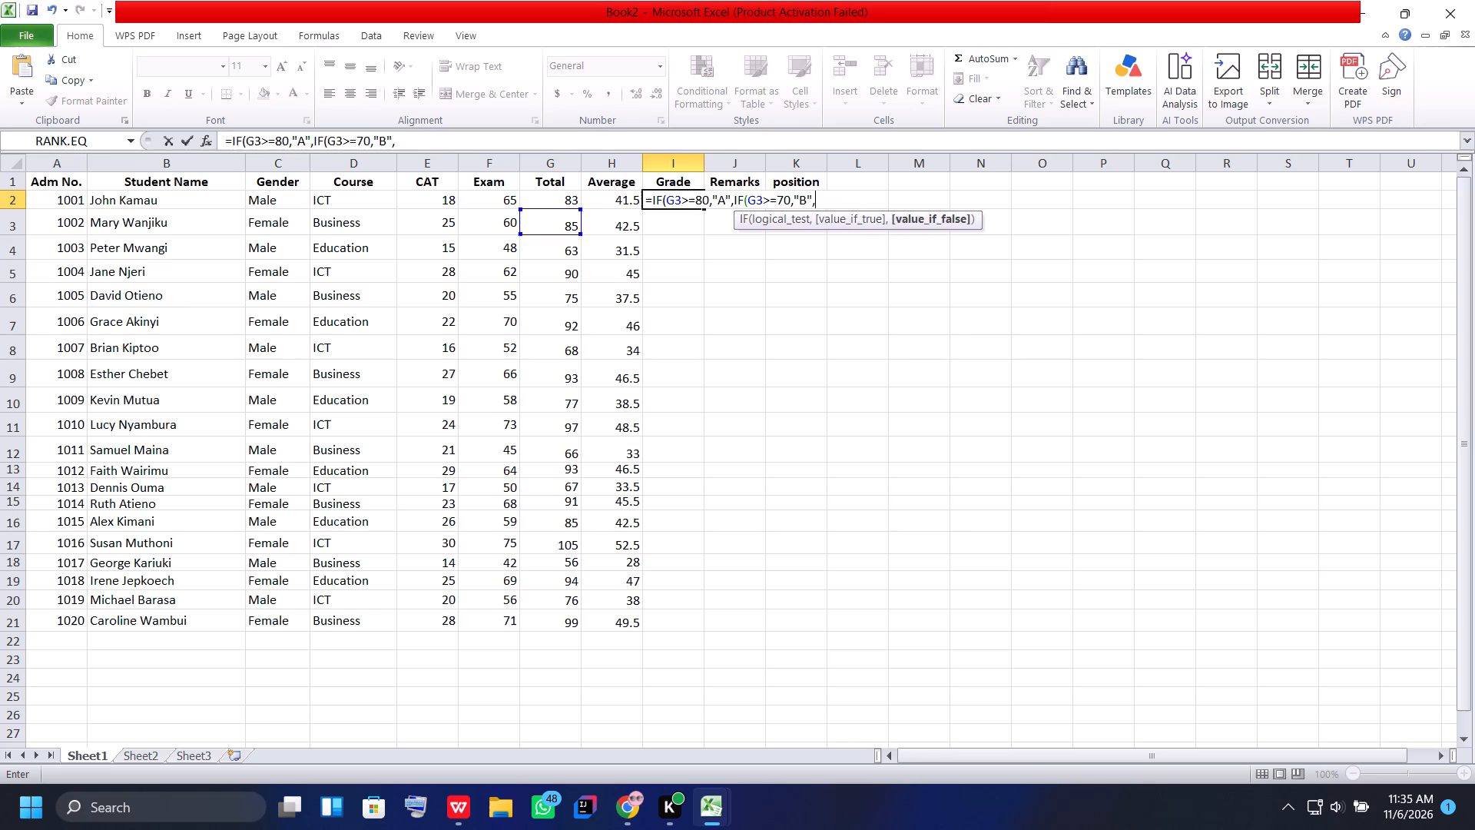
Nest a third IF in the I2 Grade formula that gives "C" when G3>=60.
type("IF")
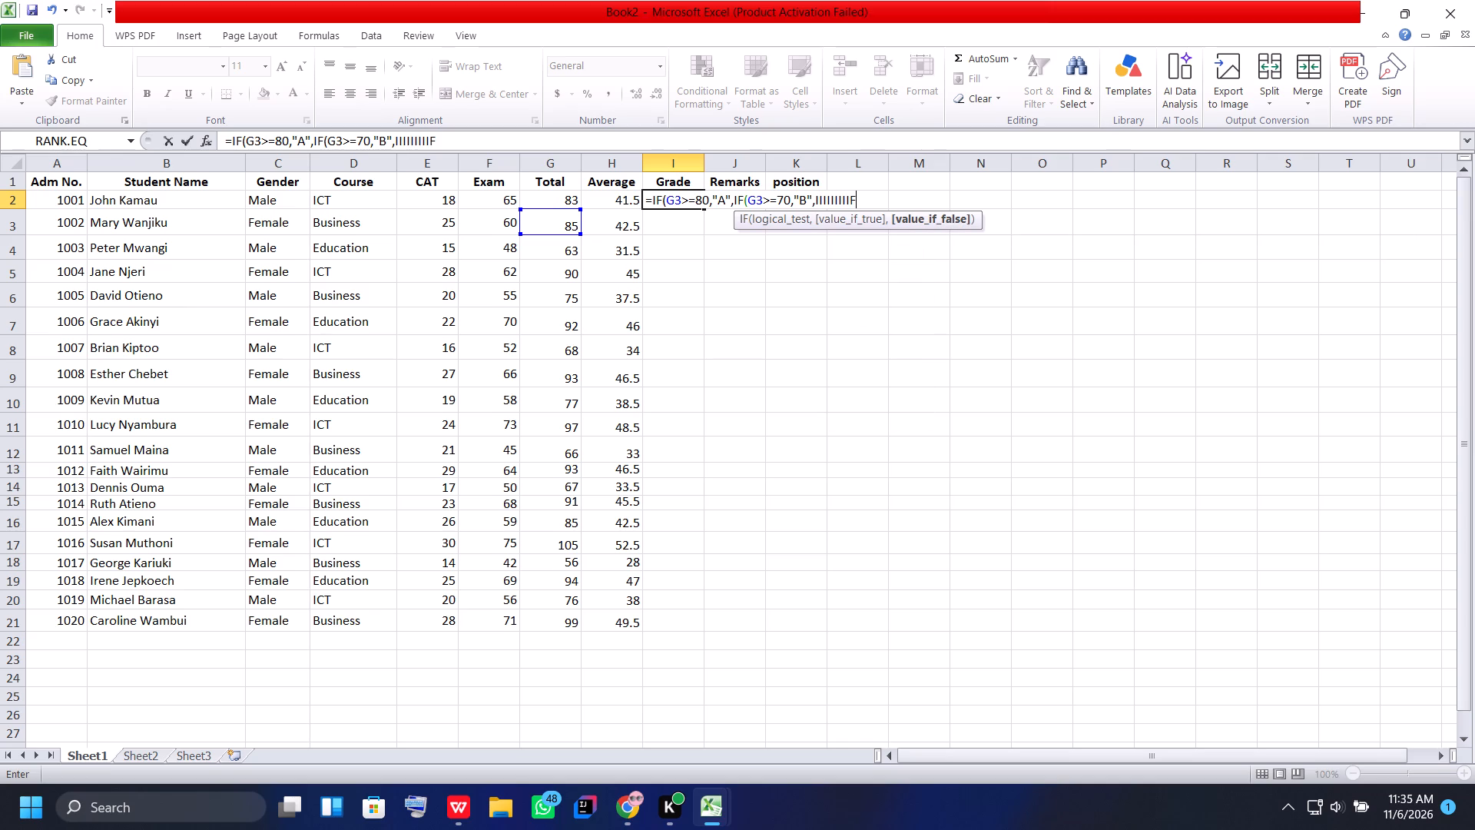
key("BackSpace")
key("BackSpace")
key("BackSpace")
key("BackSpace")
key("BackSpace")
key("BackSpace")
key("BackSpace")
key("BackSpace")
key("BackSpace")
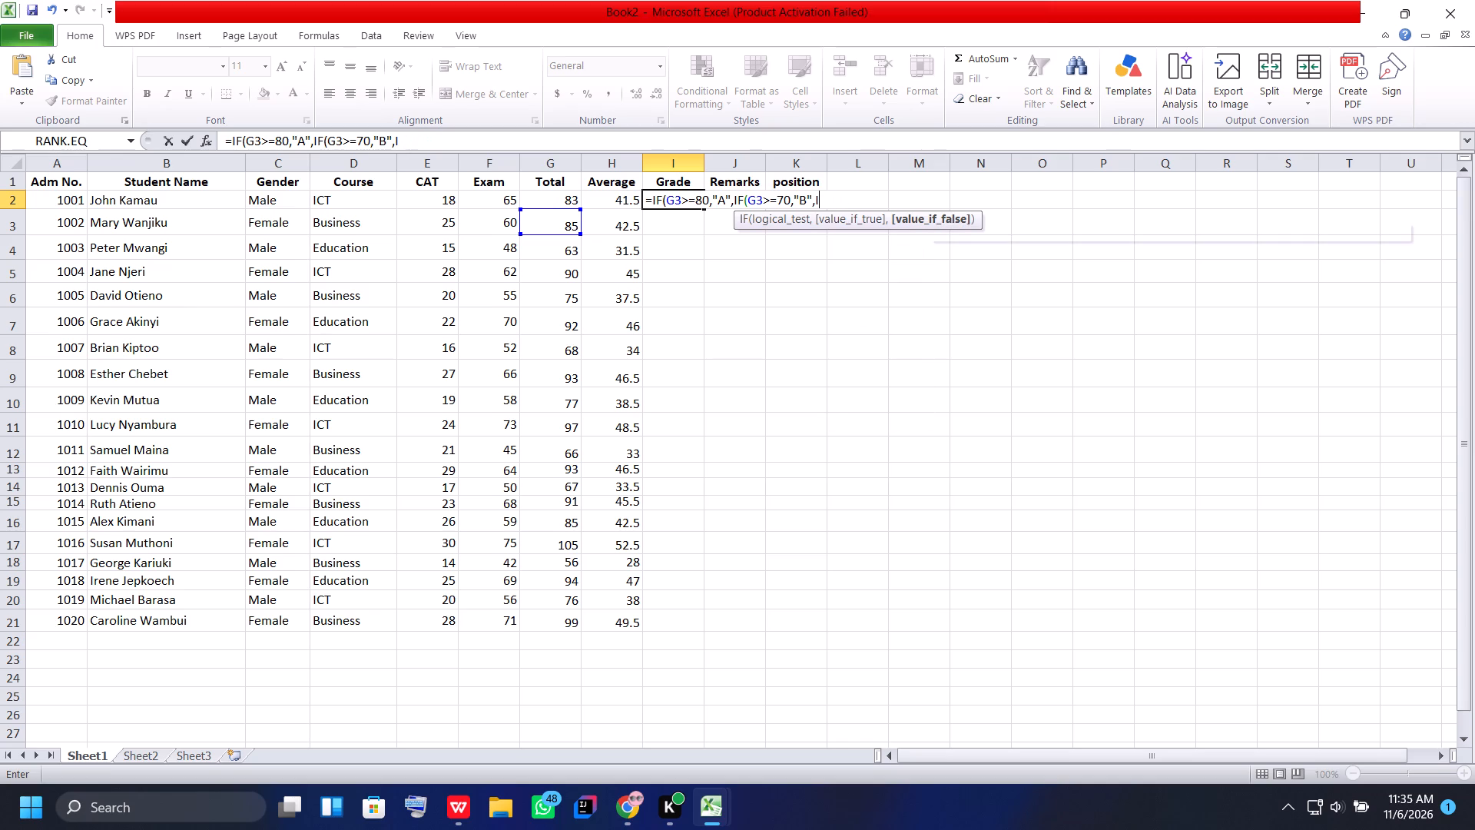
key("f")
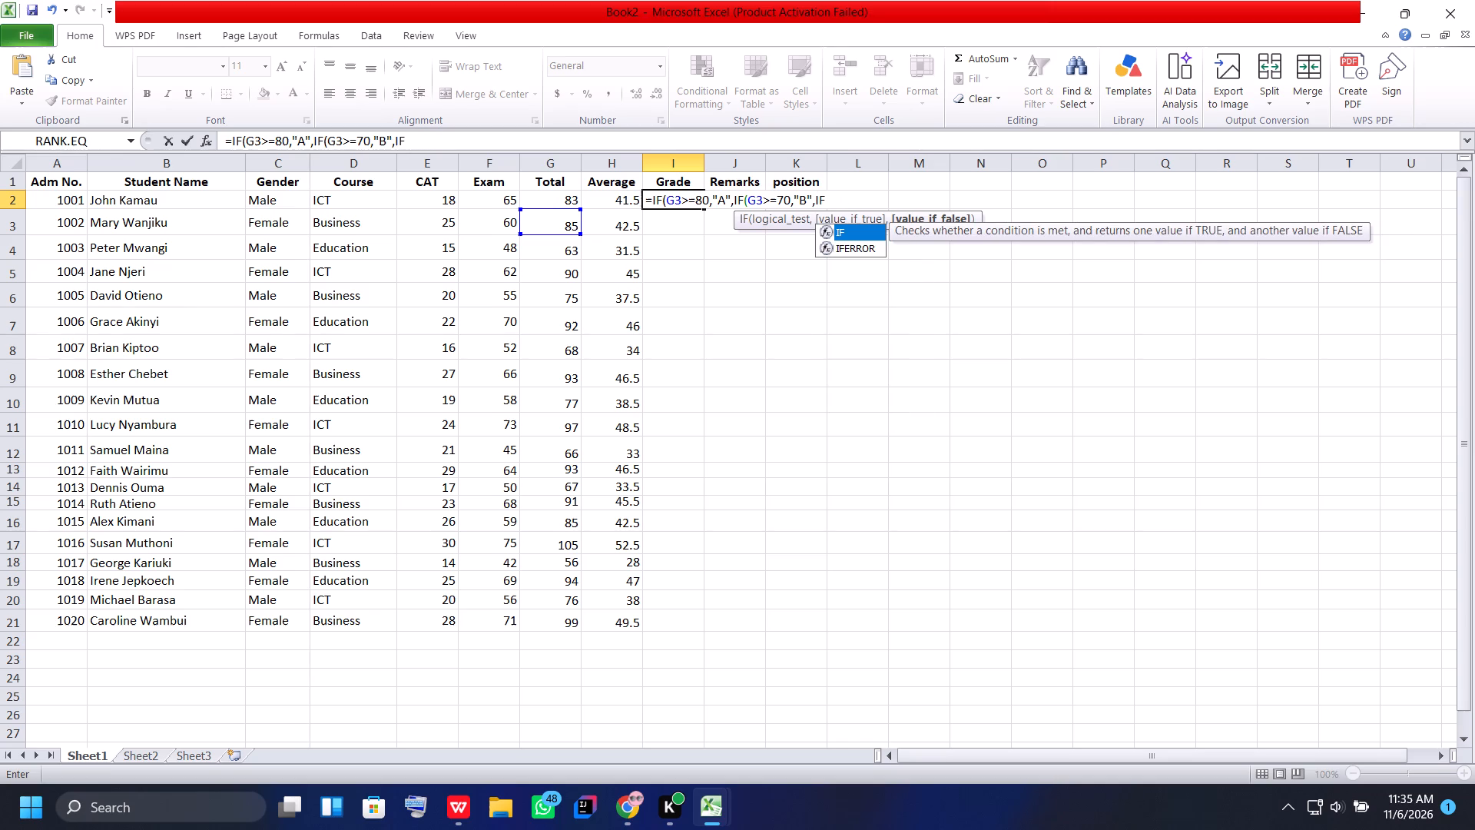
key("shift+parenleft")
type("G3")
type(">=")
key("6")
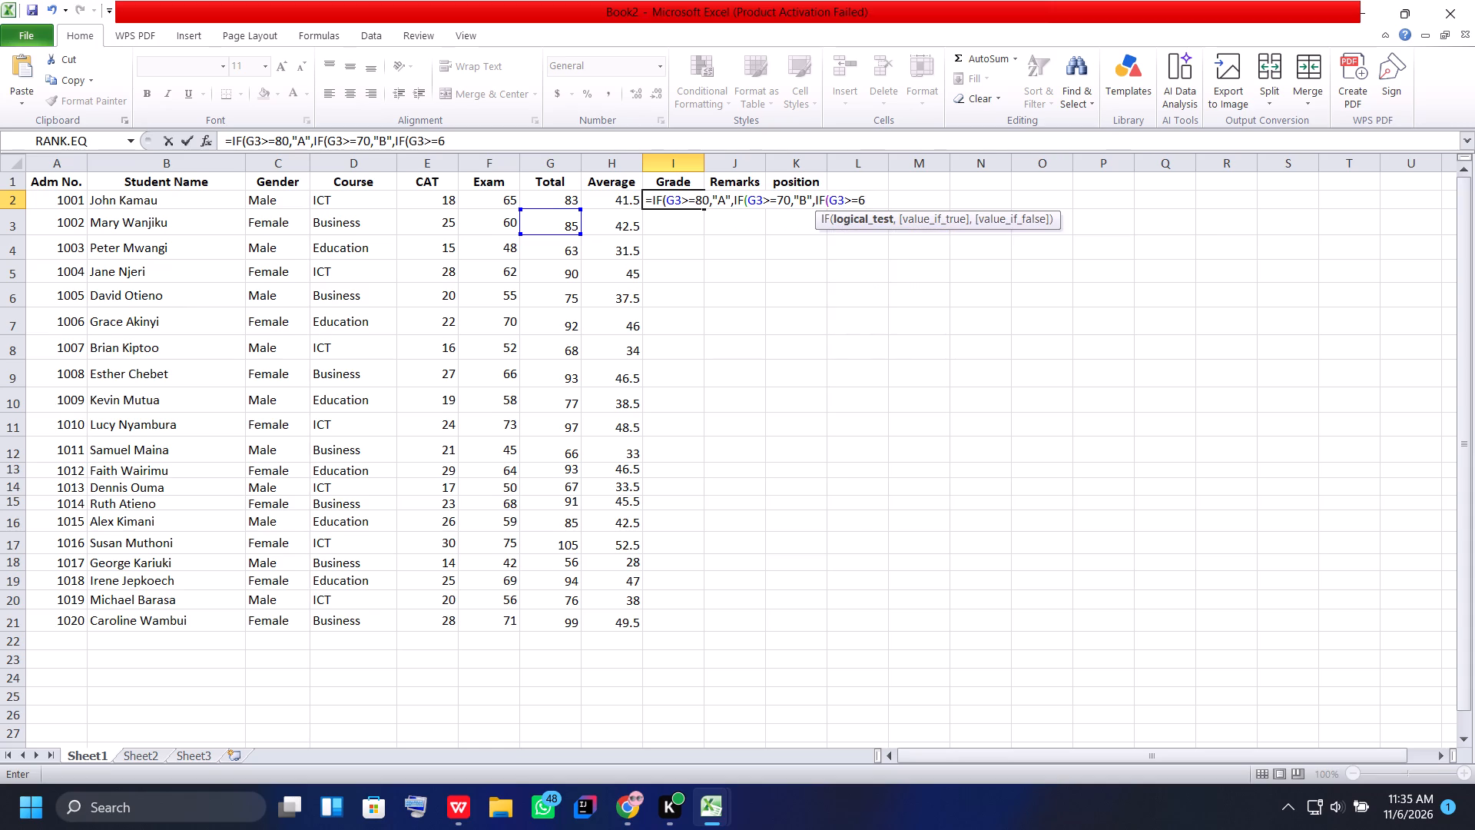
key("0")
key("comma")
key("shift+quotedbl")
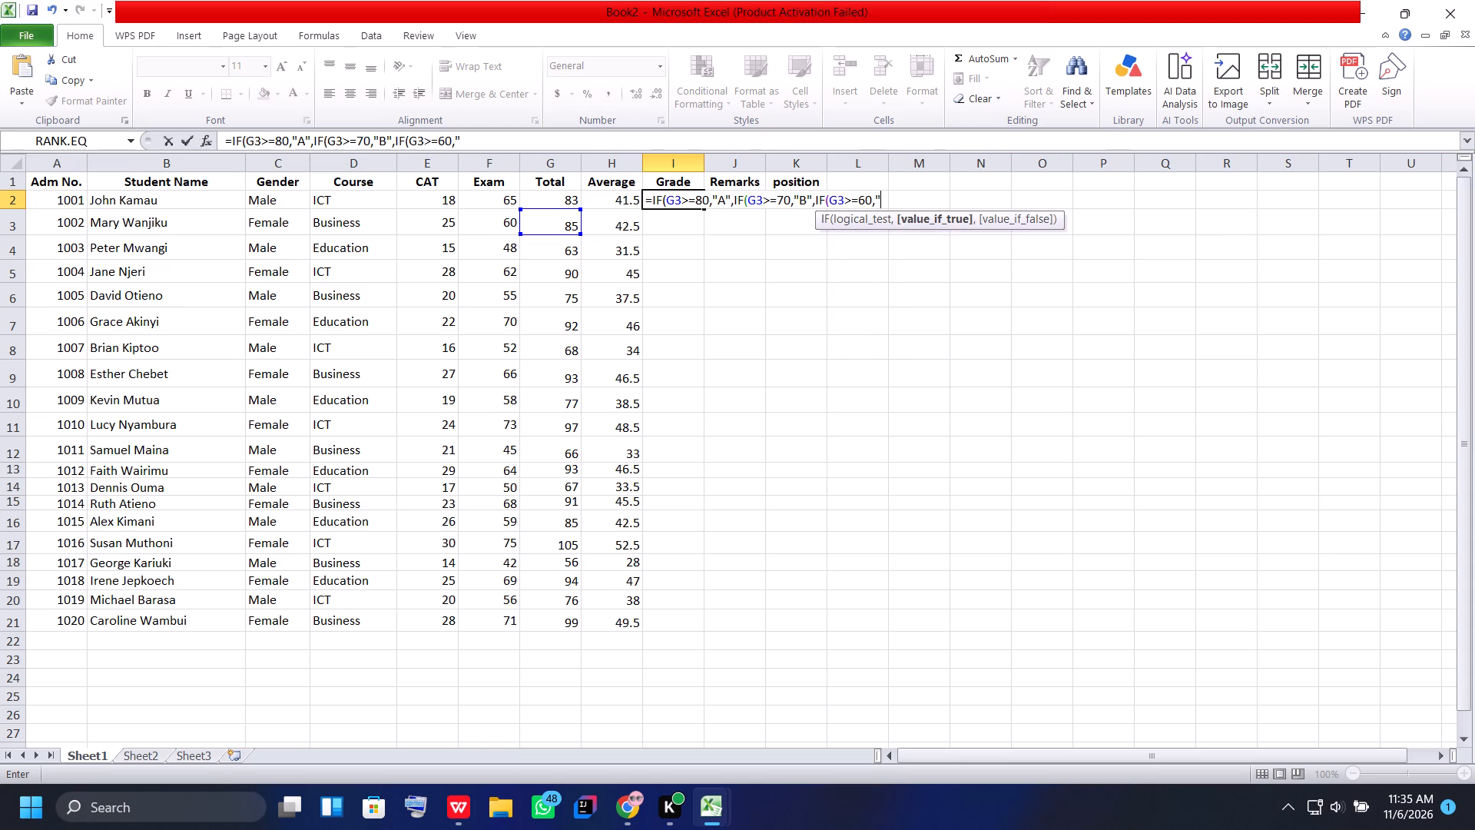
key("c")
key("shift+quotedbl")
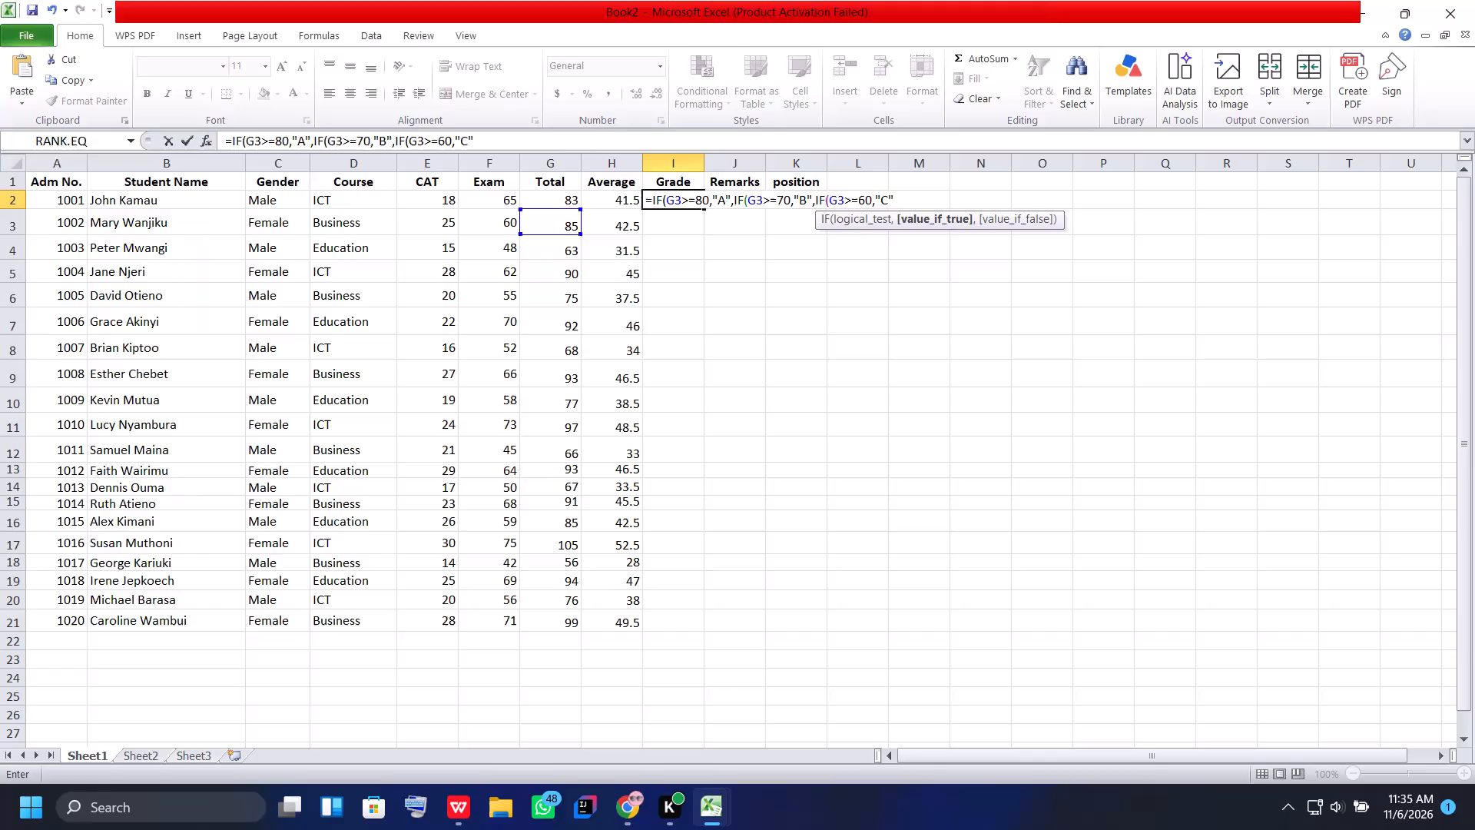
key("comma")
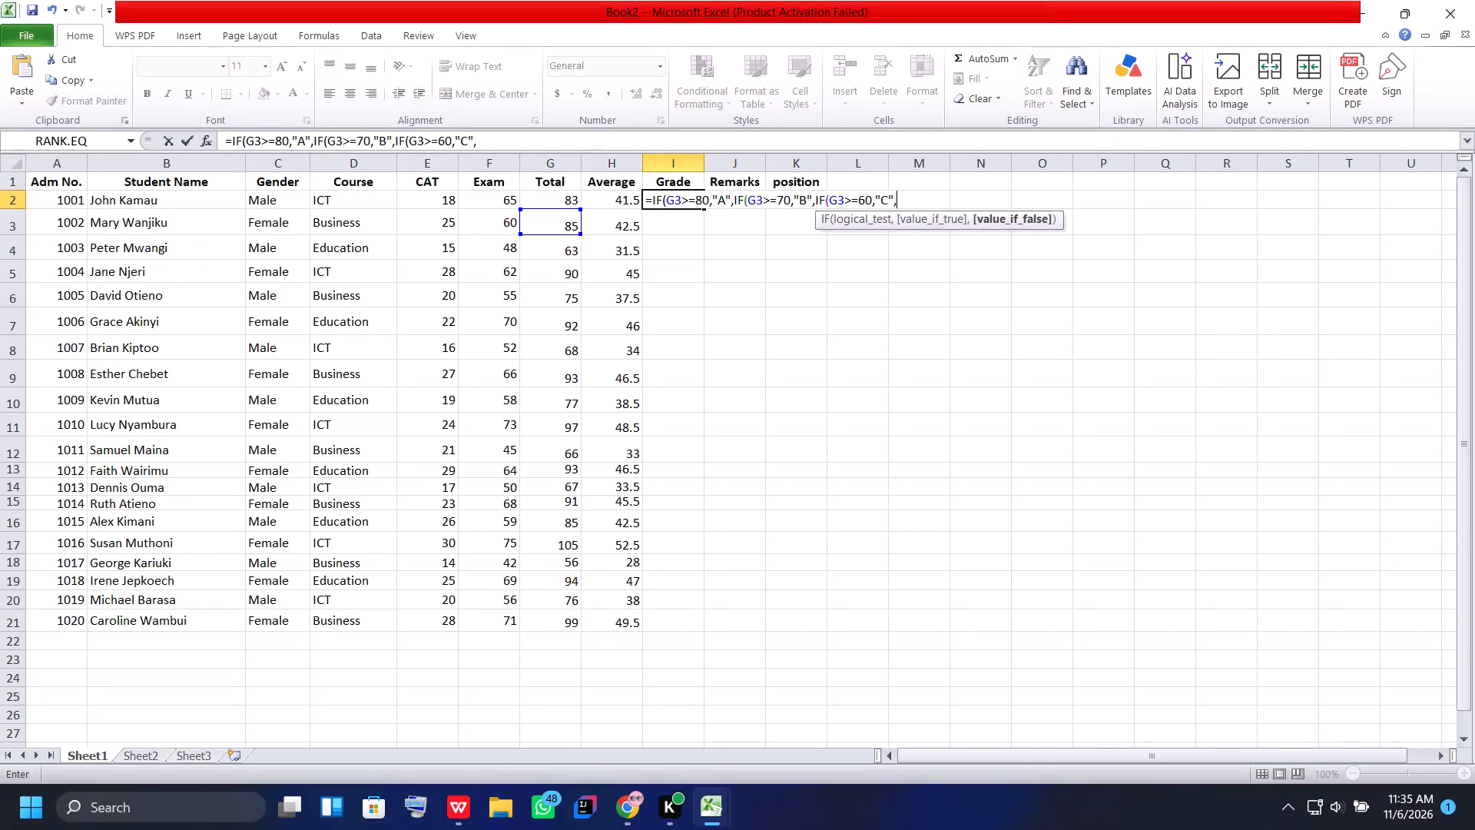
Nest a fourth IF in the I2 Grade formula that gives "D" when G3>=50.
type("IF")
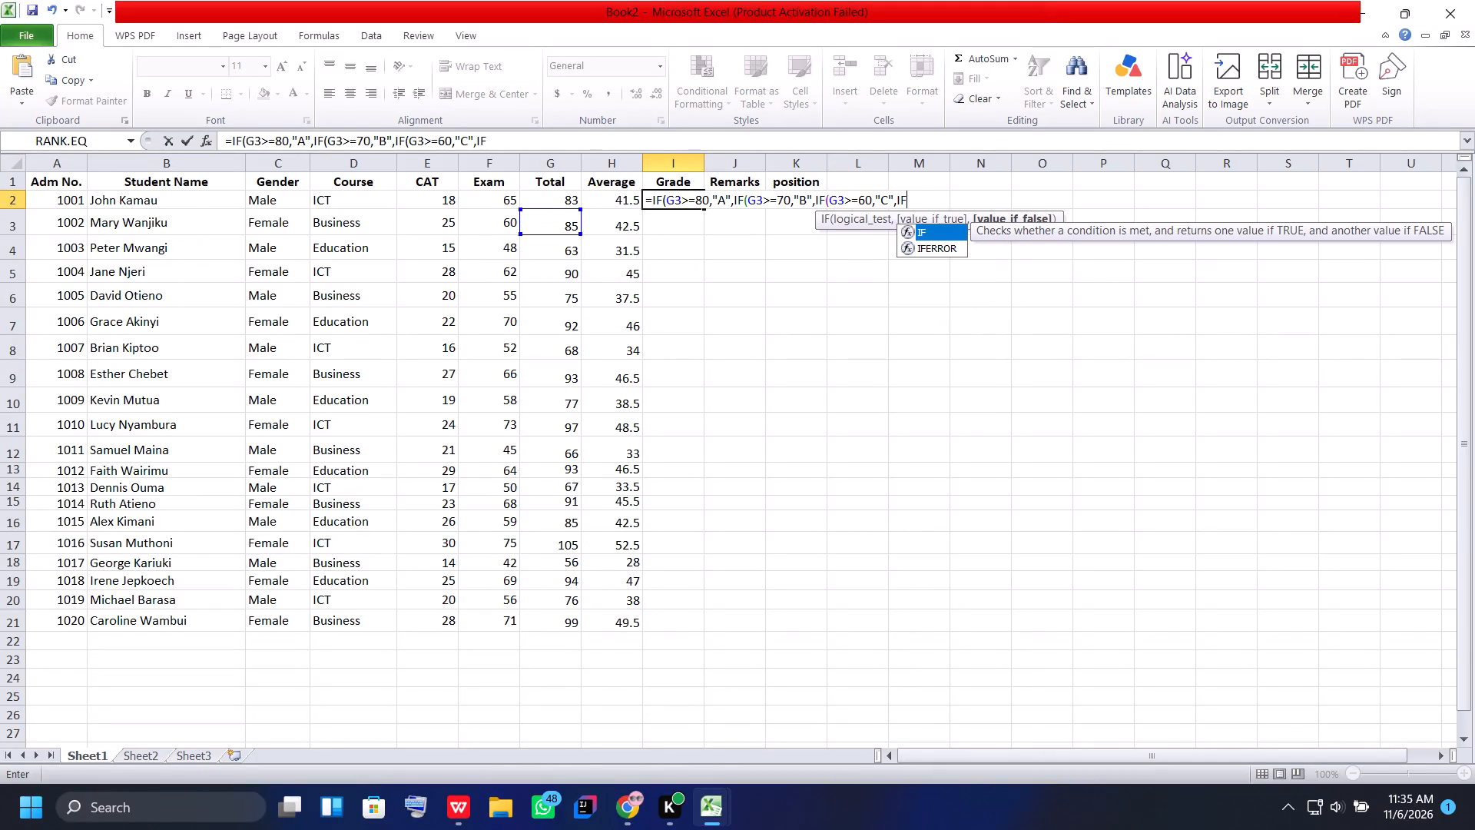
key("shift+parenleft")
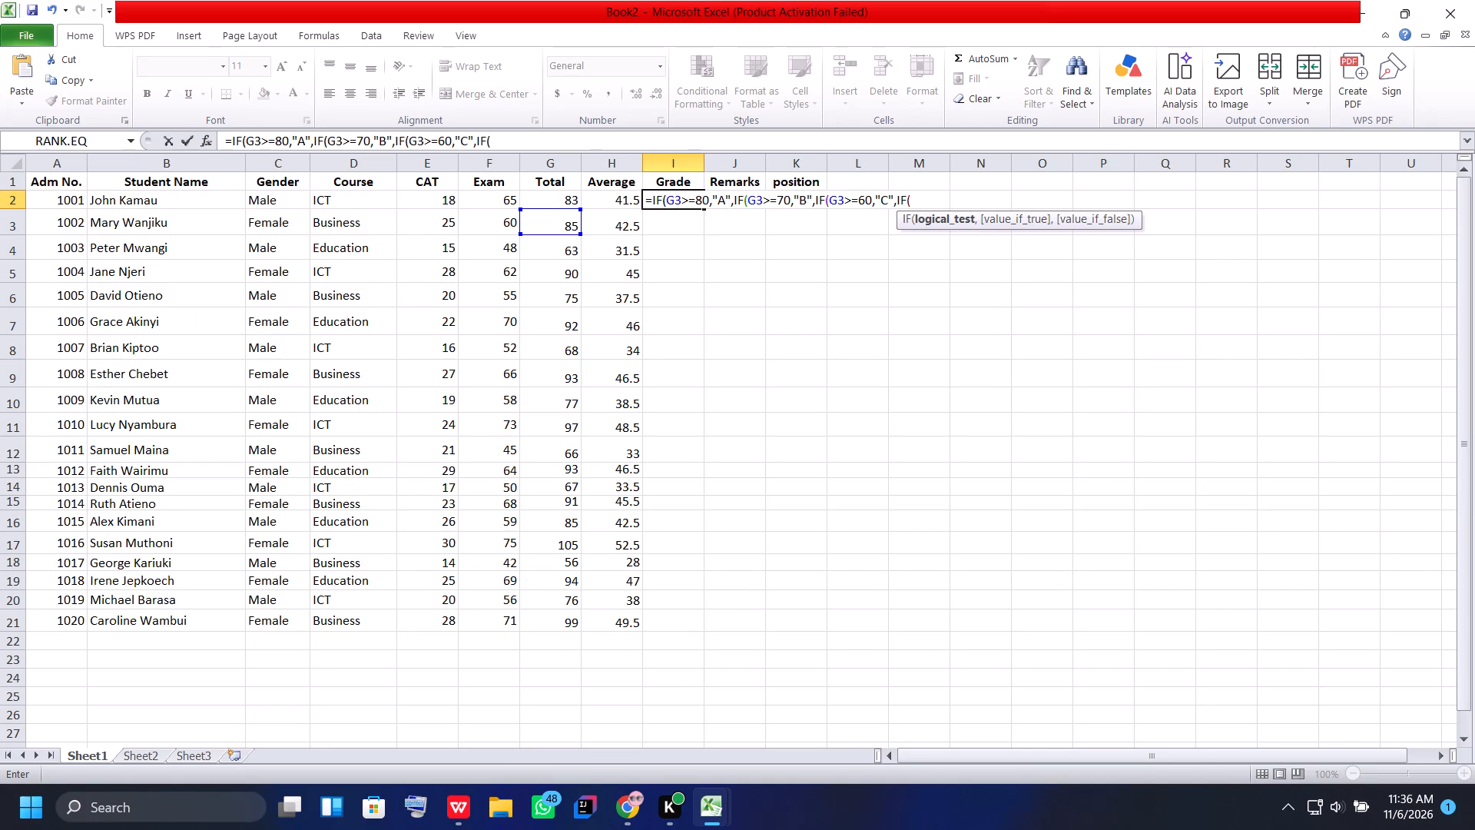
key("g")
key("3")
type(">=")
type("50")
key("comma")
key("shift+quotedbl")
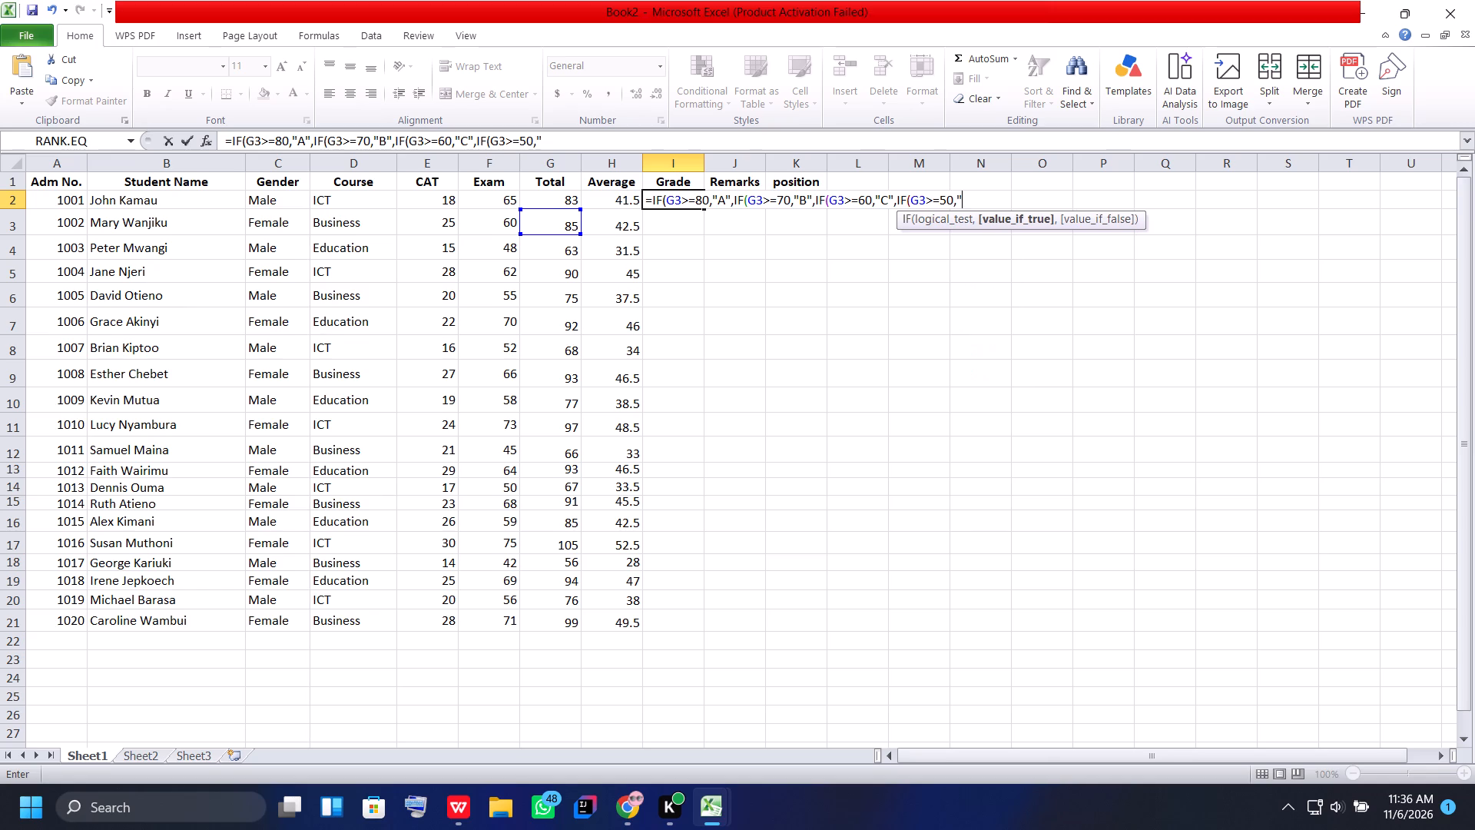
key("d")
type("\",")
Finish the I2 Grade formula with "E" as the fallback grade, close all four IF brackets and enter it.
key("shift+quotedbl")
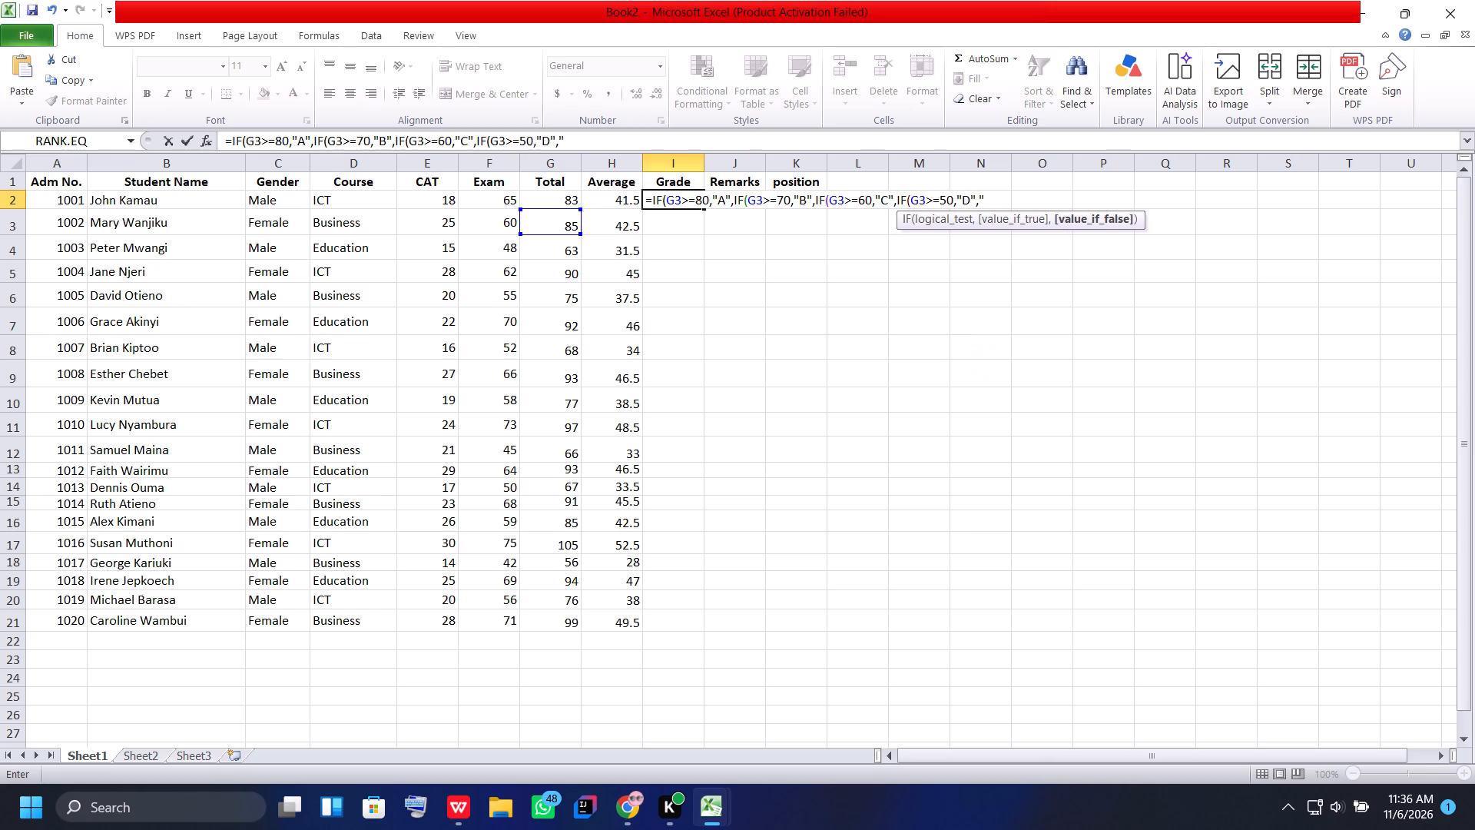
key("e")
key("Up")
key("shift+quotedbl")
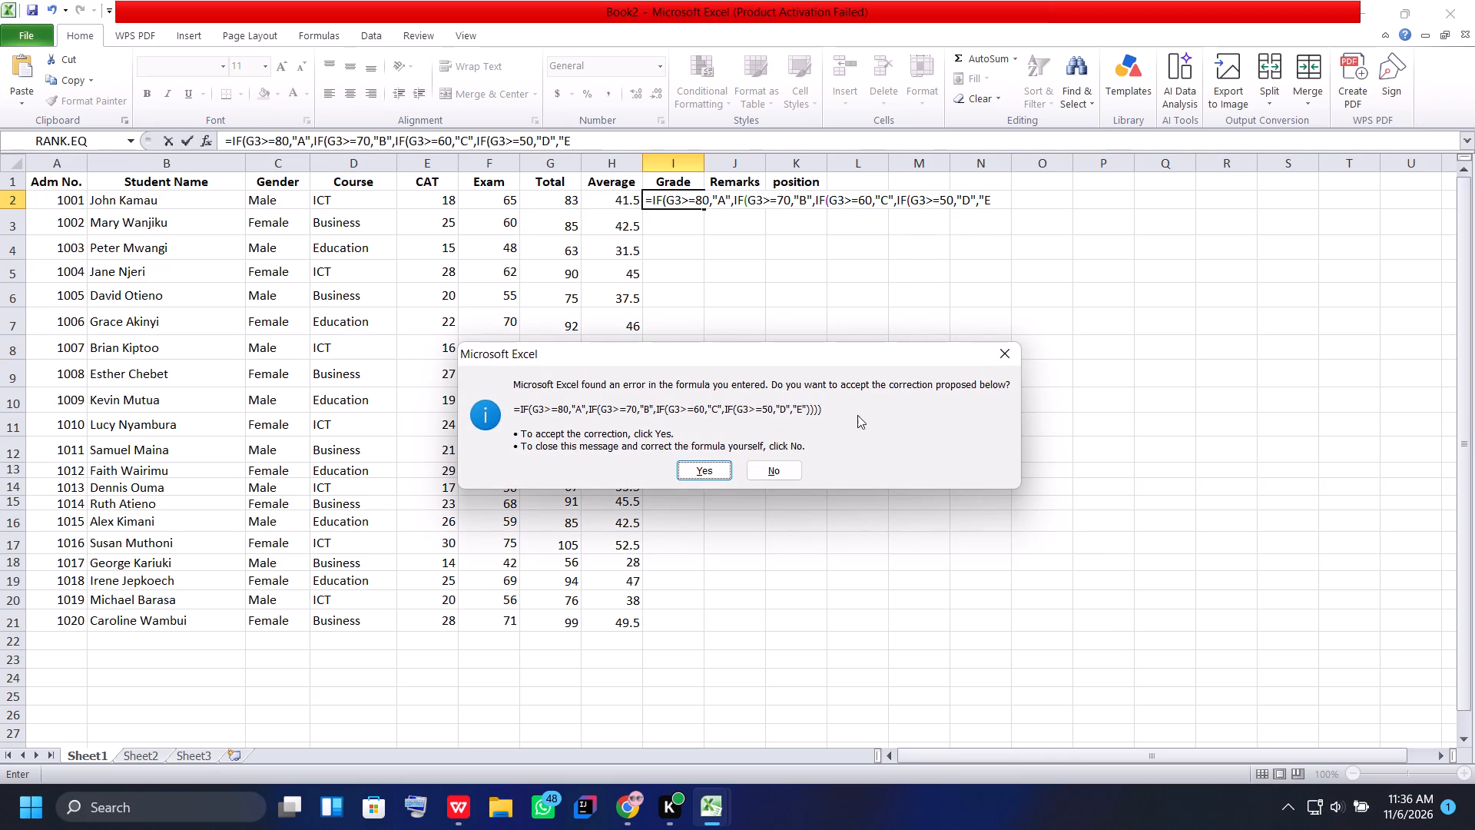
left_click(1001, 351)
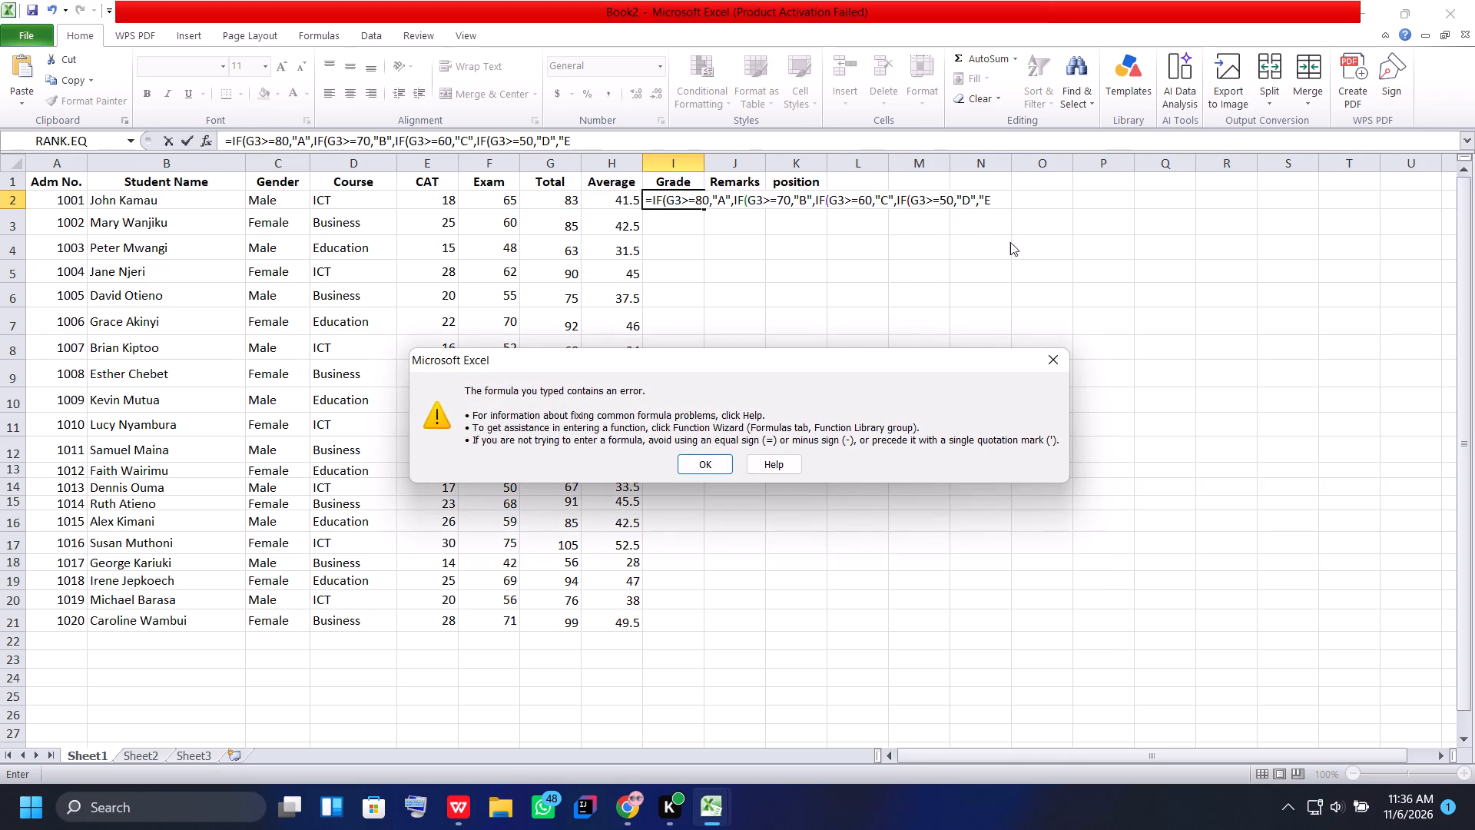
left_click(716, 456)
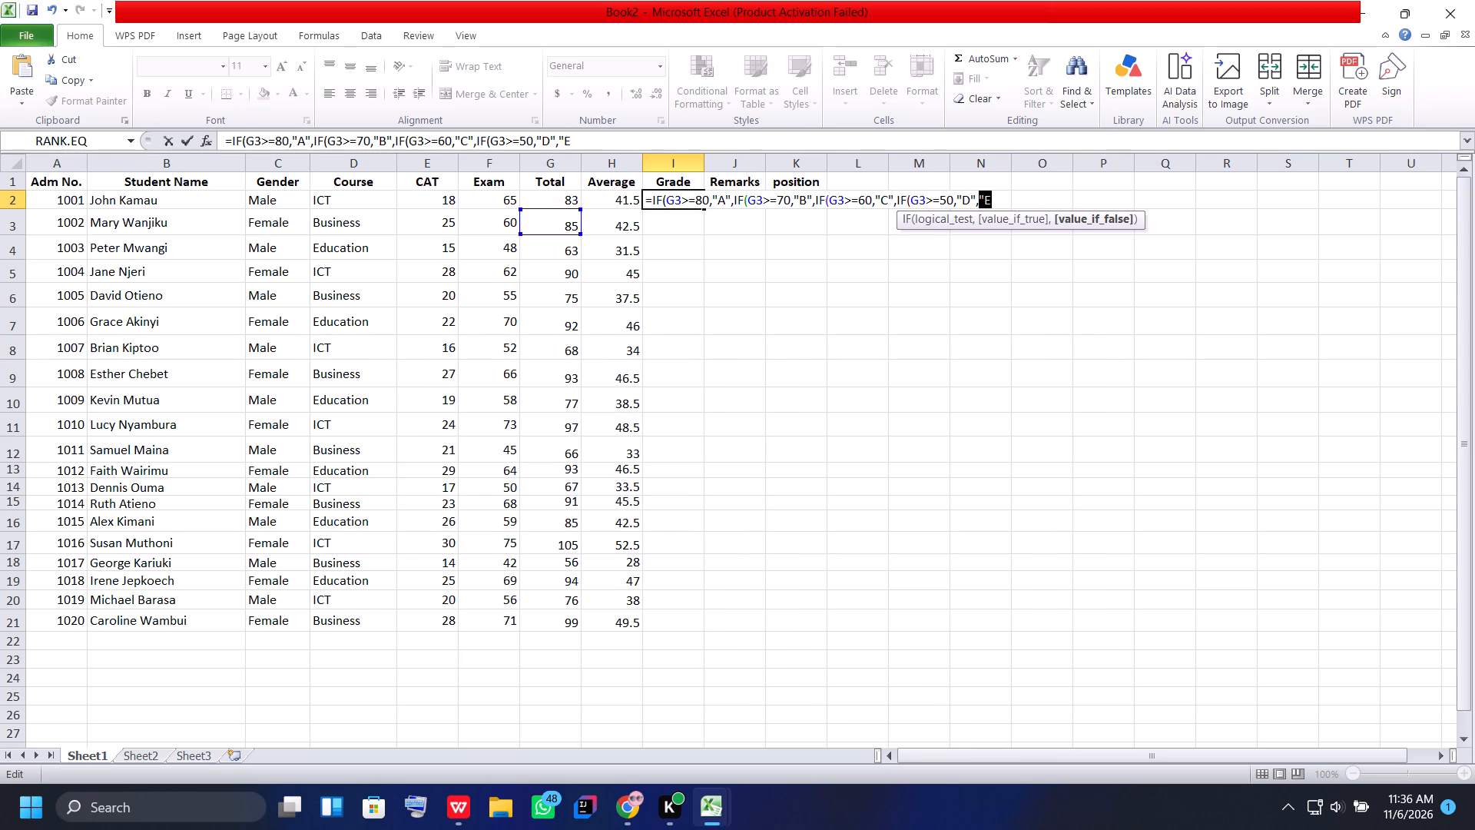
key("shift+quotedbl")
key("e")
key("shift+quotedbl")
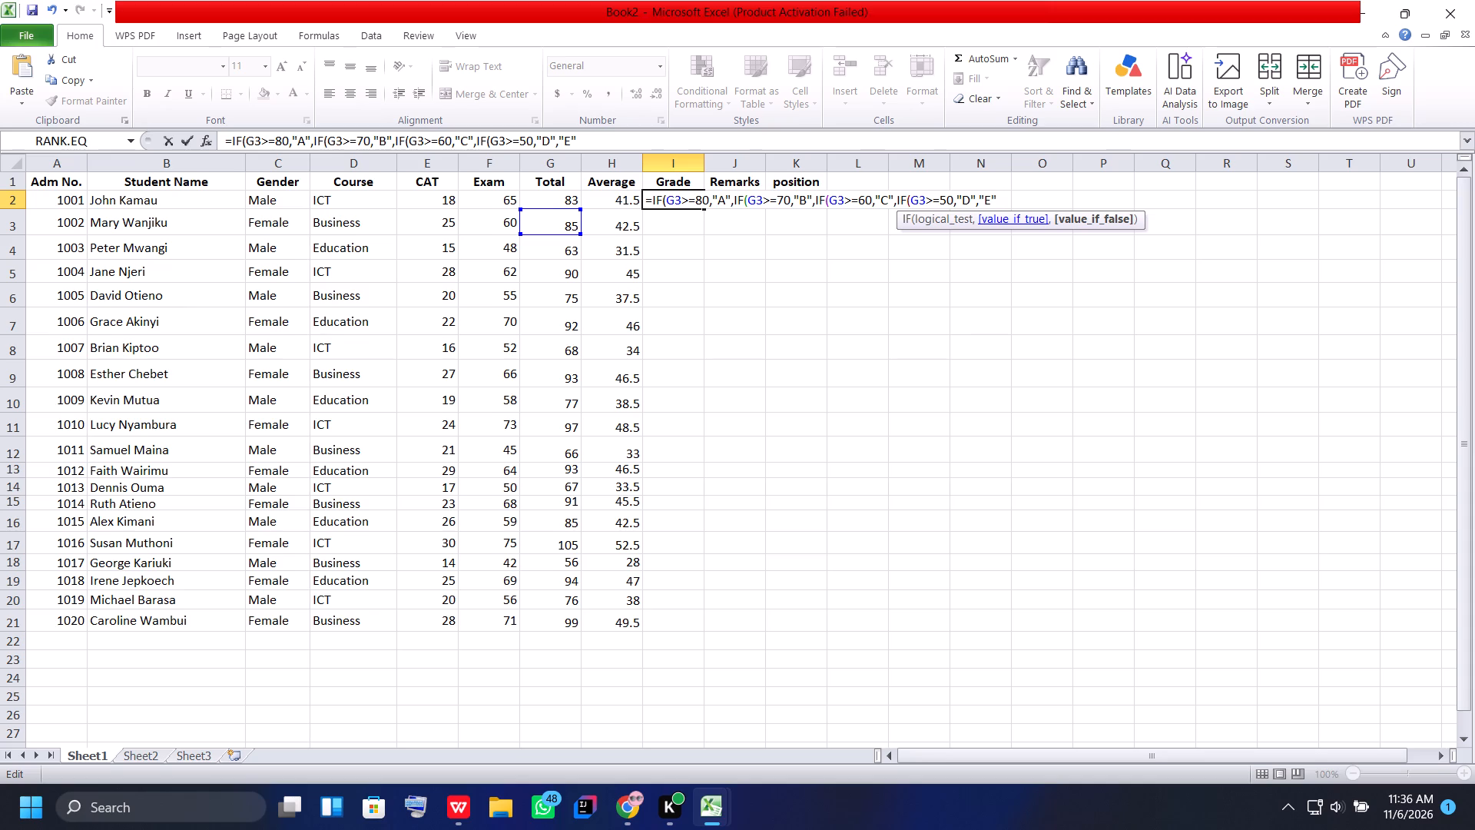
type("))))")
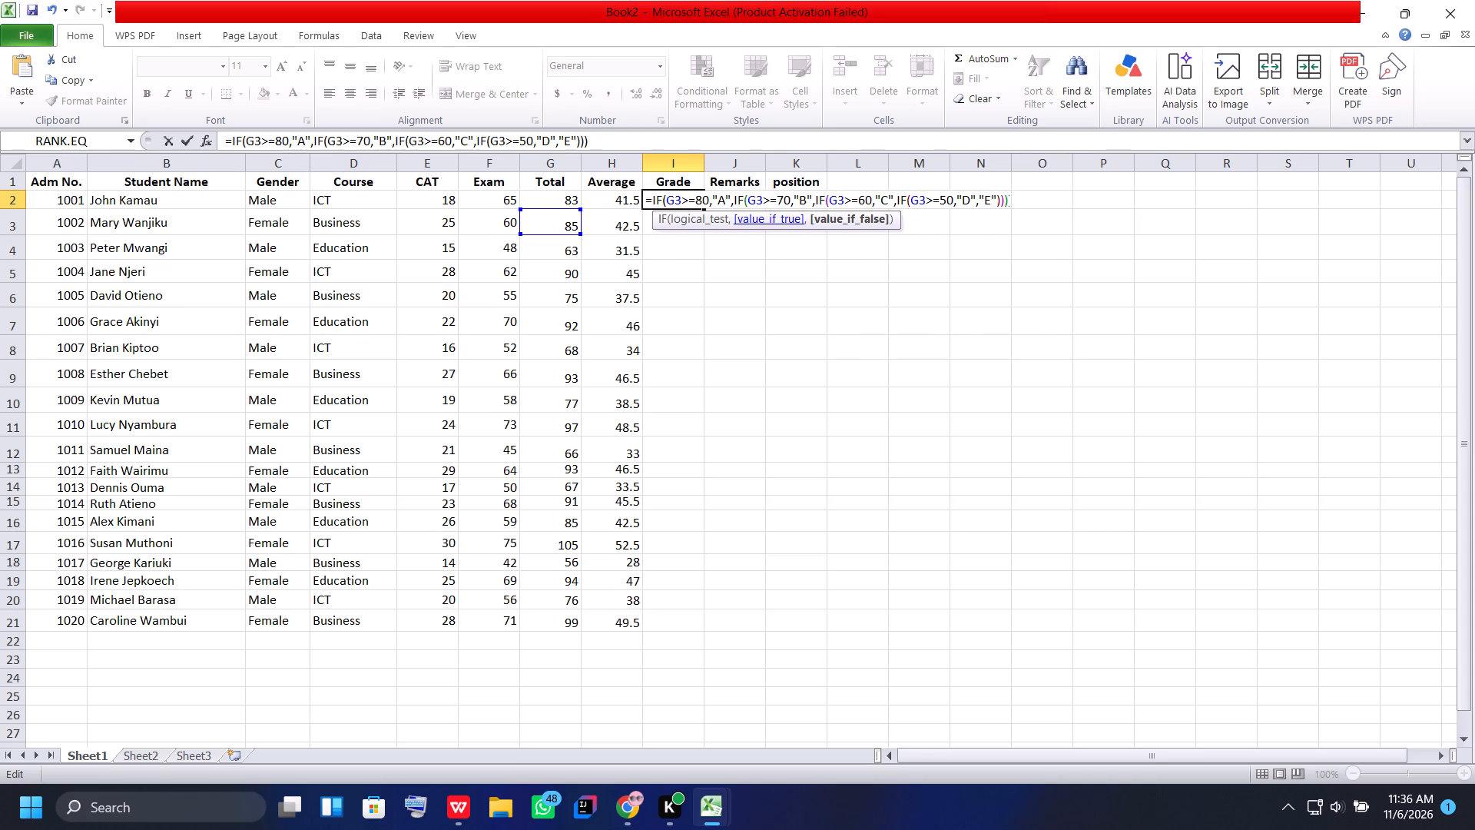
key("Return")
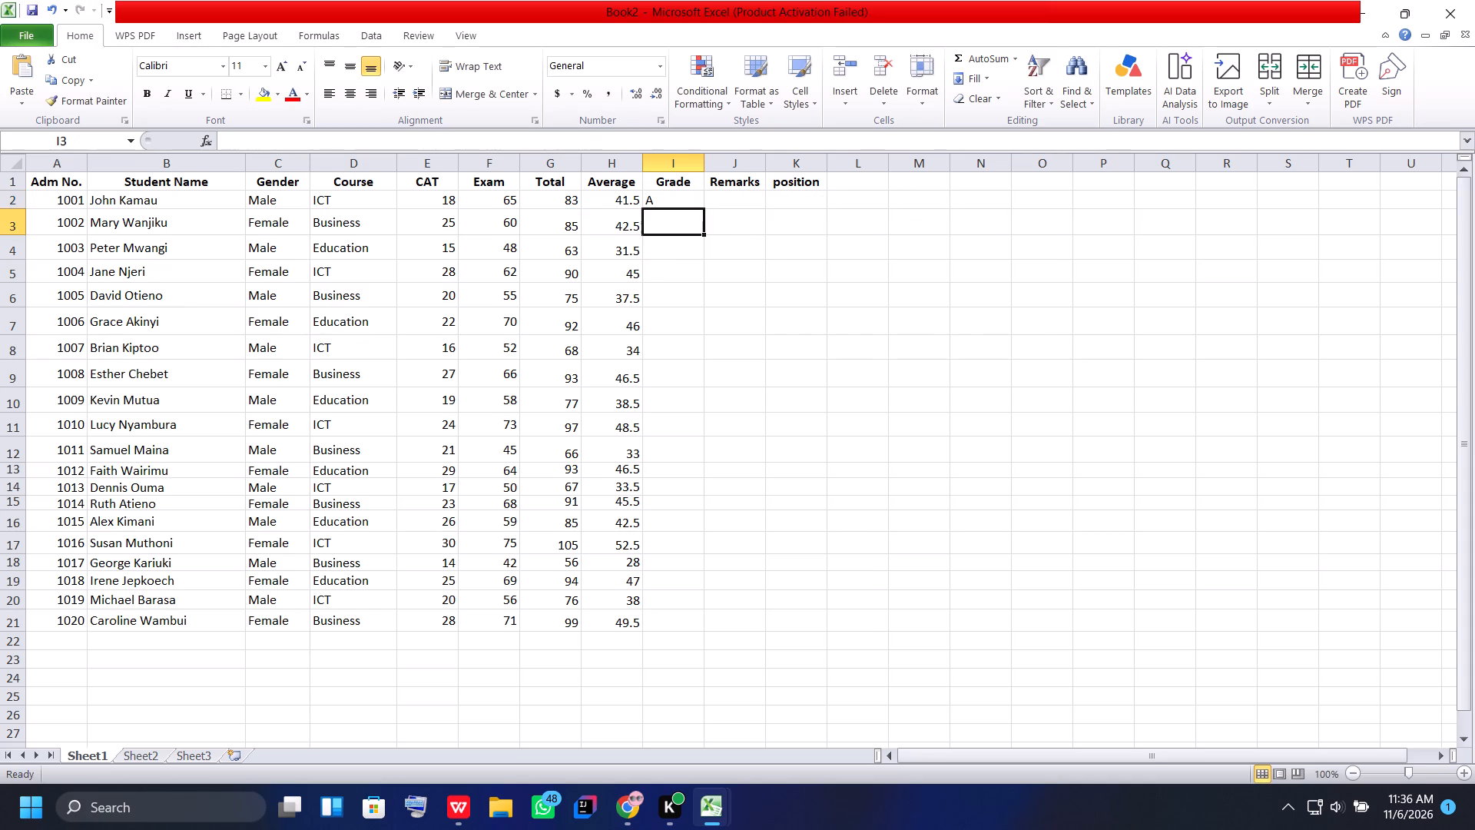
Fill the Grade formula from I2 down to the last student in I21.
left_click(690, 202)
left_click_drag(701, 210, 661, 605)
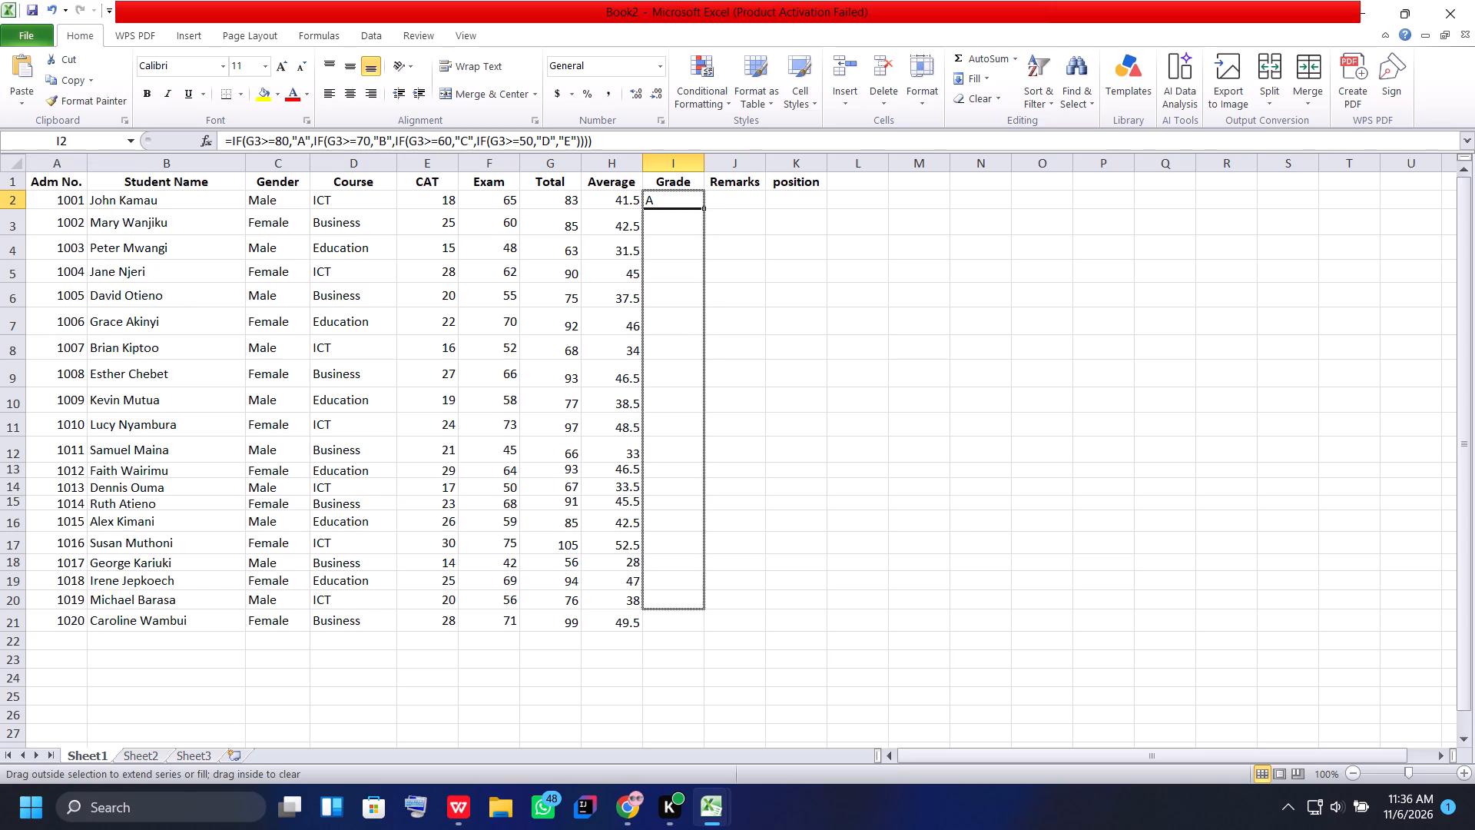
left_click_drag(661, 605, 658, 636)
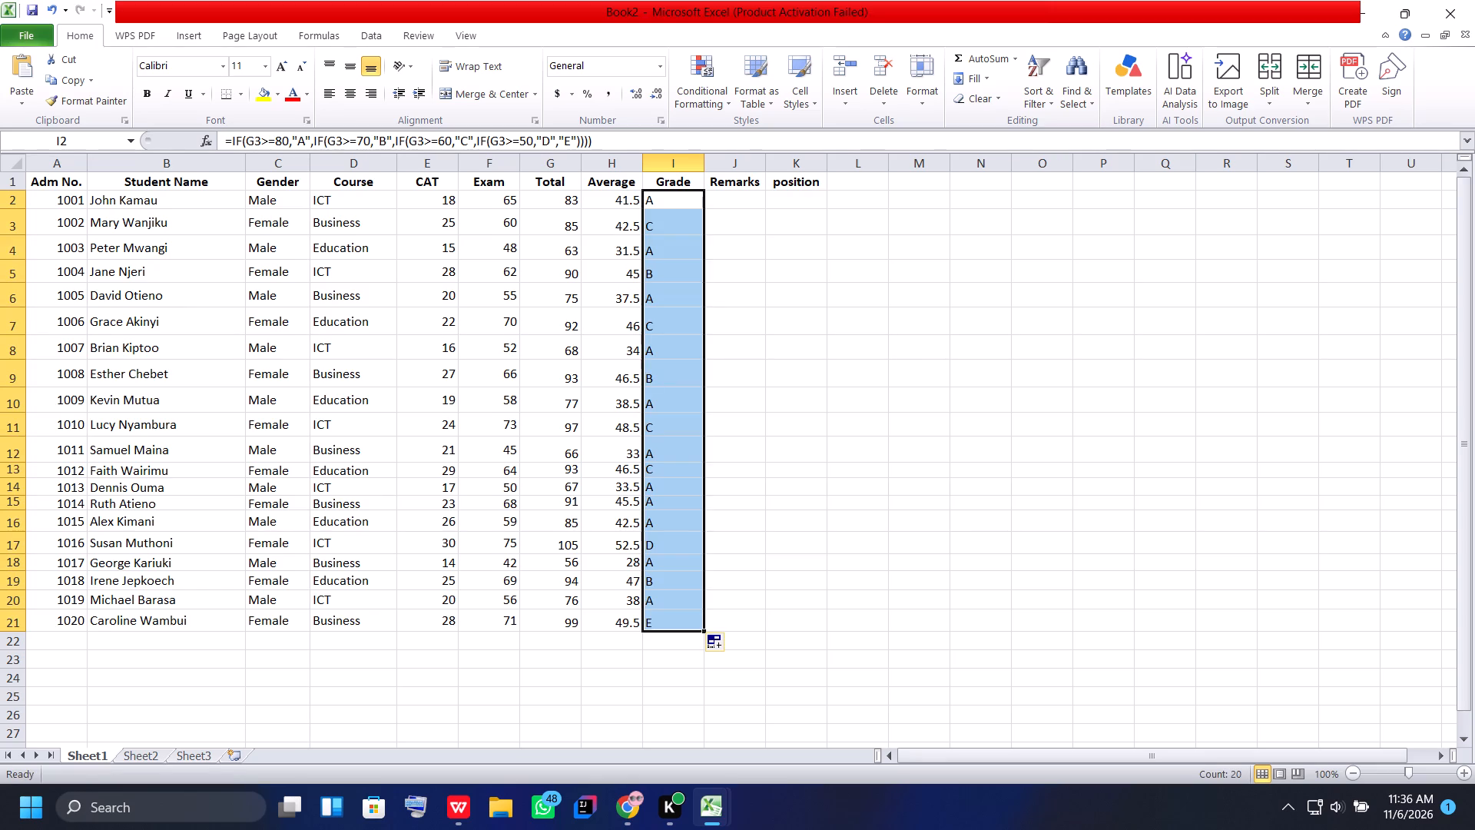
Start an IF formula in the Remarks cell J2 with the Total range G2:G21 as its logical test.
left_click(740, 192)
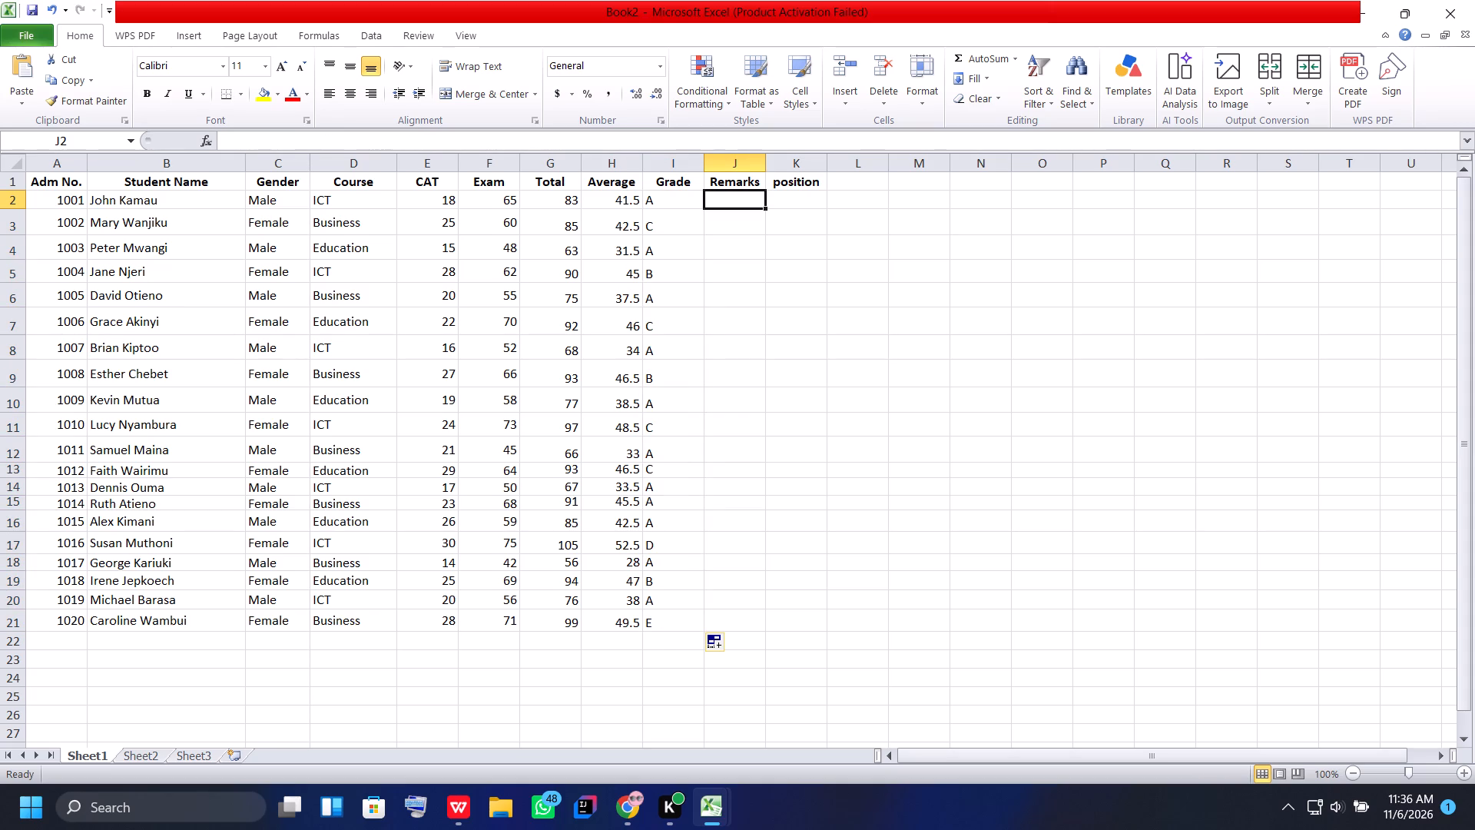
key("equal")
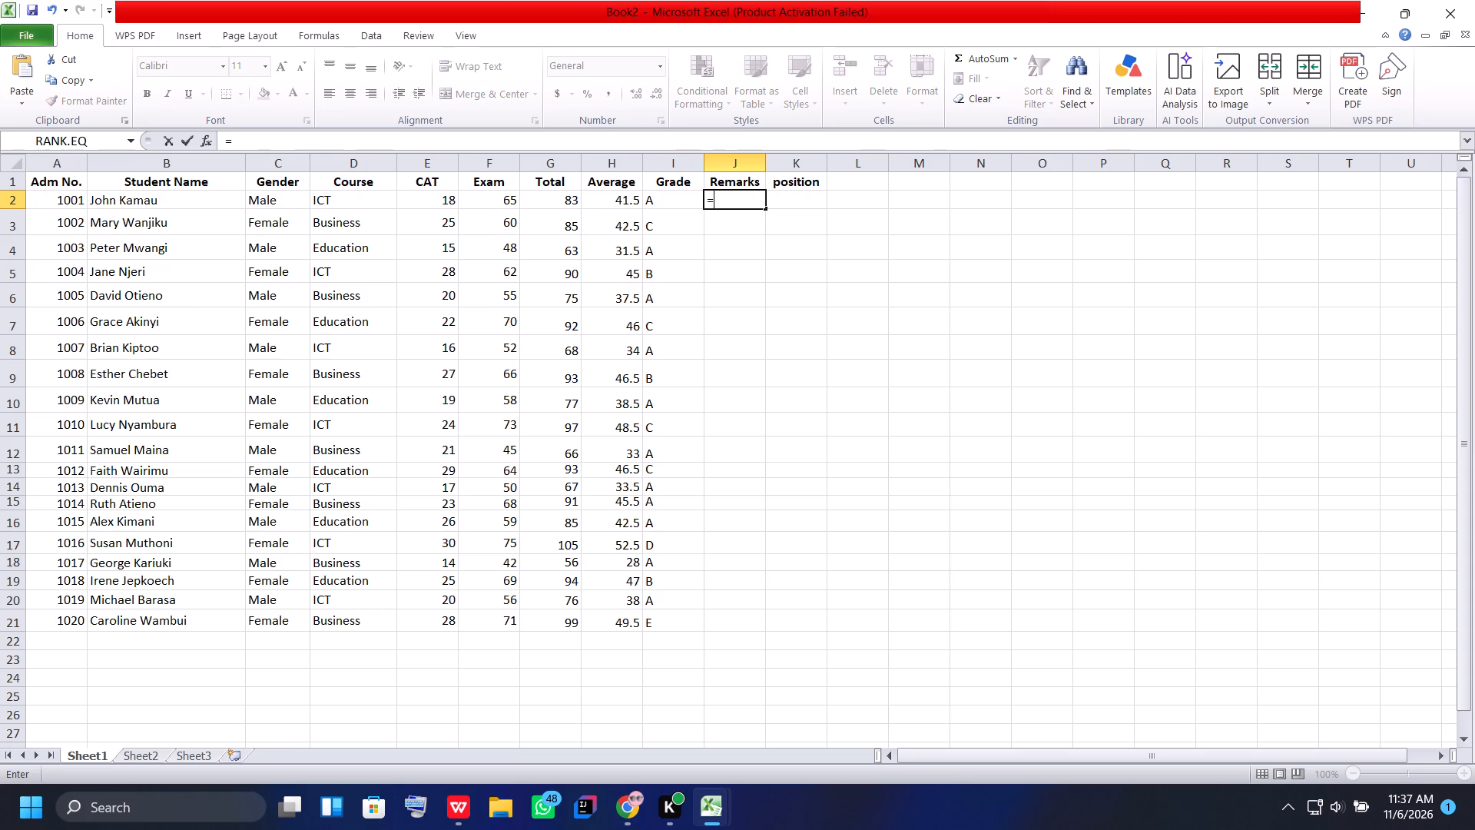
type("IF")
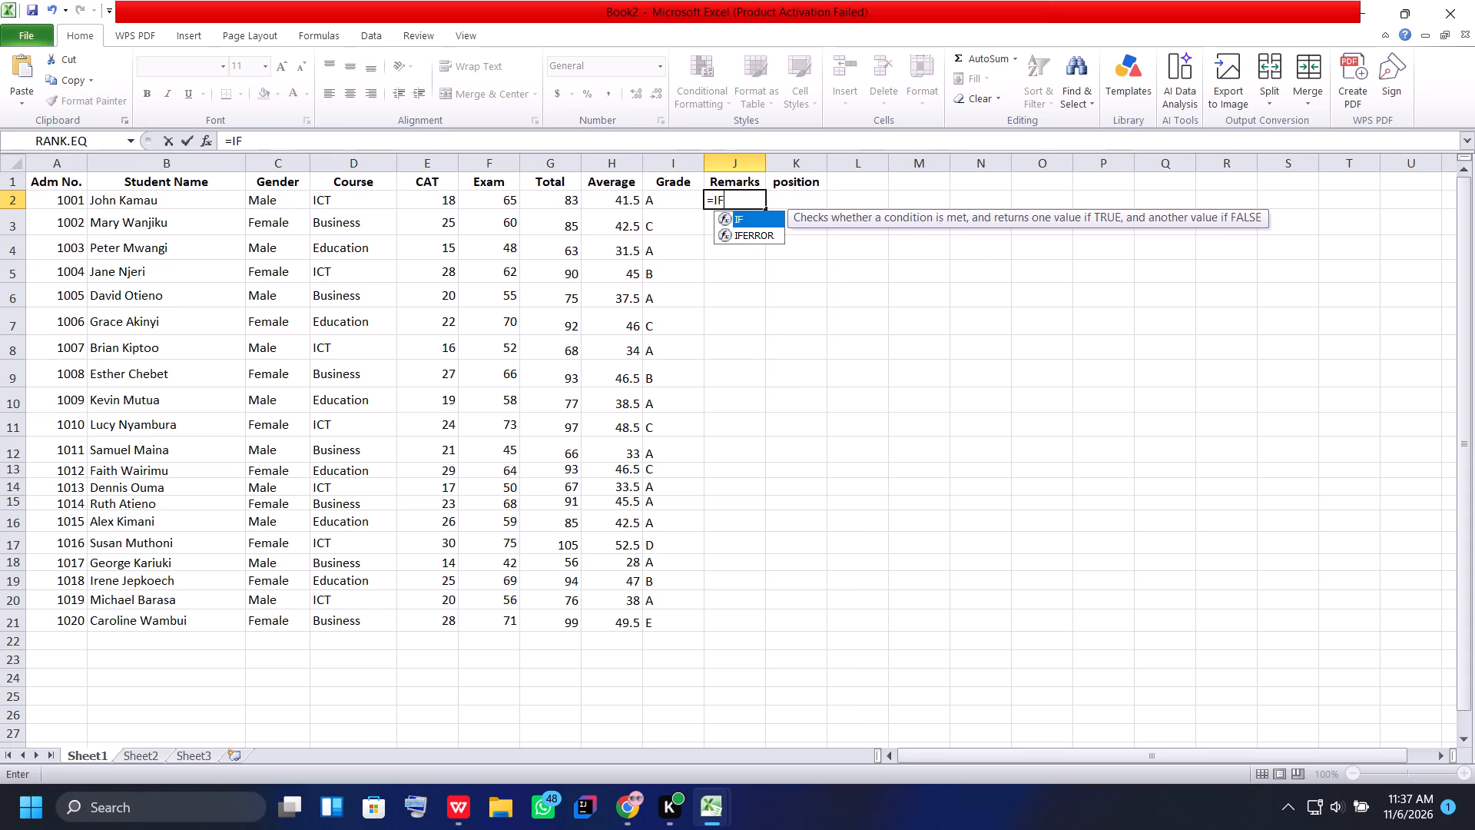
key("shift+parenleft")
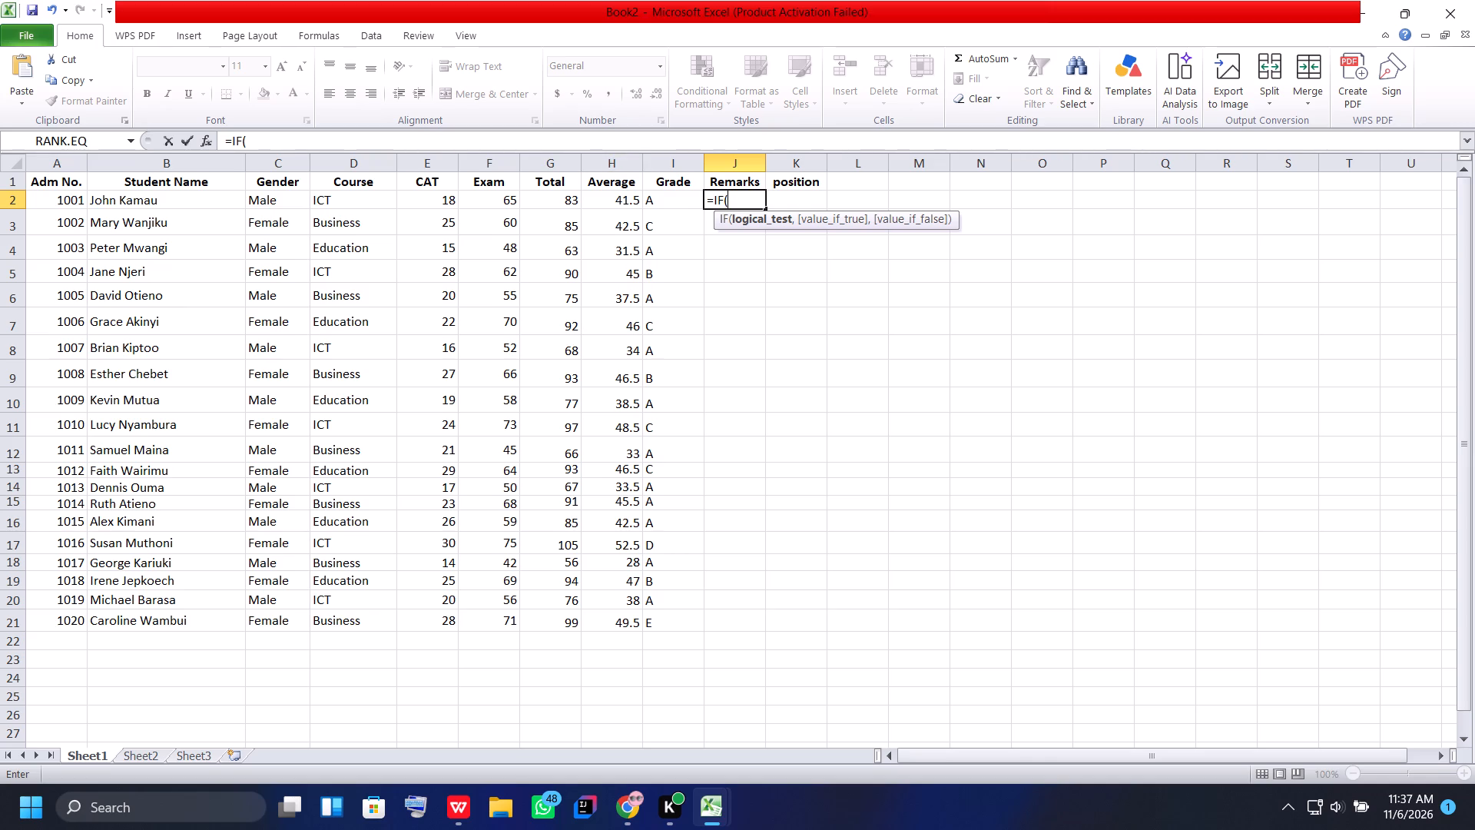
left_click_drag(574, 202, 577, 255)
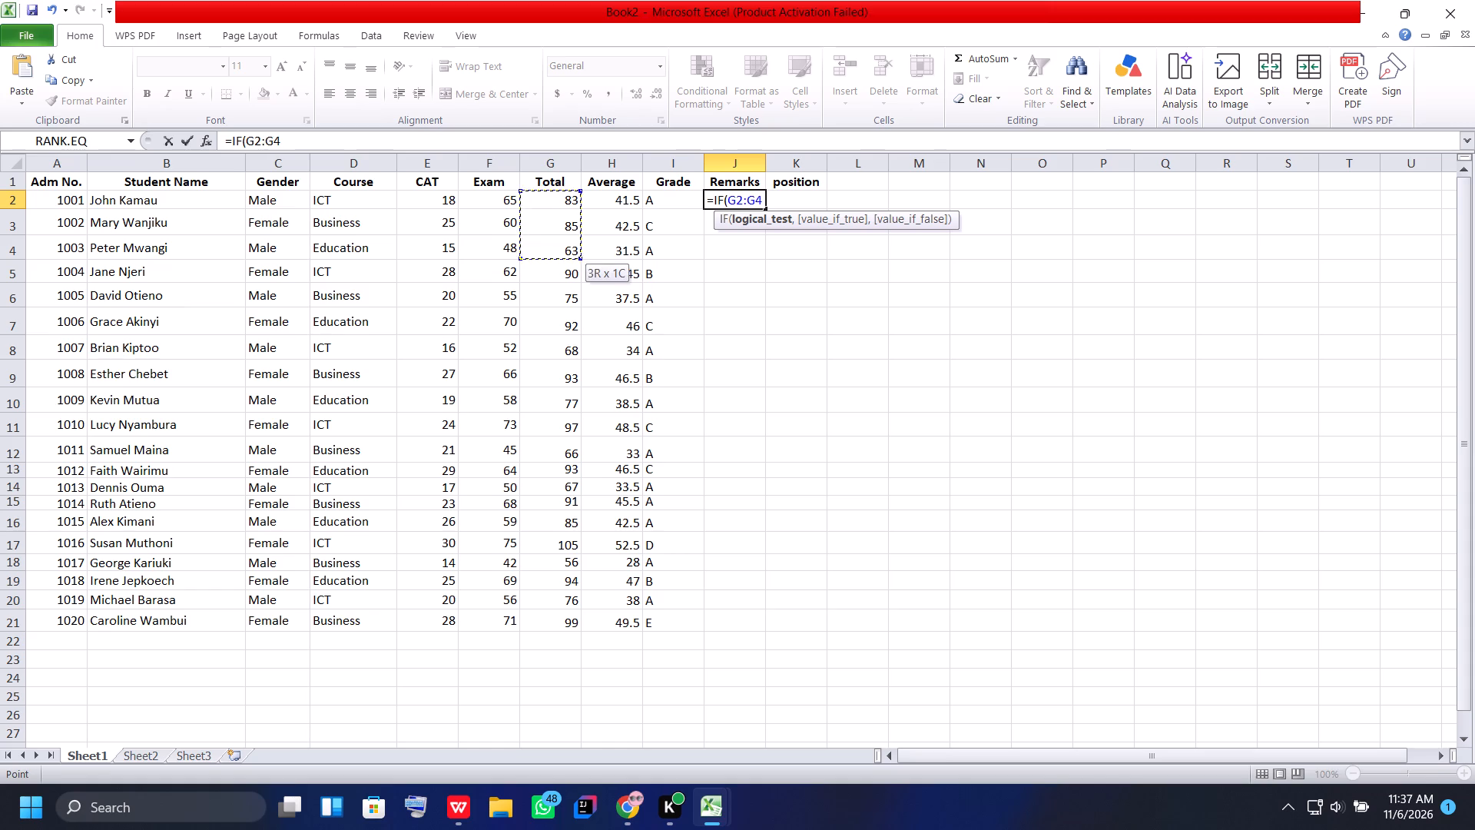
left_click_drag(577, 255, 562, 365)
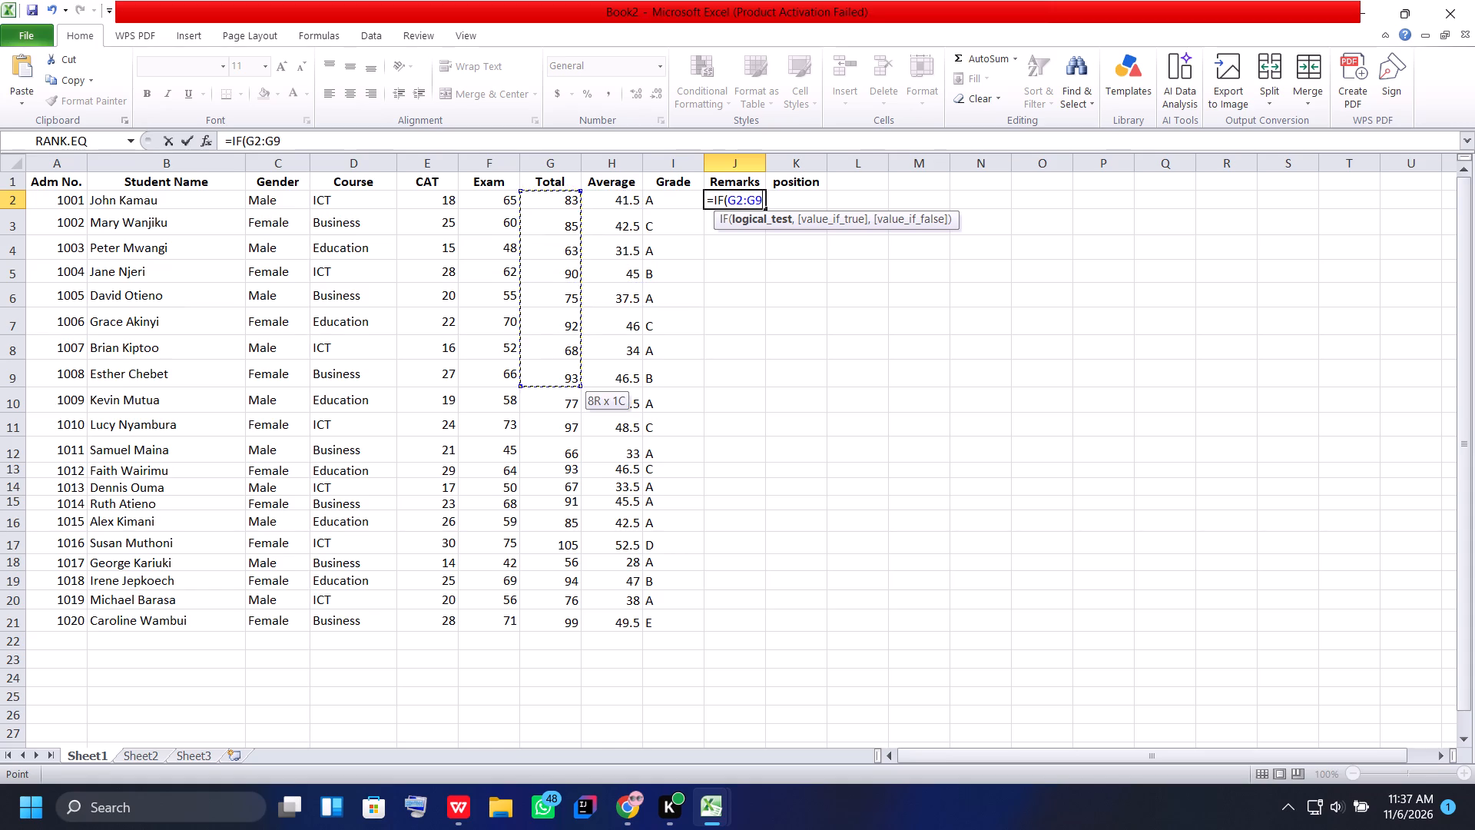
left_click_drag(562, 365, 568, 404)
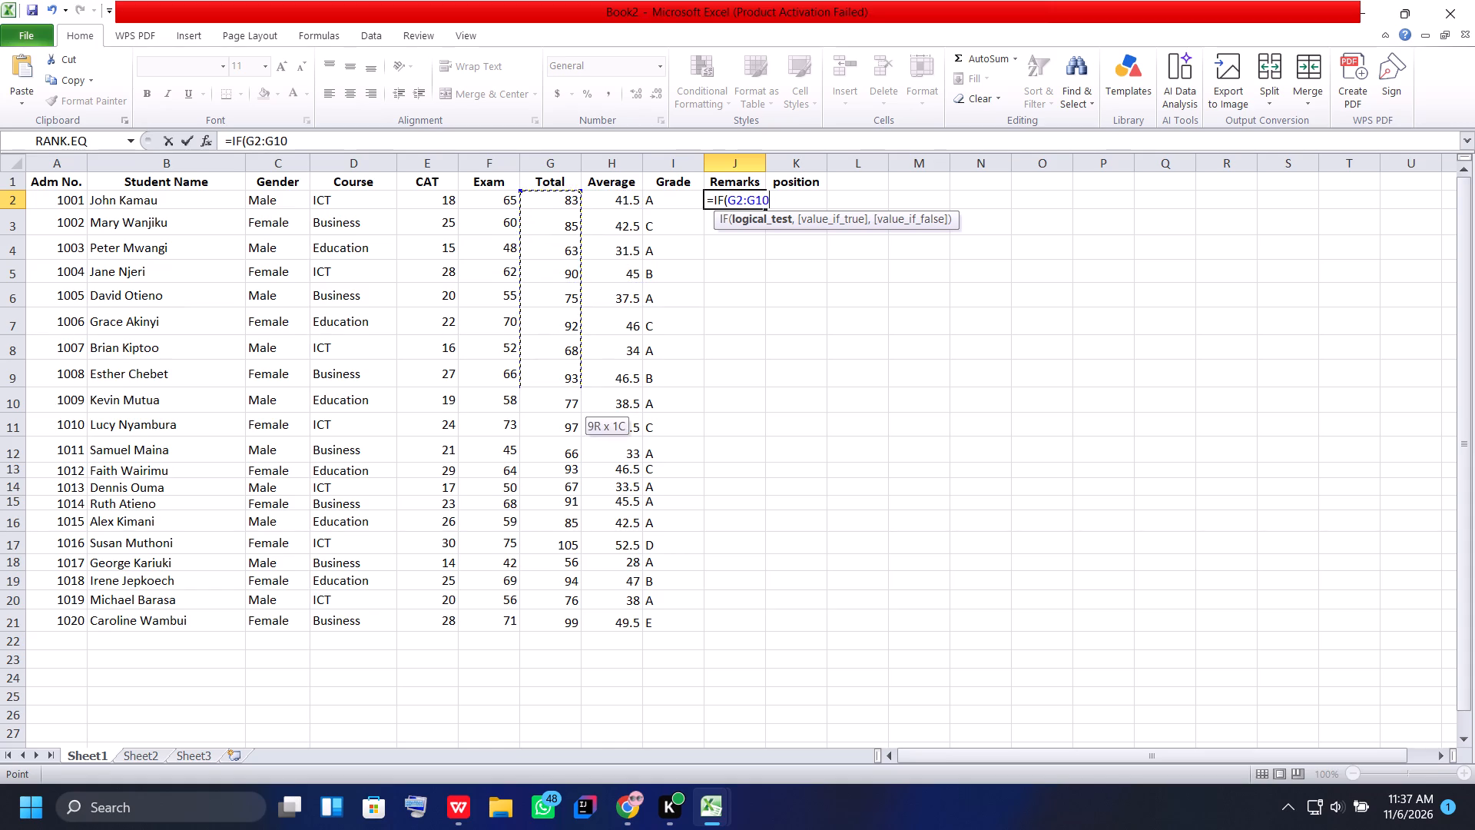
left_click_drag(568, 404, 559, 422)
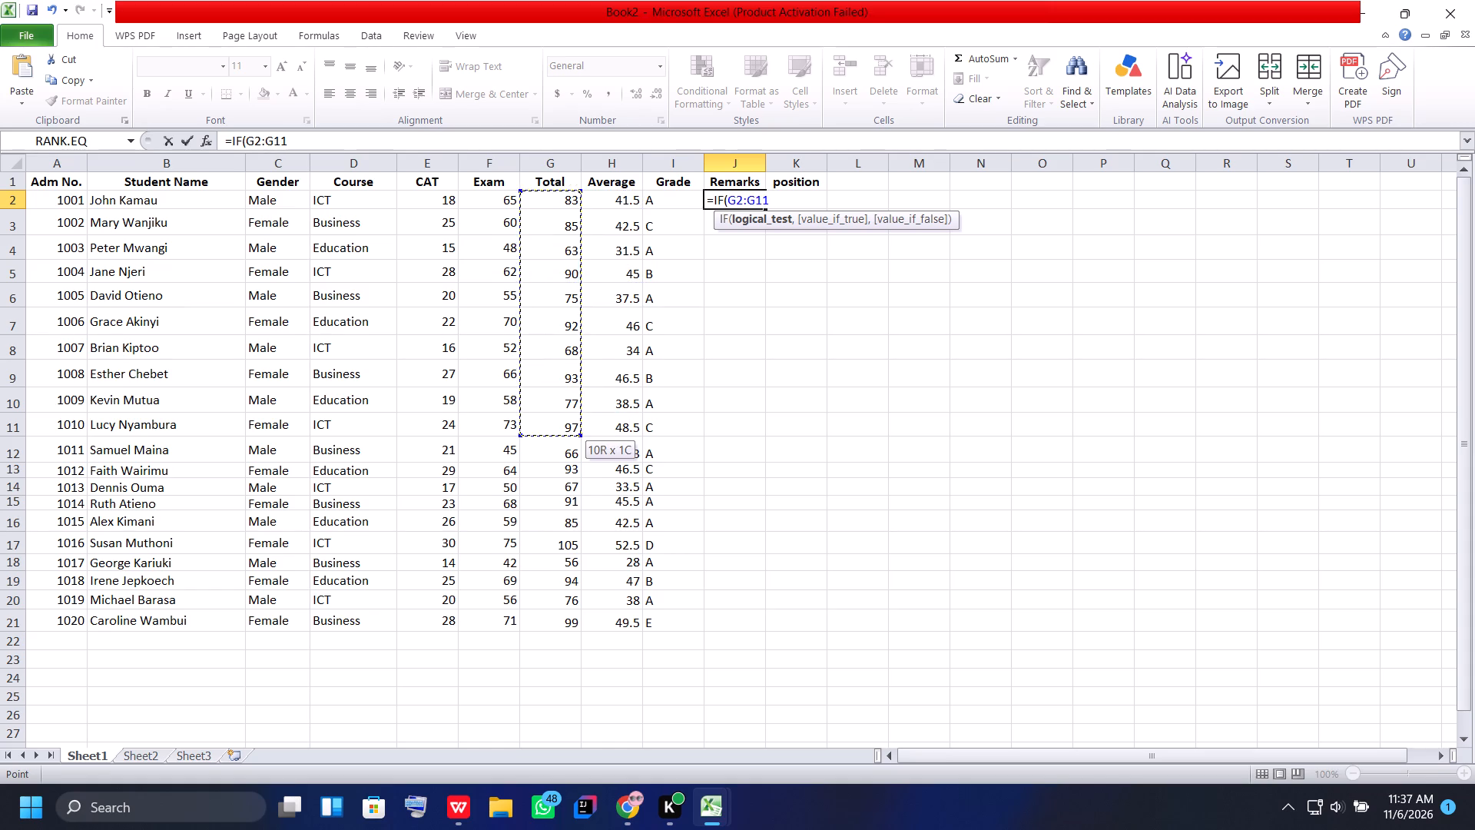
left_click_drag(559, 422, 543, 603)
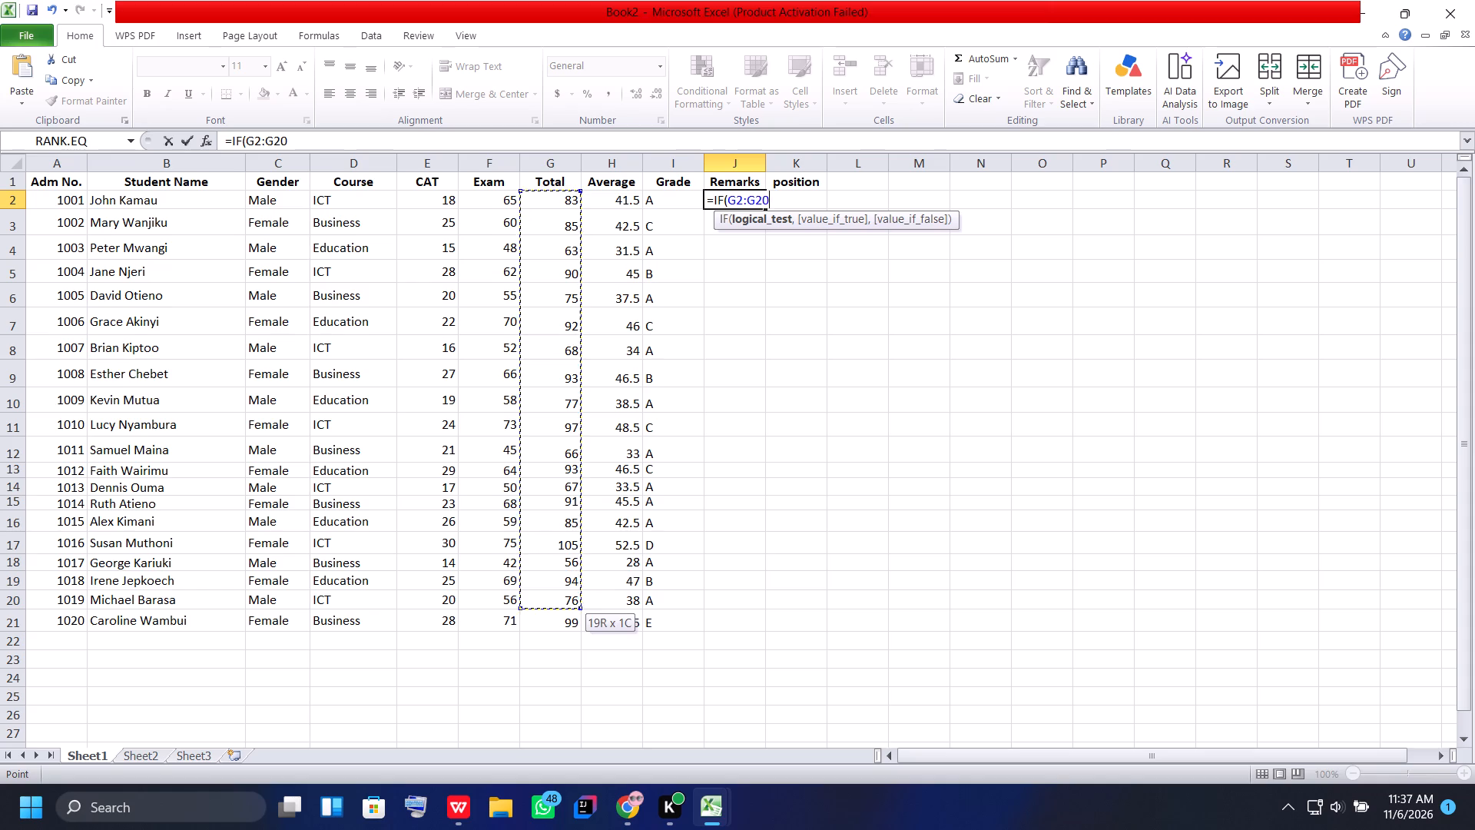
left_click_drag(543, 603, 554, 619)
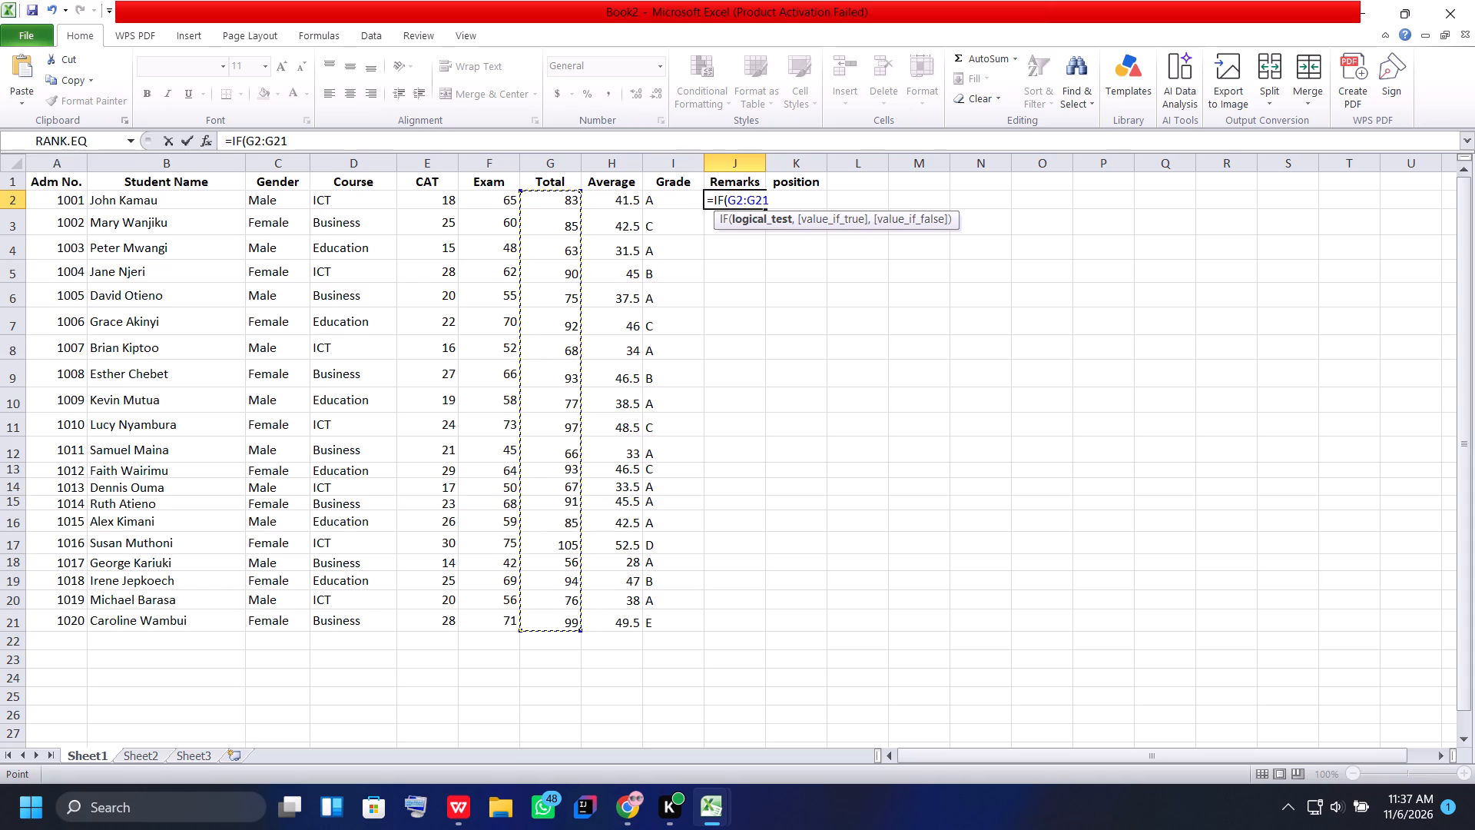
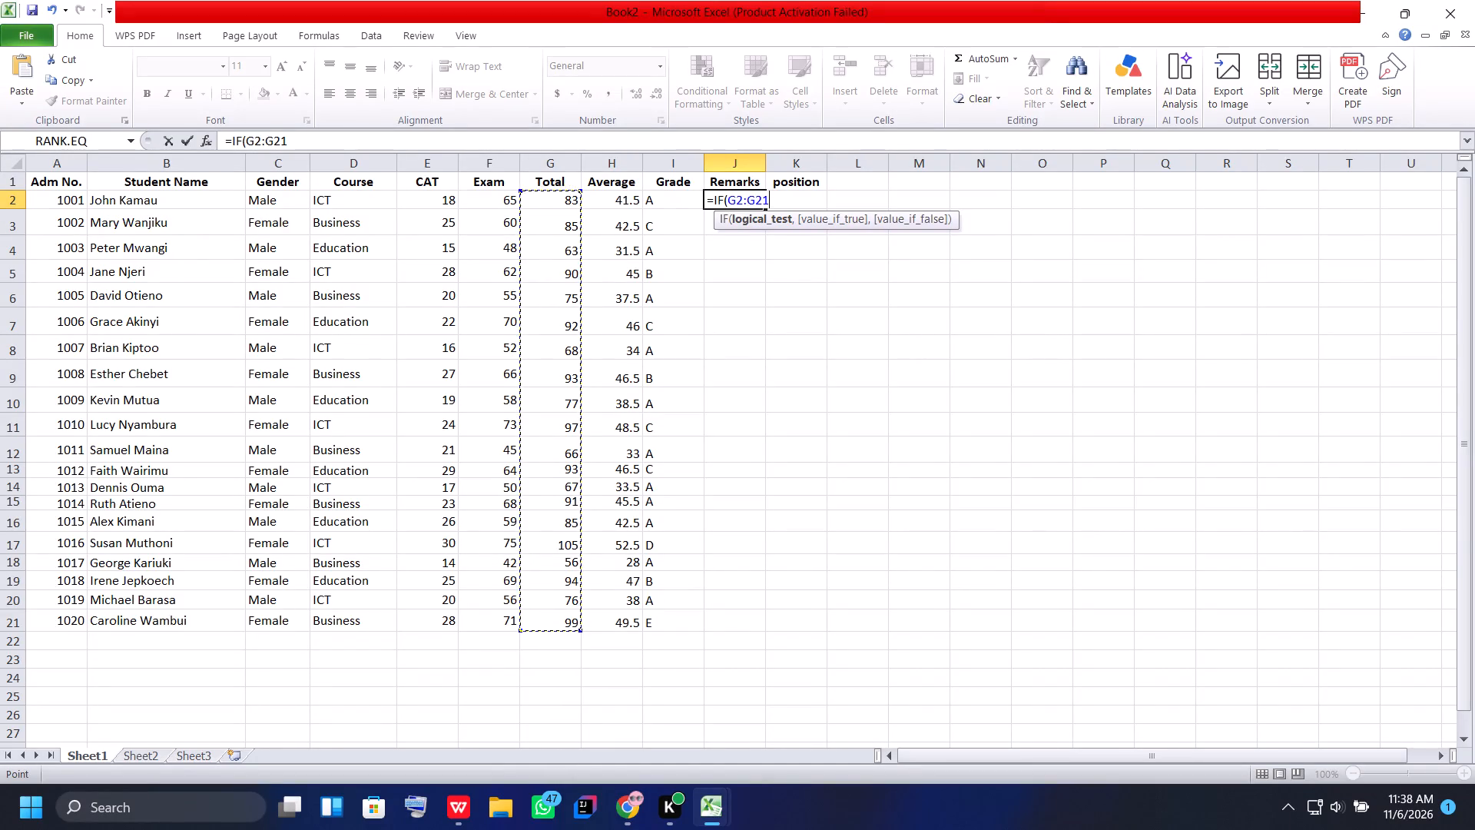
Change the logical test of the J2 Remarks formula to G2>=50, using the single Total cell instead of the range.
left_click(762, 198)
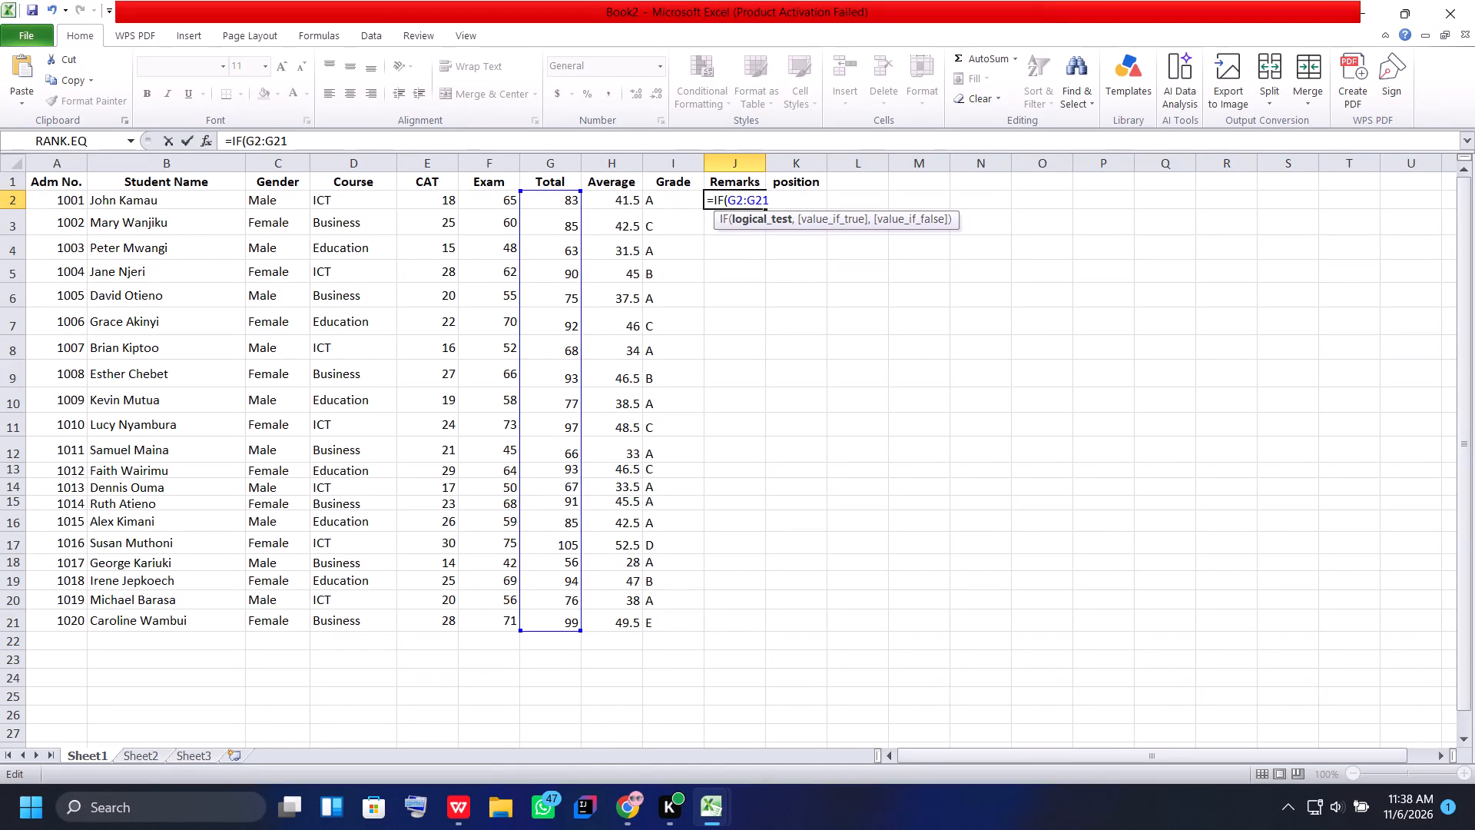
key("Delete")
key("BackSpace")
key("BackSpace")
key("BackSpace")
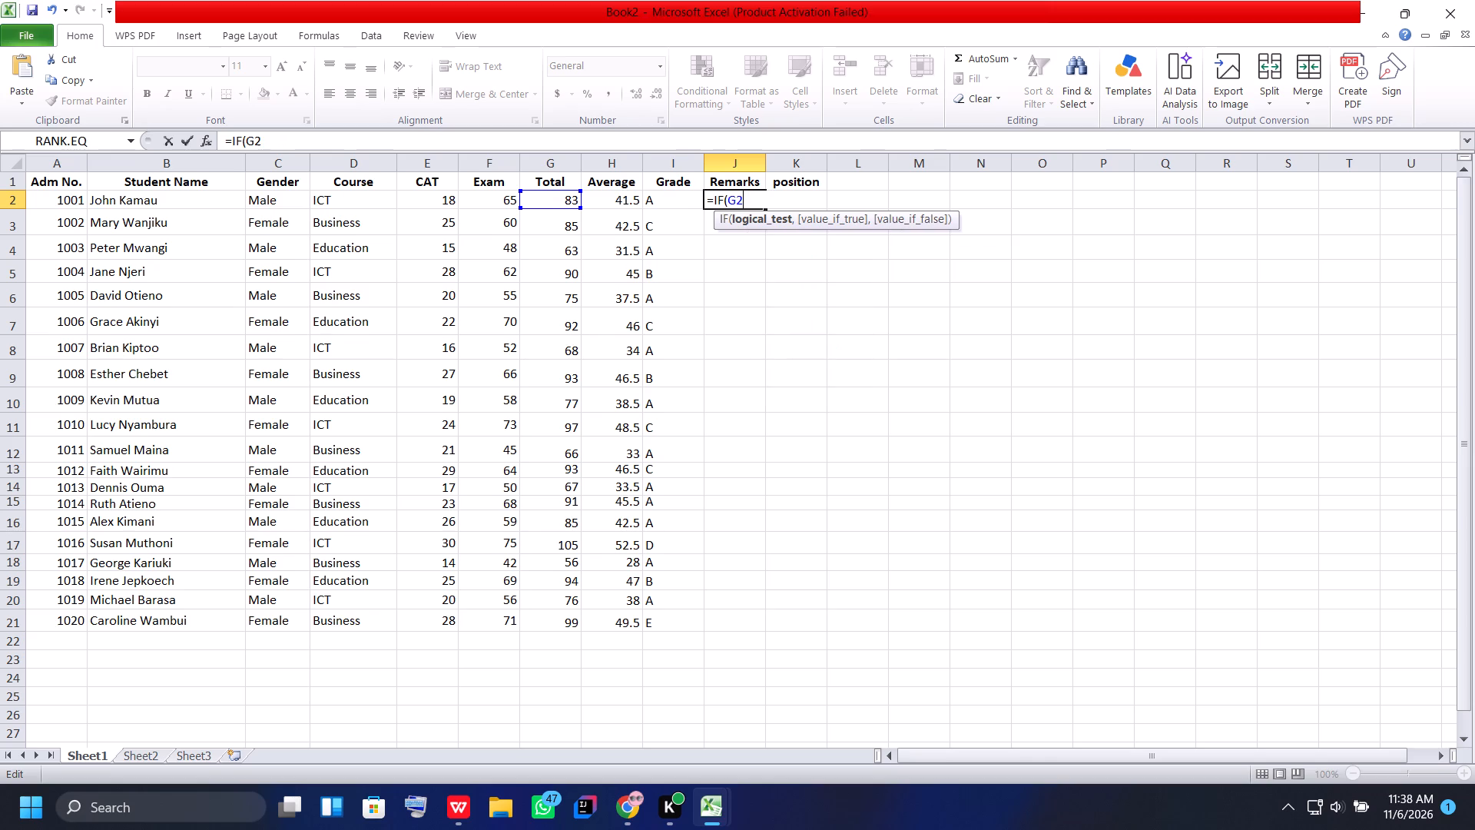
type(">=")
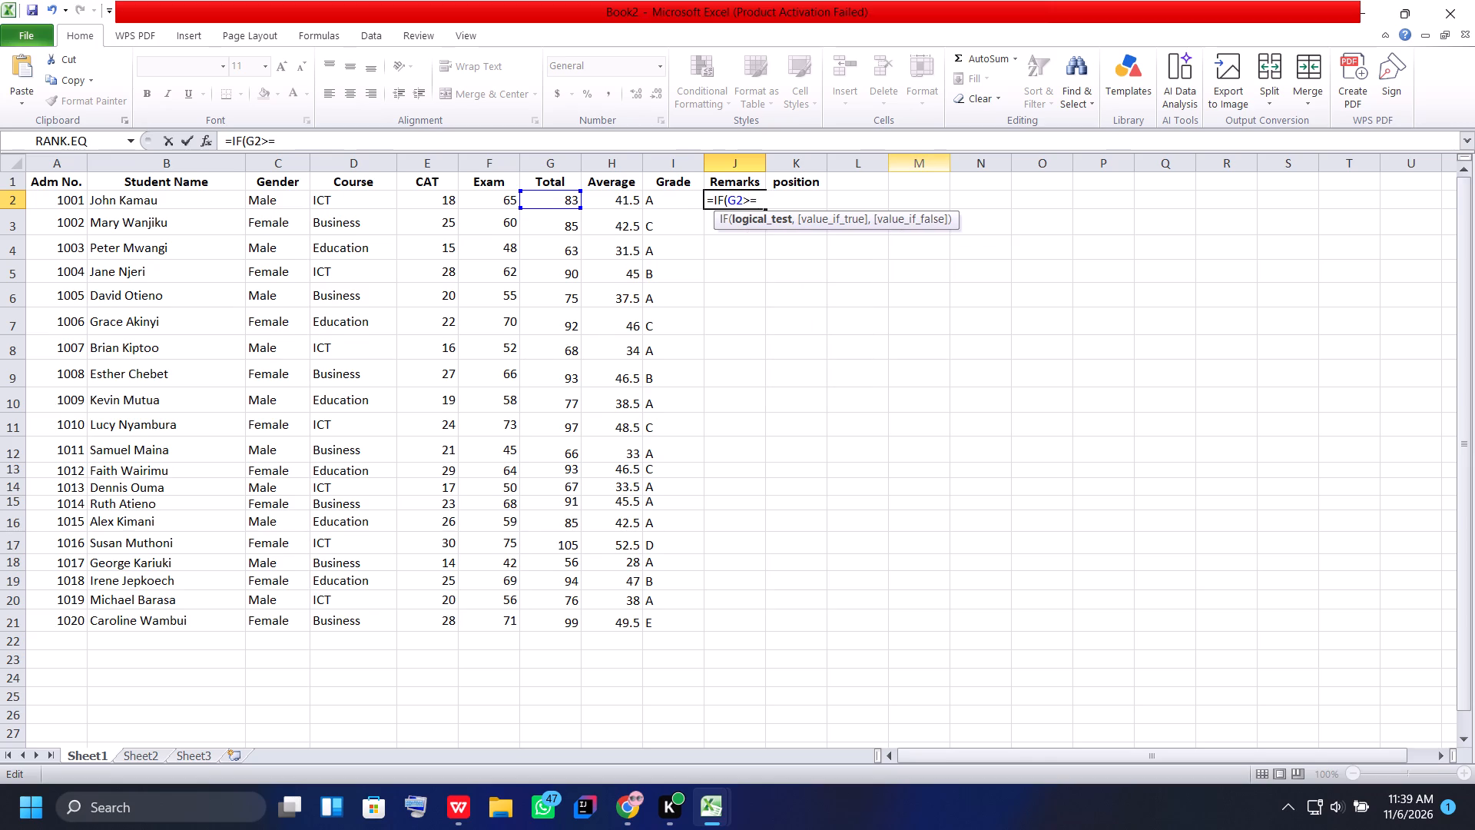
key("5")
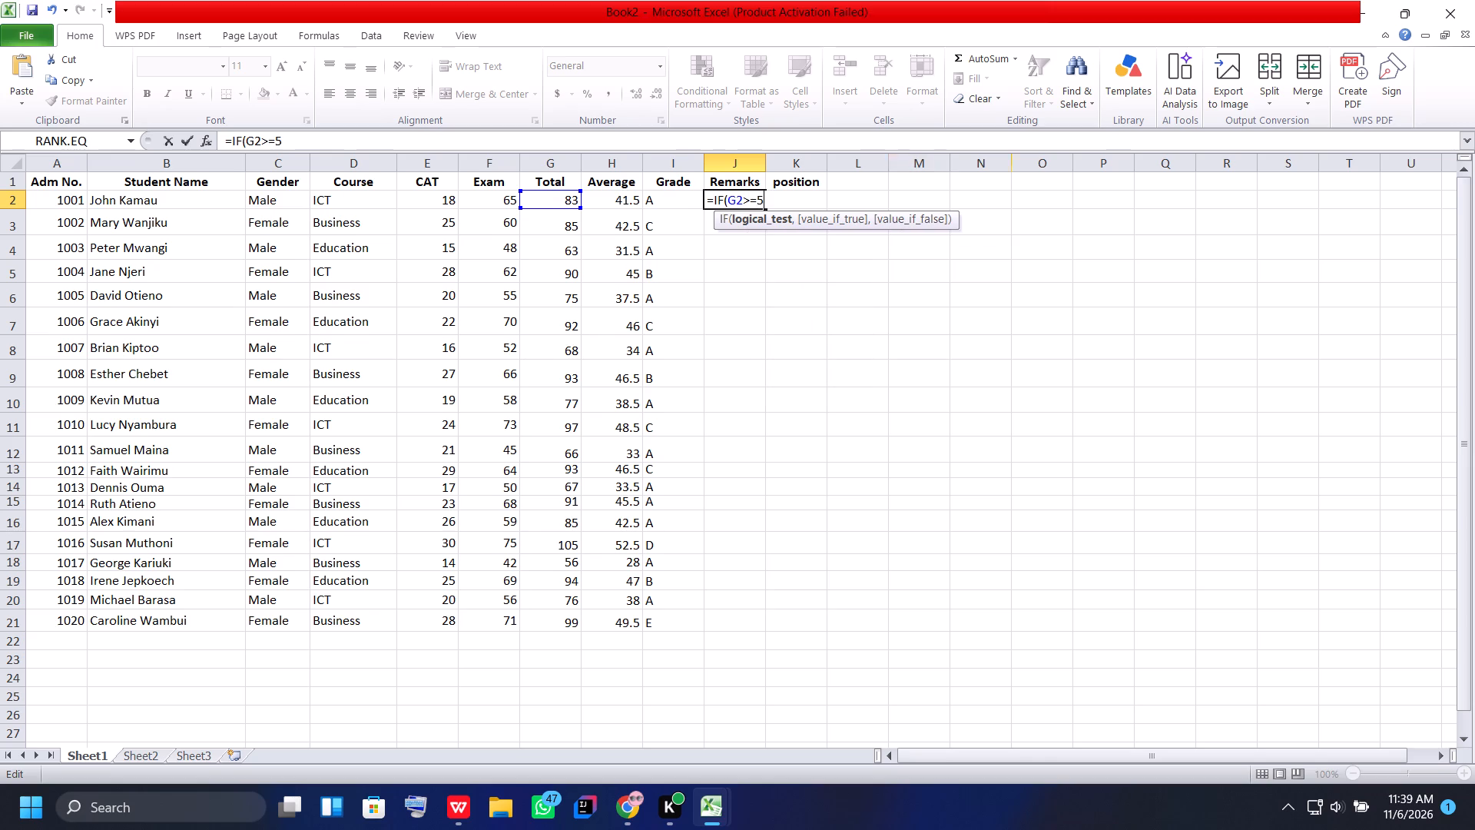
key("0")
key("comma")
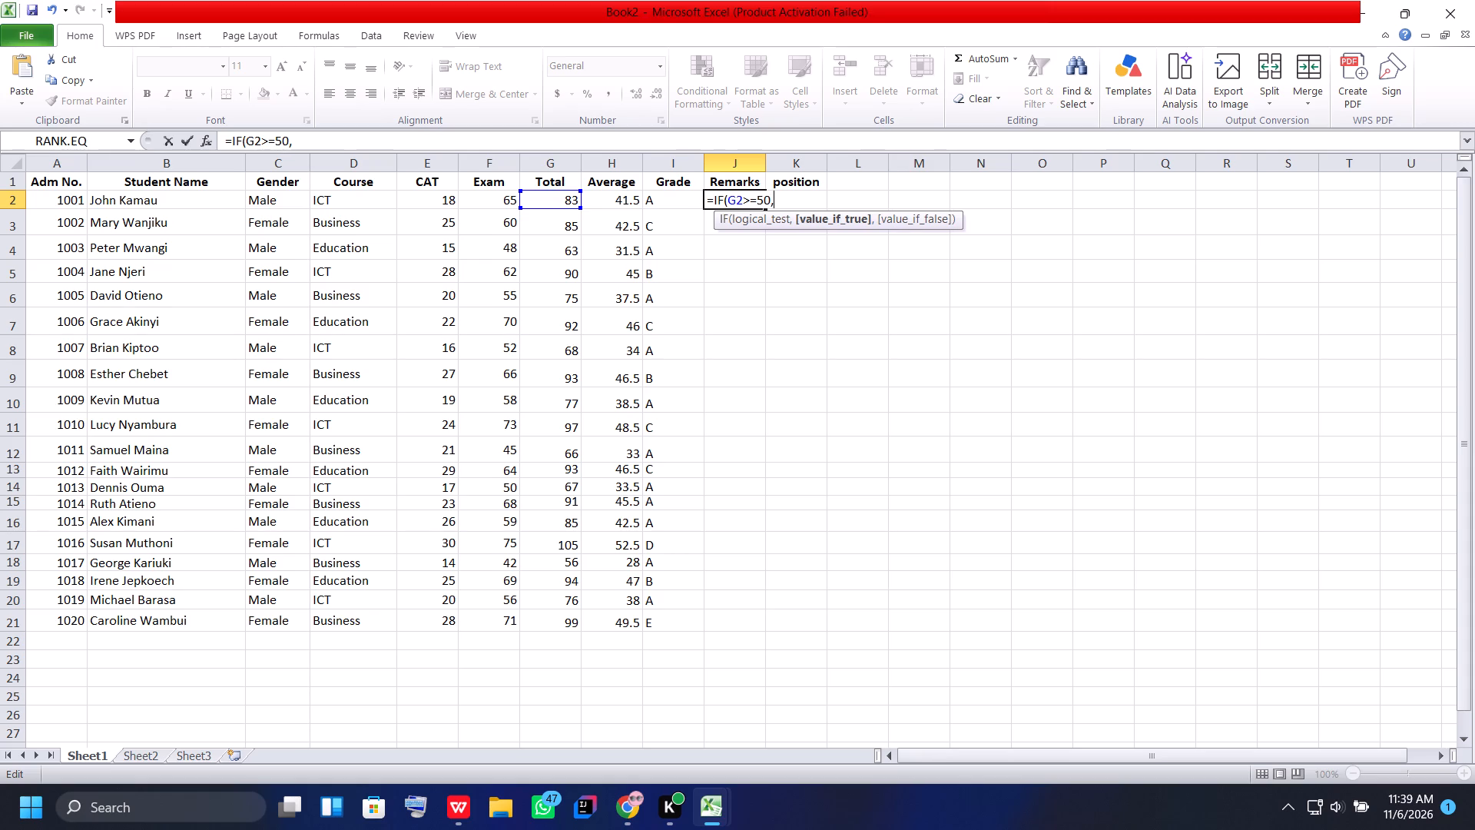
Complete the J2 Remarks formula with "PASS" as the true value and "FAIL" as the false value, and enter it.
type("\"PA")
key("s")
key("s")
key("shift+quotedbl")
key("comma")
key("shift+quotedbl")
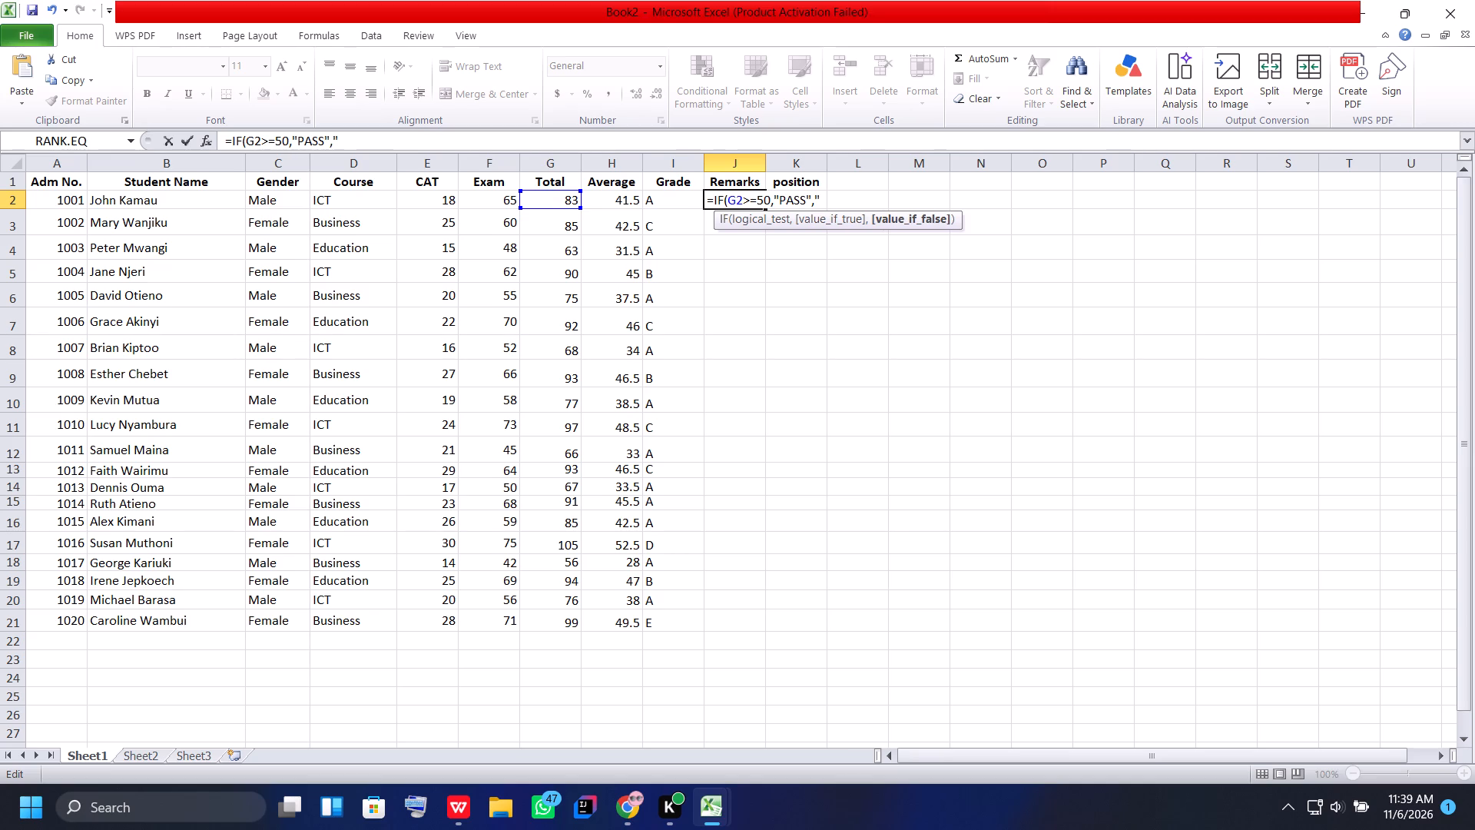
type("FAIL")
key("shift+quotedbl")
key("Return")
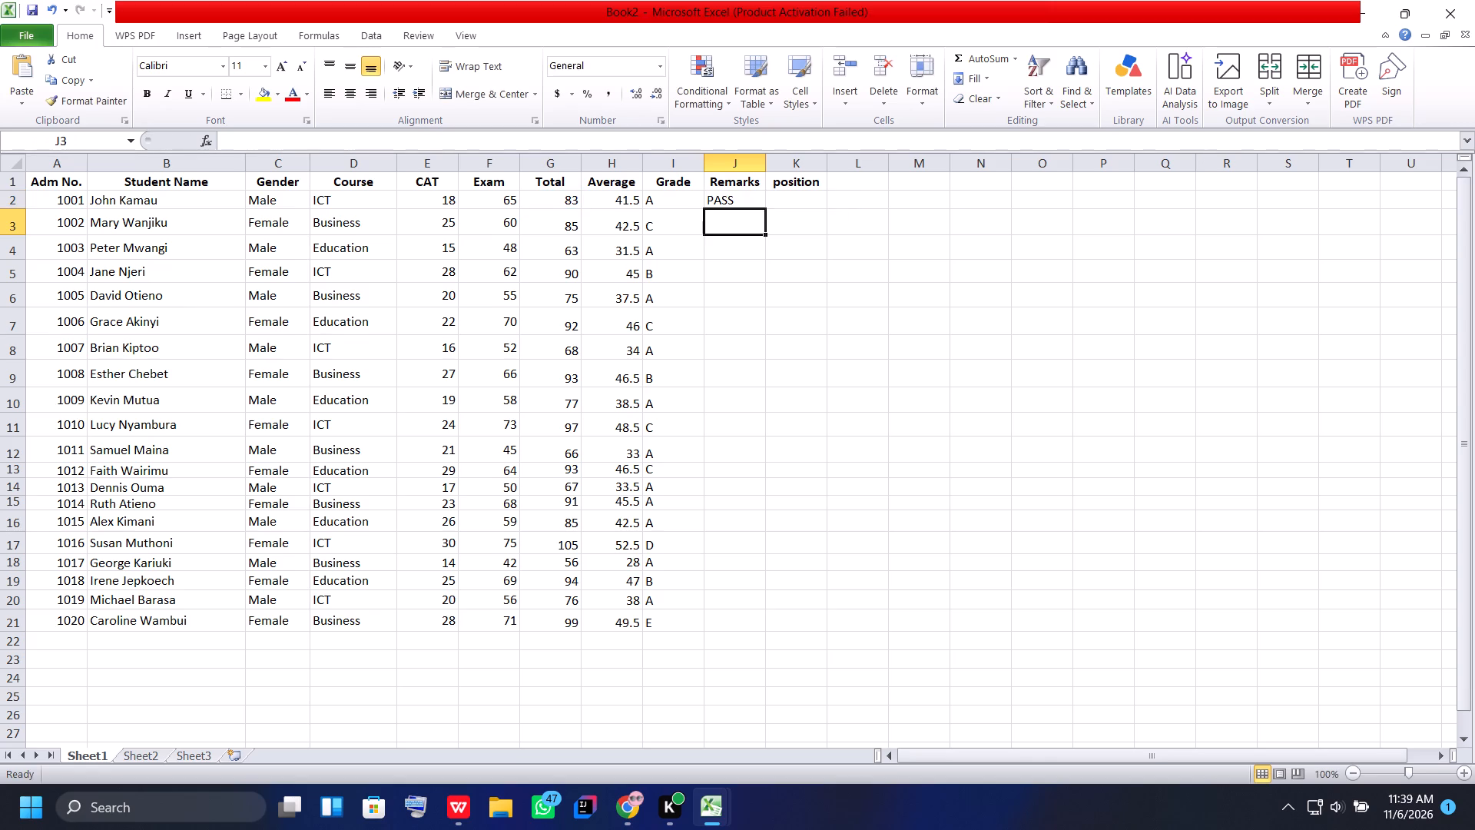
Edit the J2 Remarks formula so its logical test refers to the Exam cell F2 instead of G2.
left_click(757, 195)
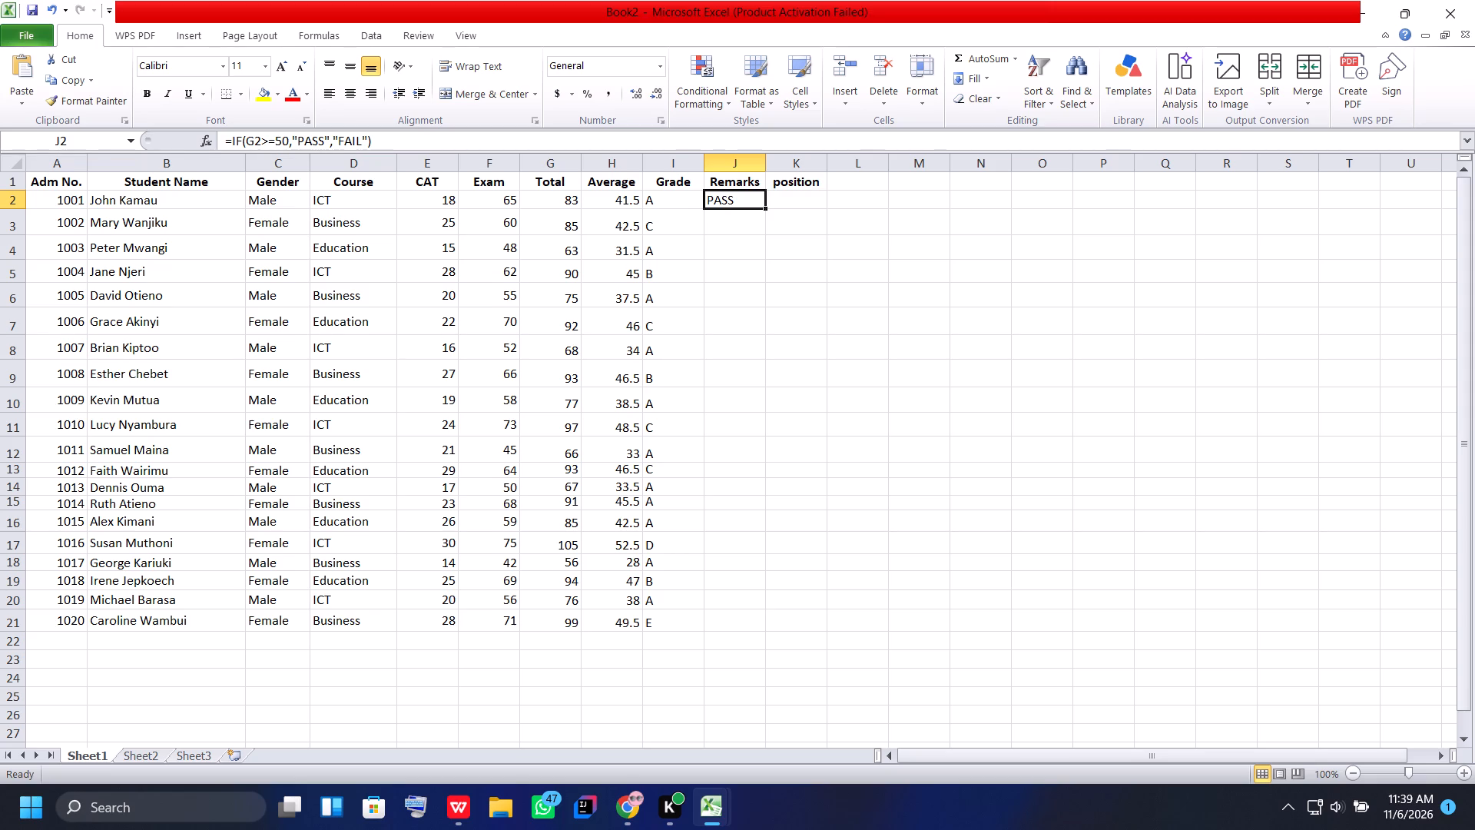
left_click(737, 201)
left_click(253, 138)
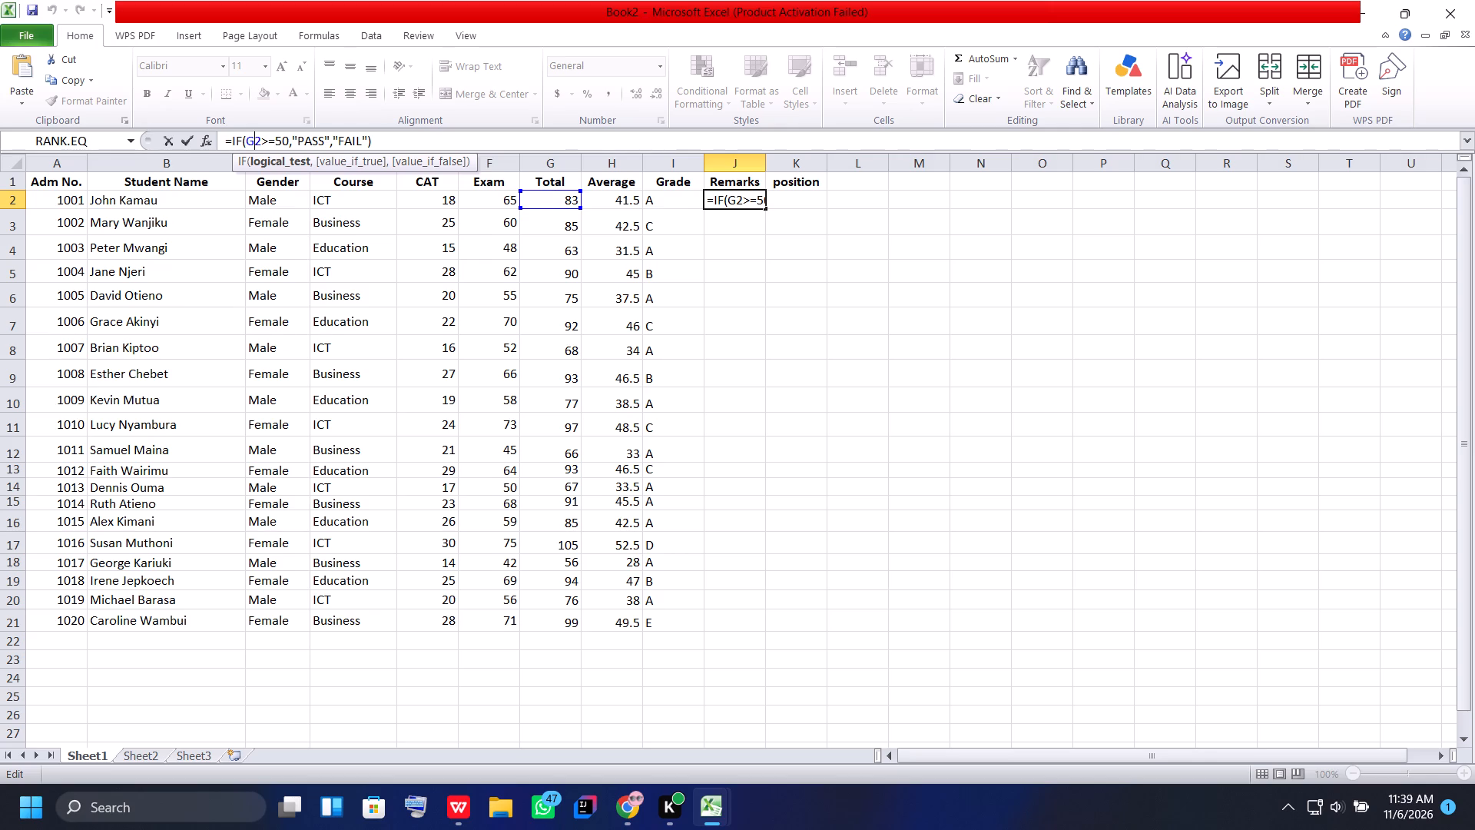
key("BackSpace")
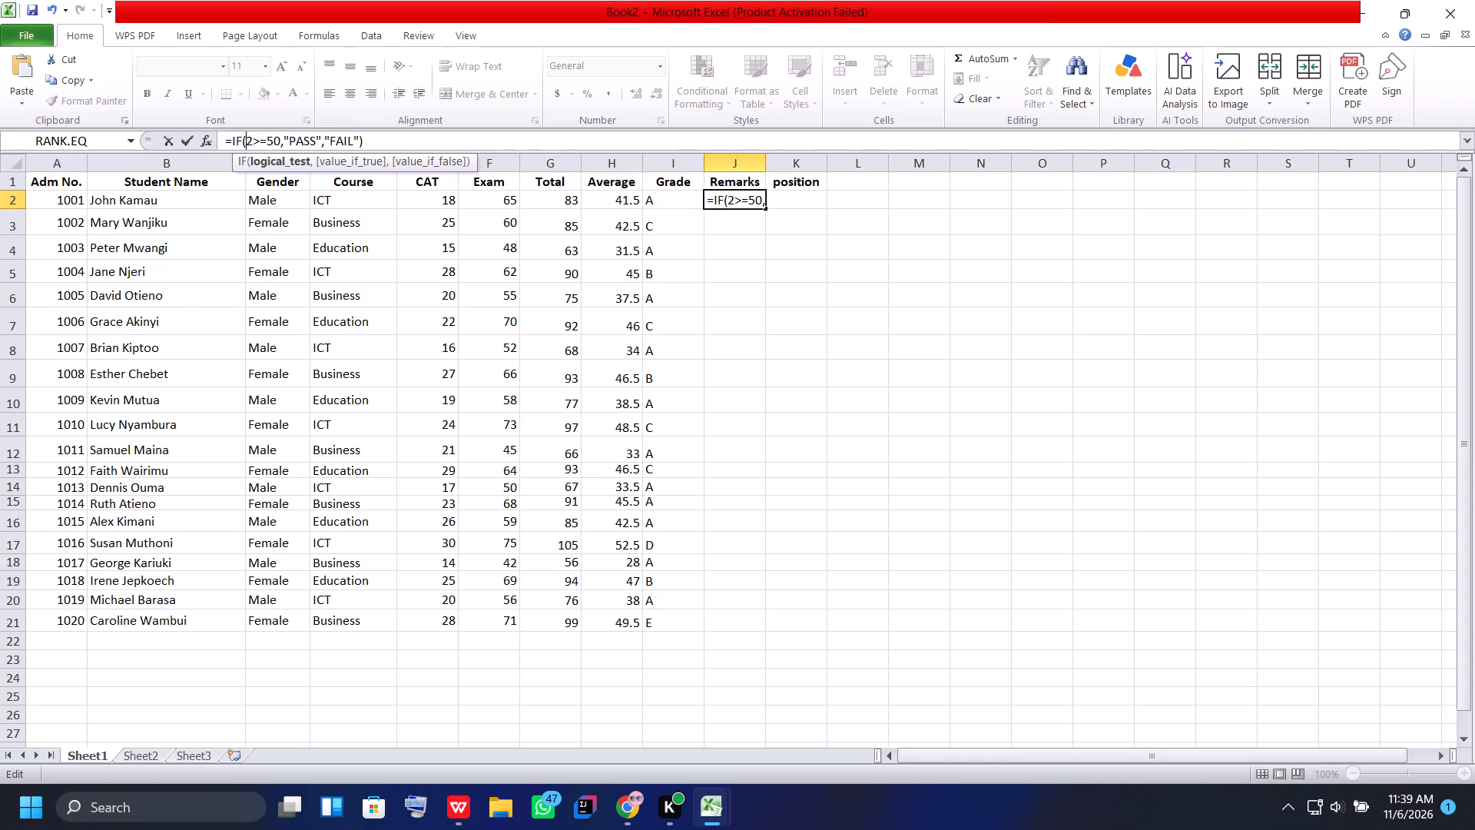
key("f")
key("Return")
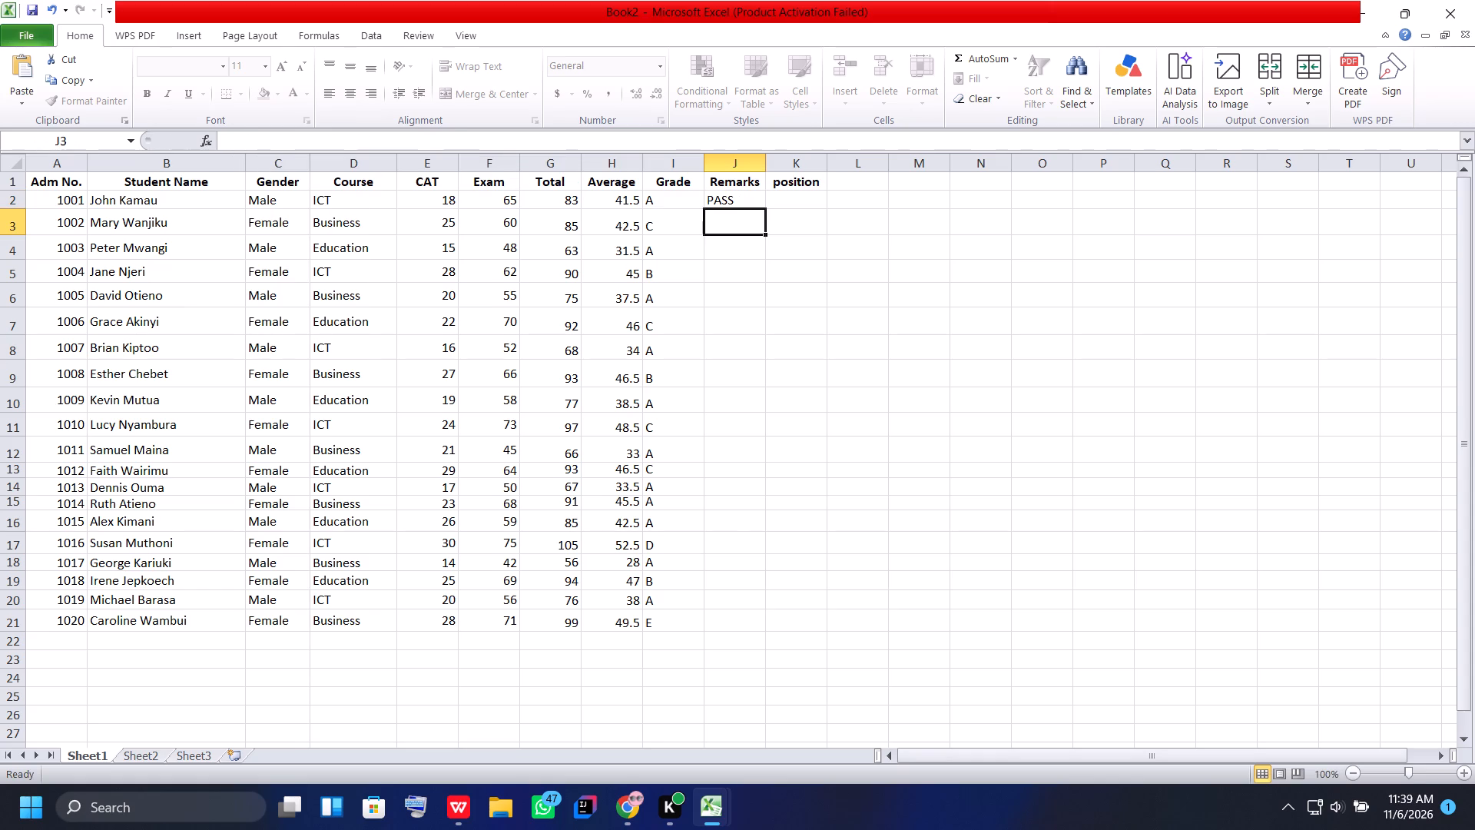
Fill the Remarks formula from J2 down to the last student in J21.
left_click(754, 200)
left_click_drag(764, 209, 748, 245)
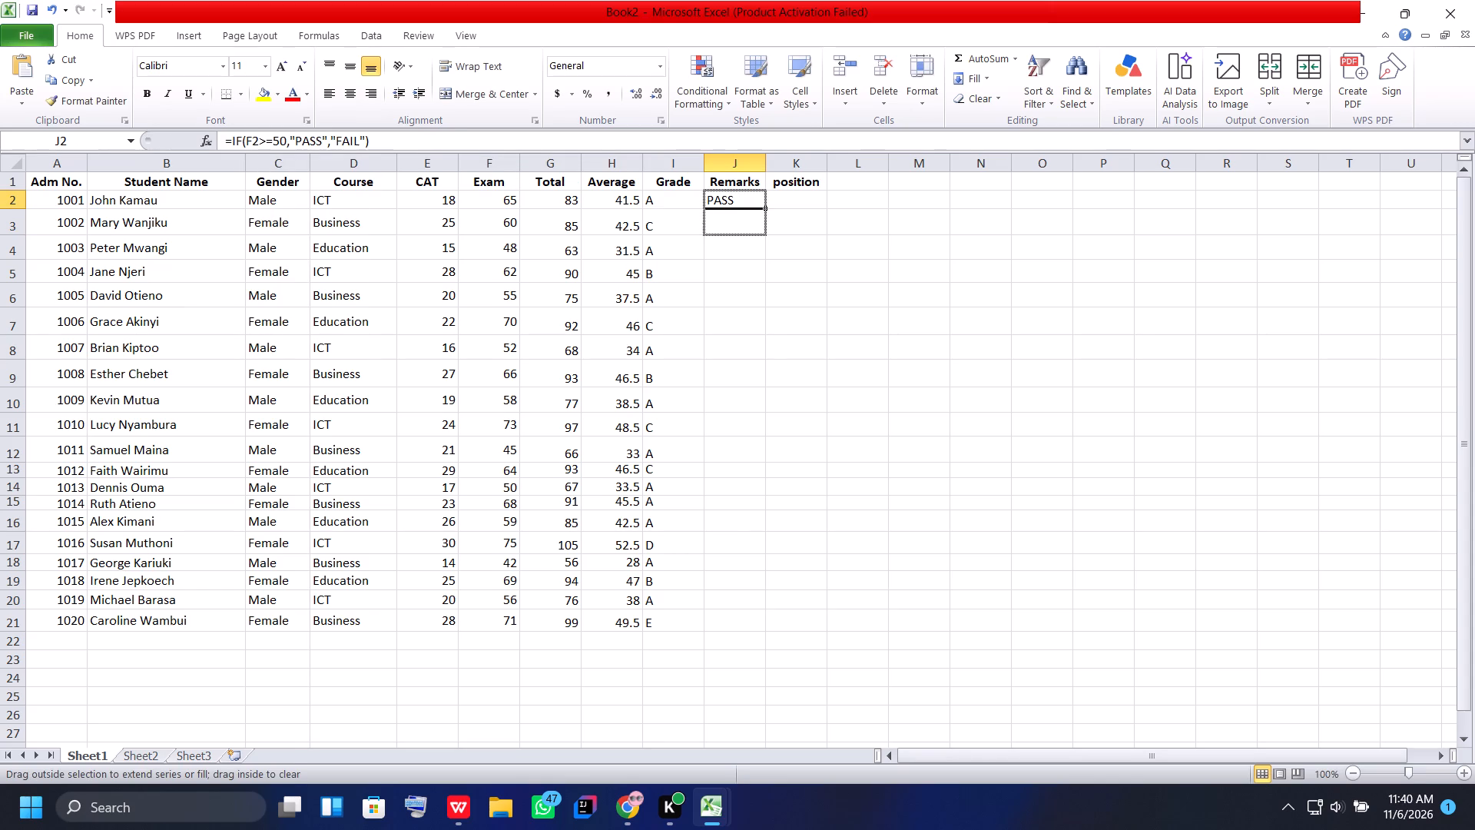
left_click_drag(748, 245, 746, 615)
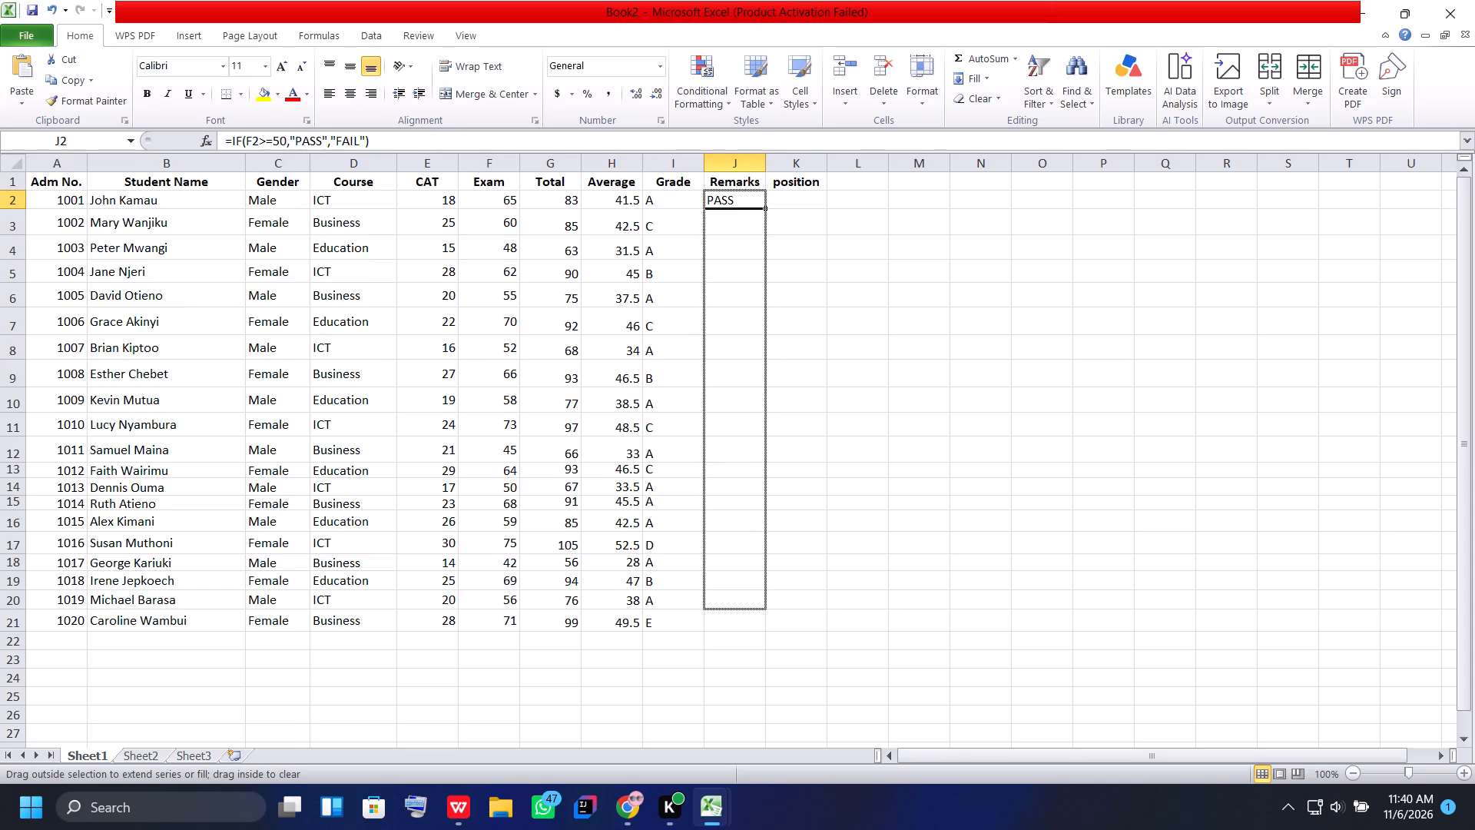
left_click_drag(746, 615, 744, 623)
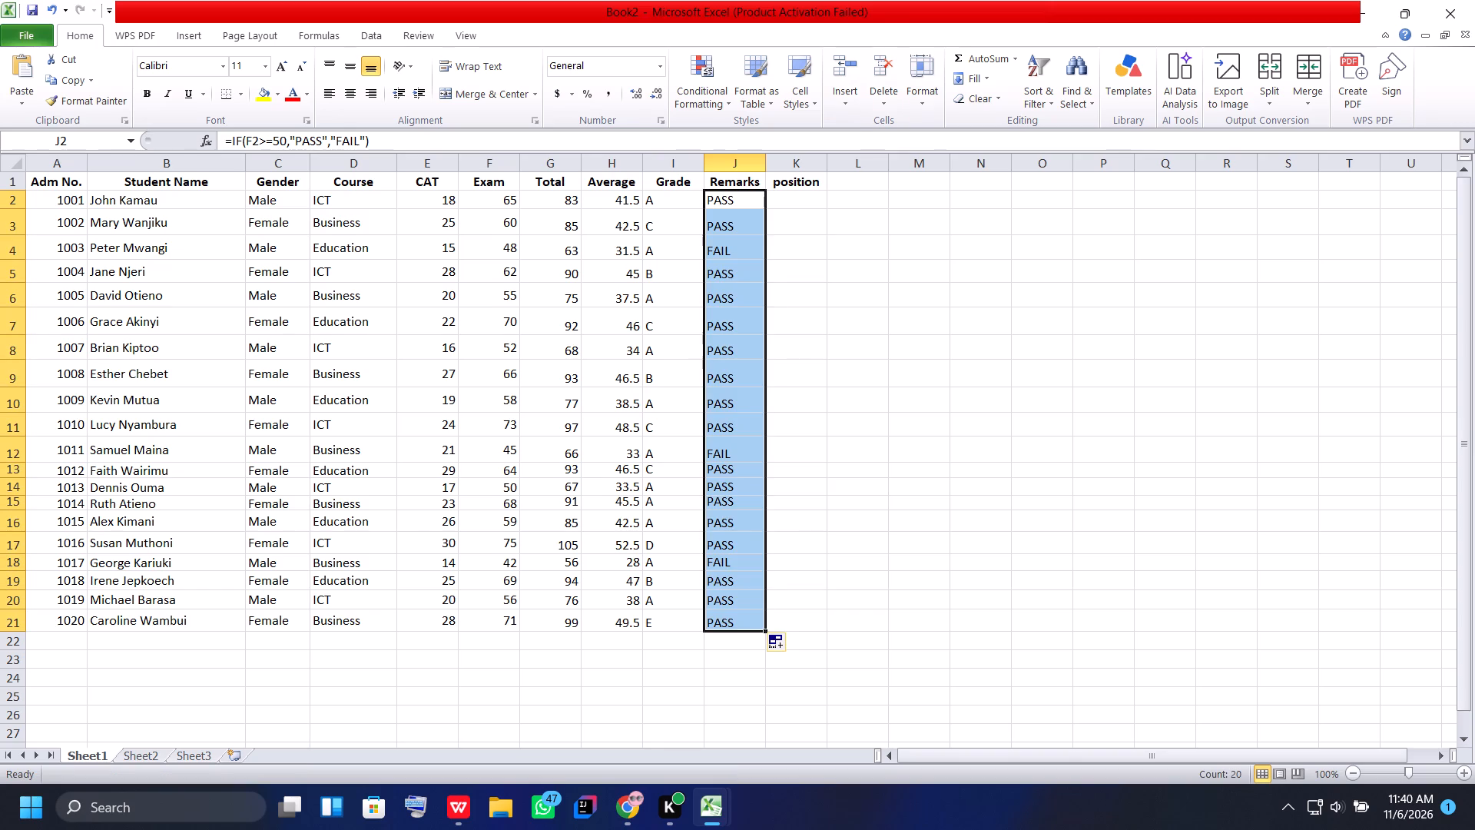
Start the position formula in K2 as =RANIK.EQ( with the Total cell G2 as its first argument.
left_click(787, 204)
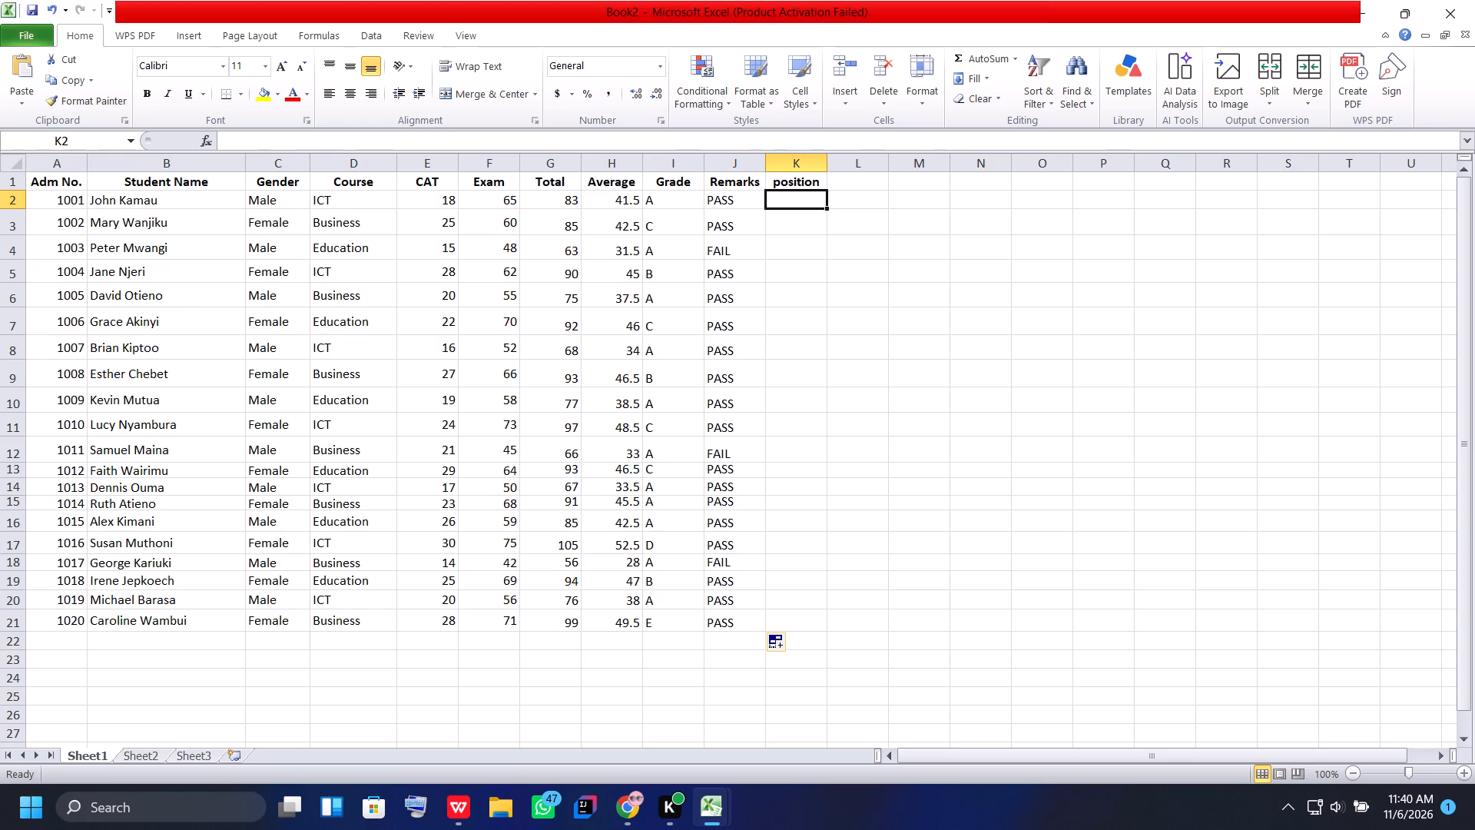
left_click(791, 198)
key("equal")
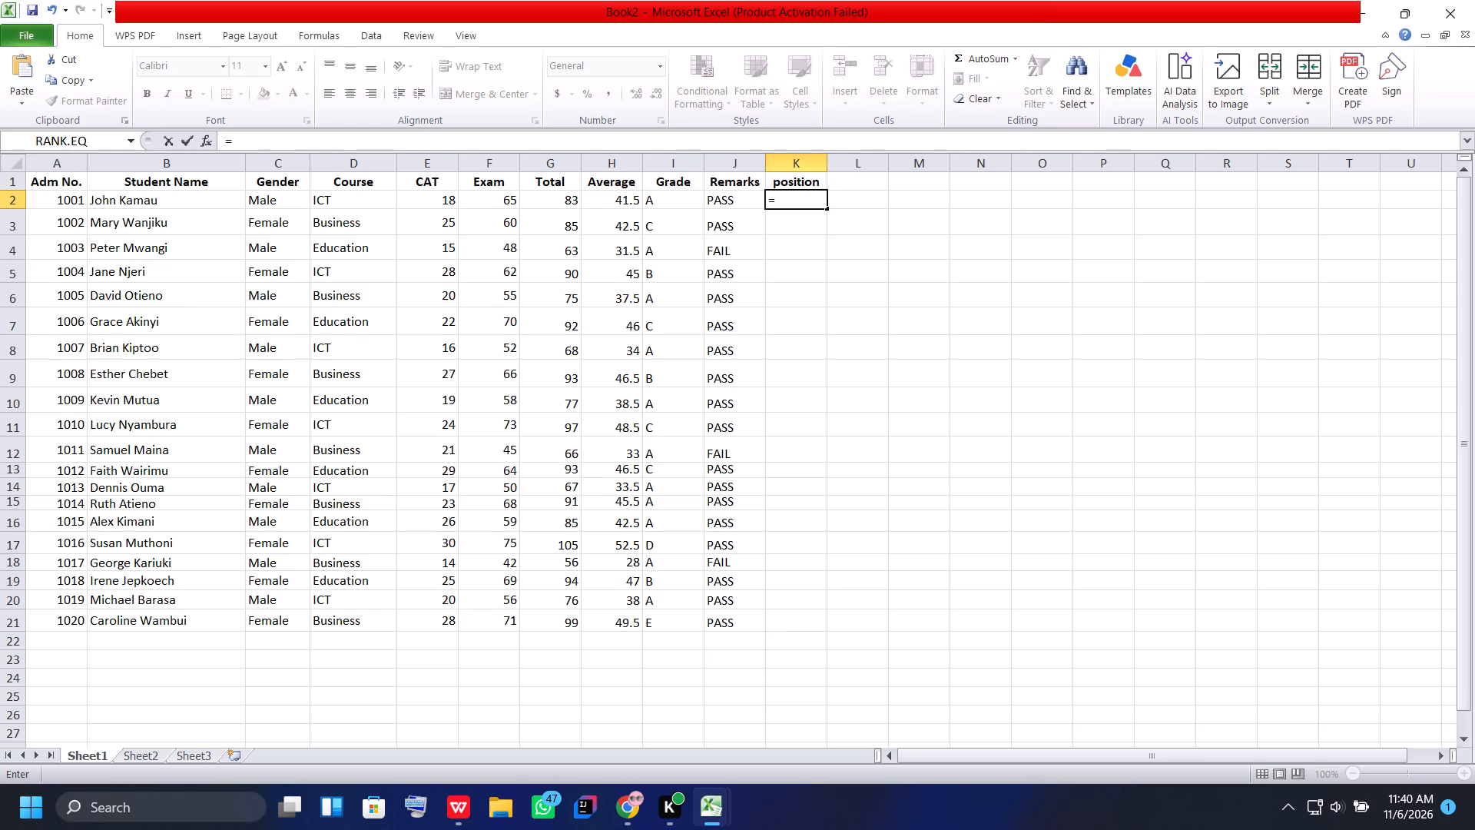
type("RANIK")
key("period")
type("EQ")
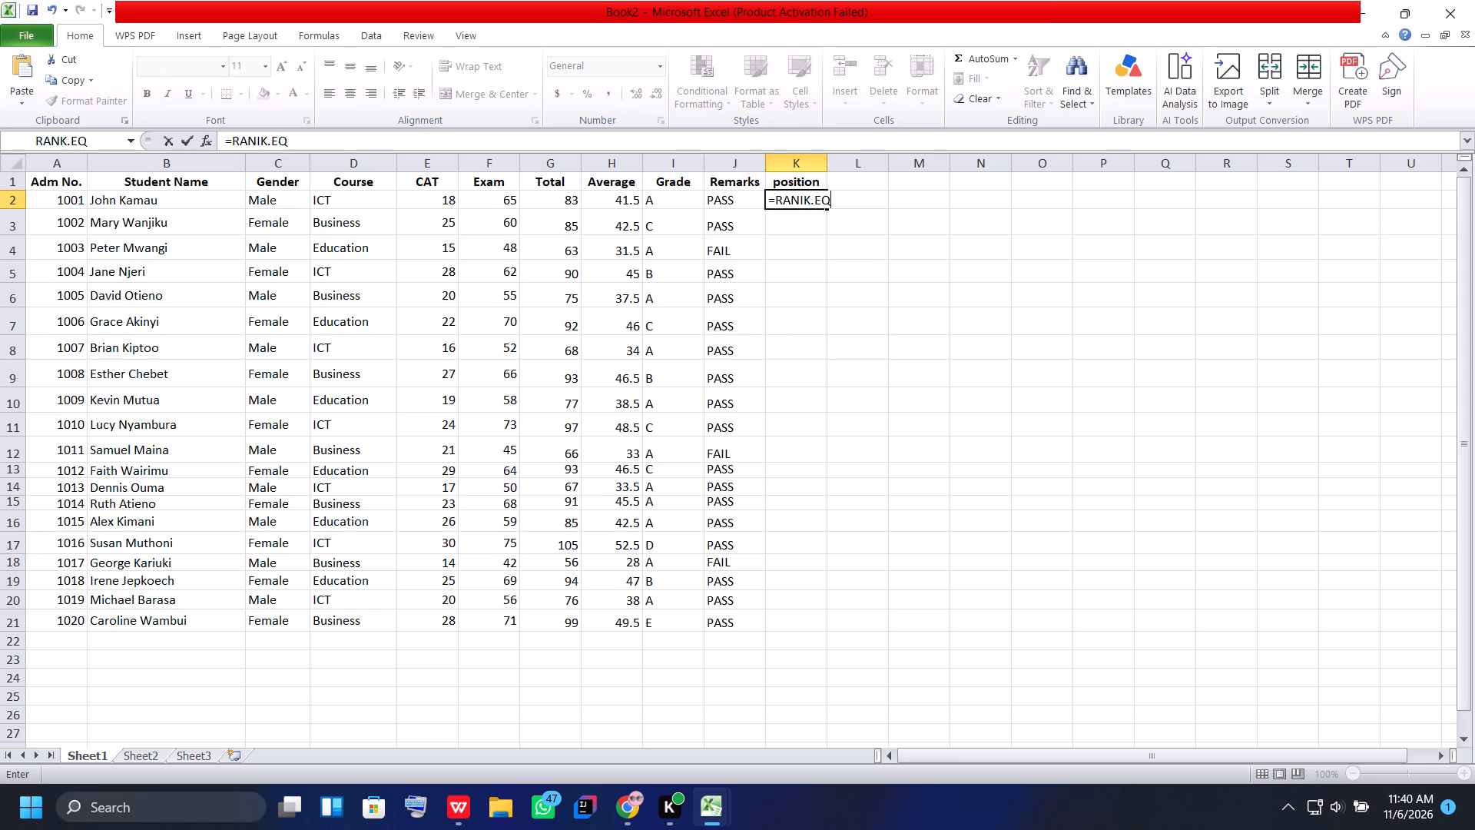
key("shift+parenleft")
type("G2,")
Complete the K2 position formula with the absolute Total range $G$2:$G$21 and order 0, and enter it.
key("shift+dollar")
key("g")
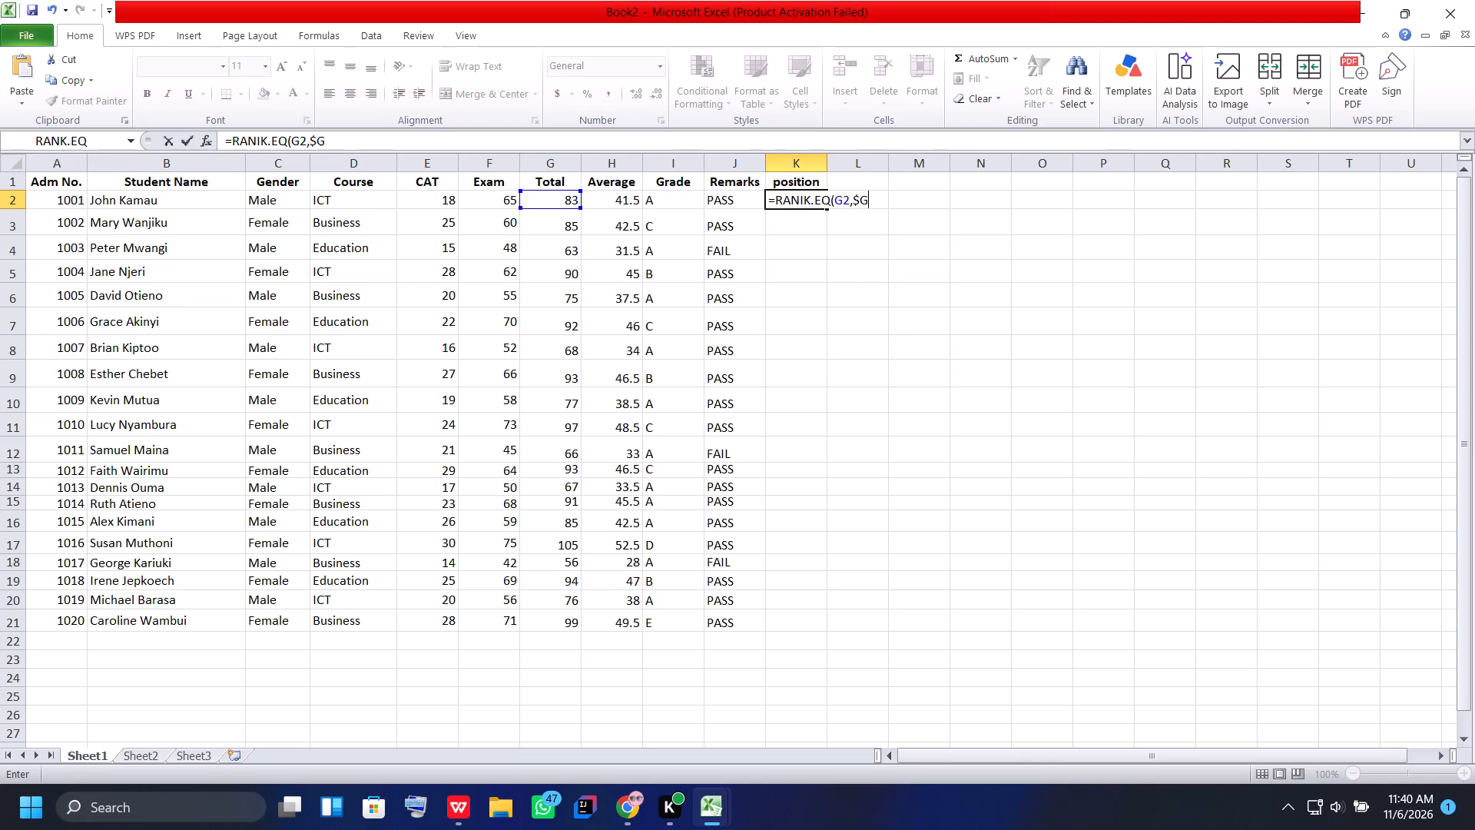
key("4")
key("BackSpace")
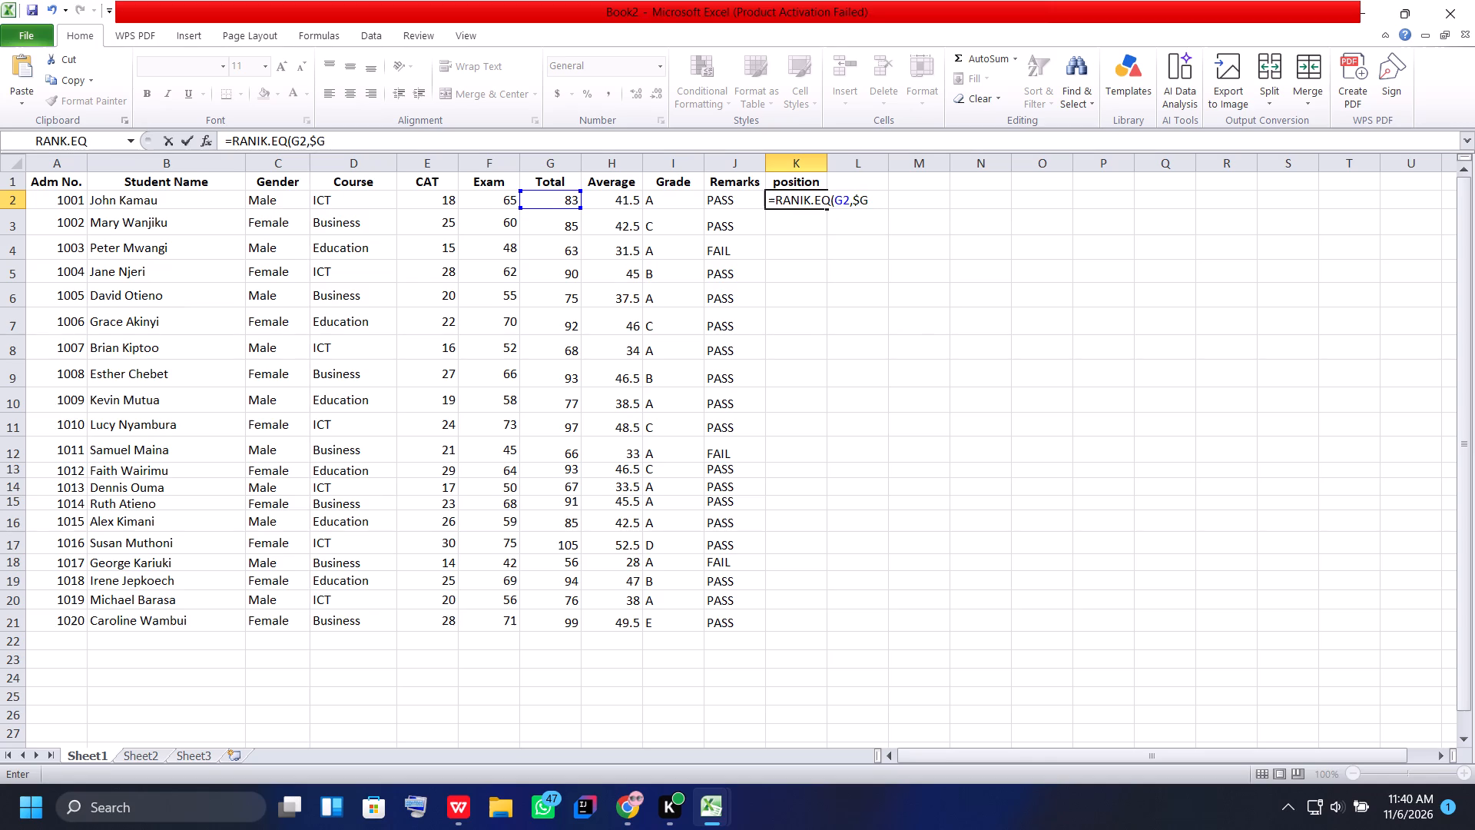
key("shift+dollar")
key("2")
key("shift+colon")
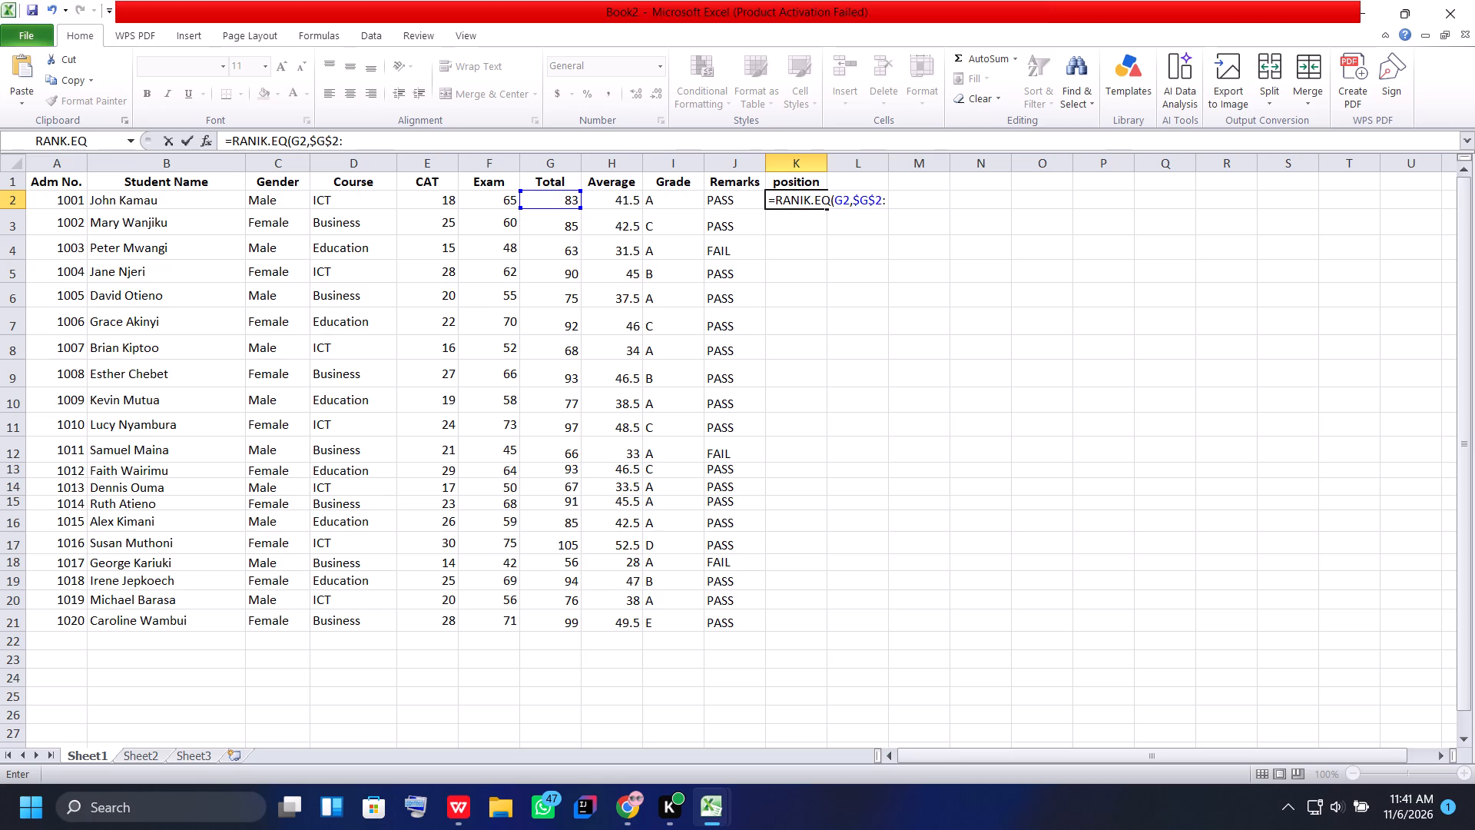
key("shift+dollar")
type("G$")
key("2")
key("1")
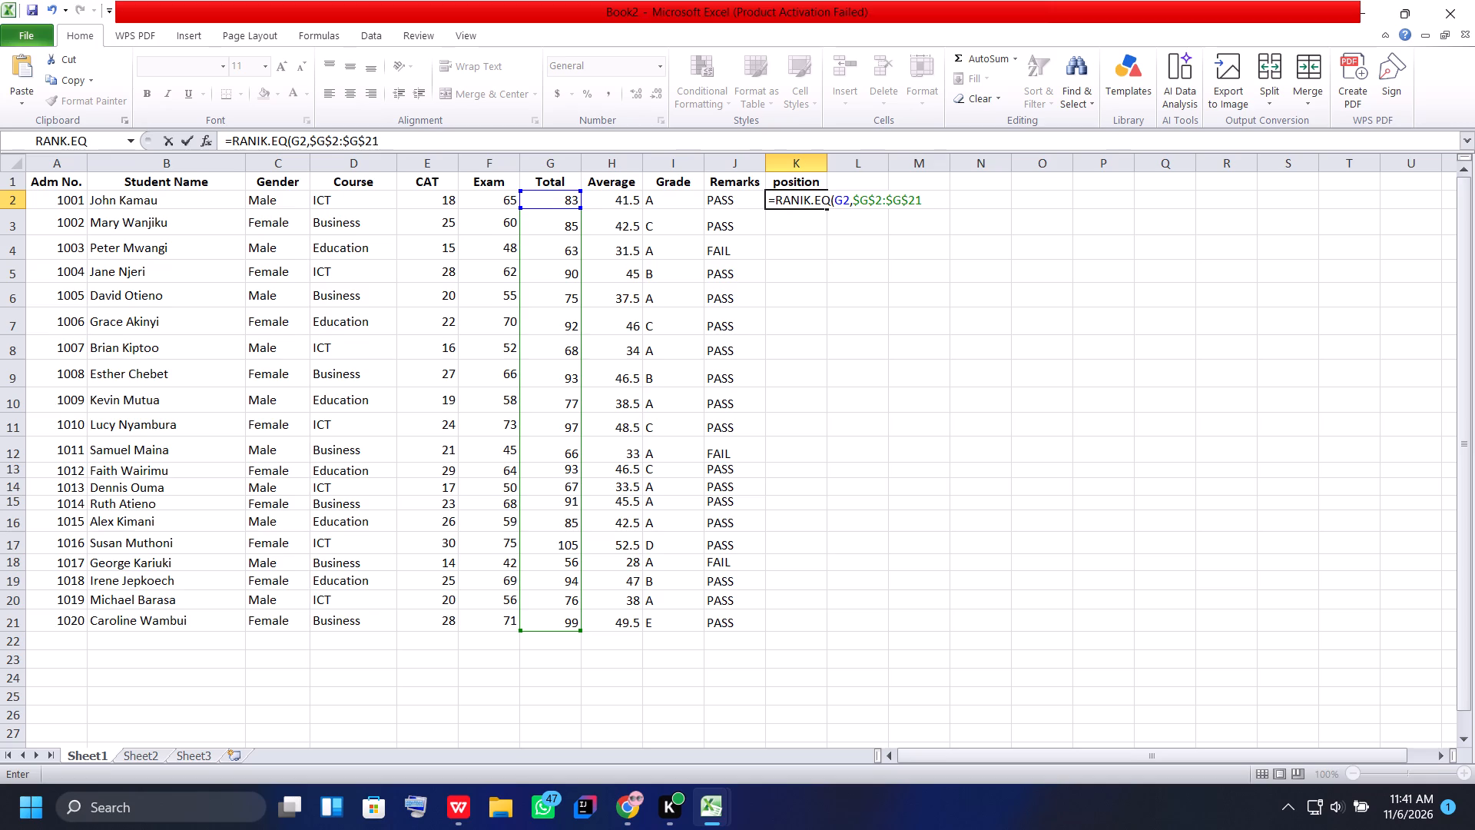
type(",0")
key("shift+parenright")
key("Return")
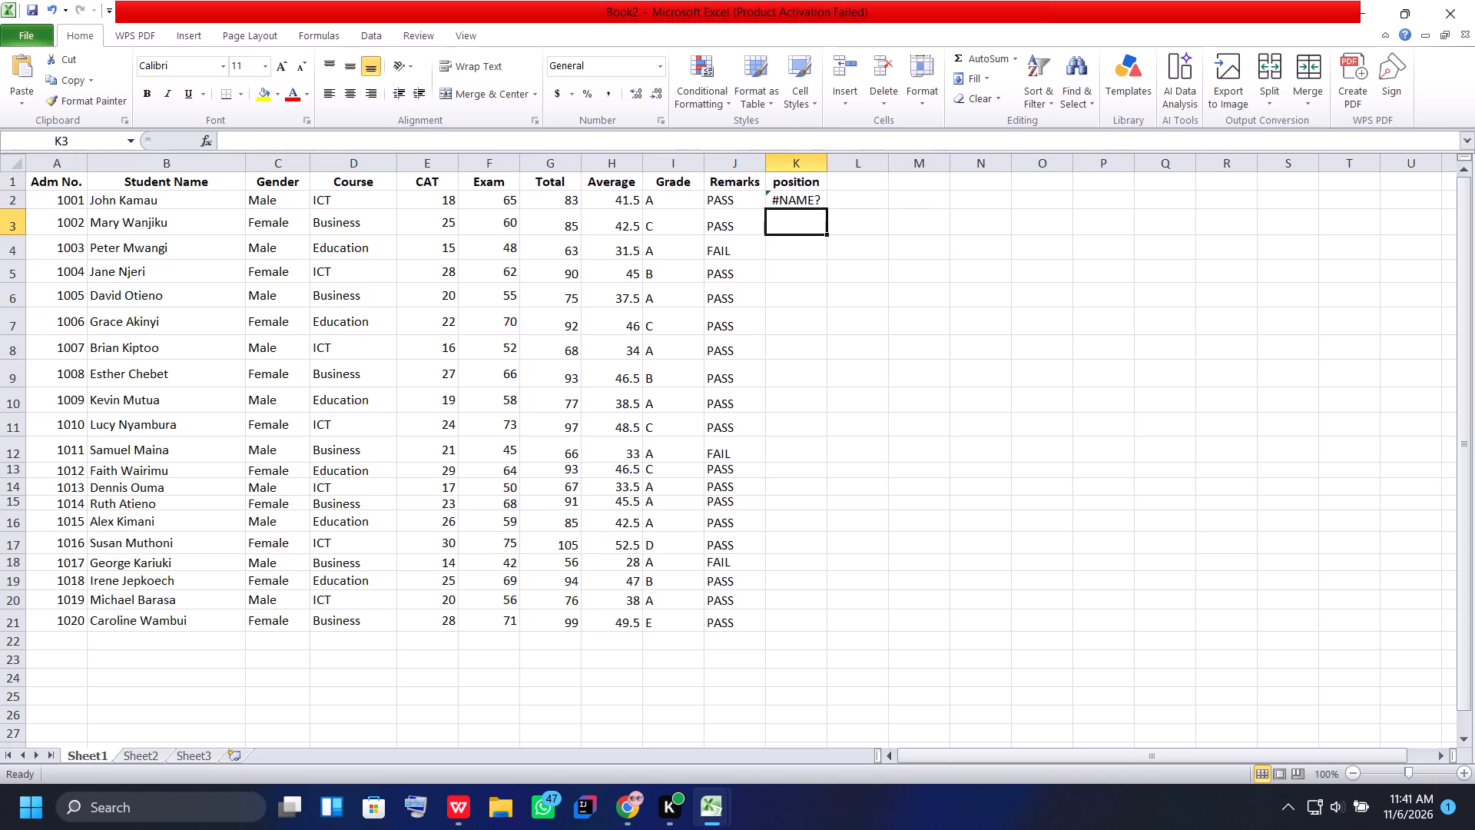
Correct the misspelled function name in the K2 formula to RANK.EQ.
left_click(798, 201)
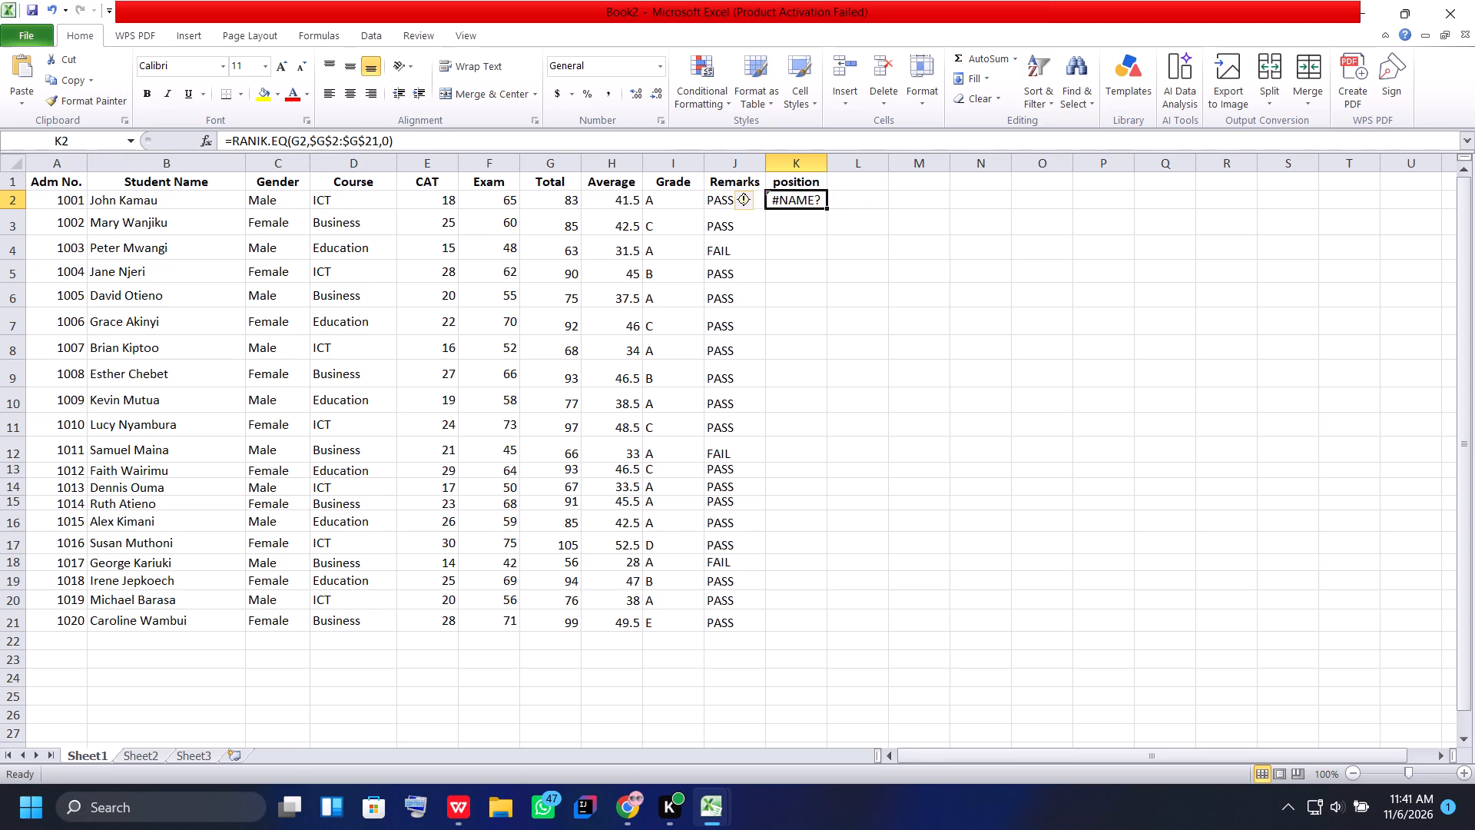
left_click(260, 141)
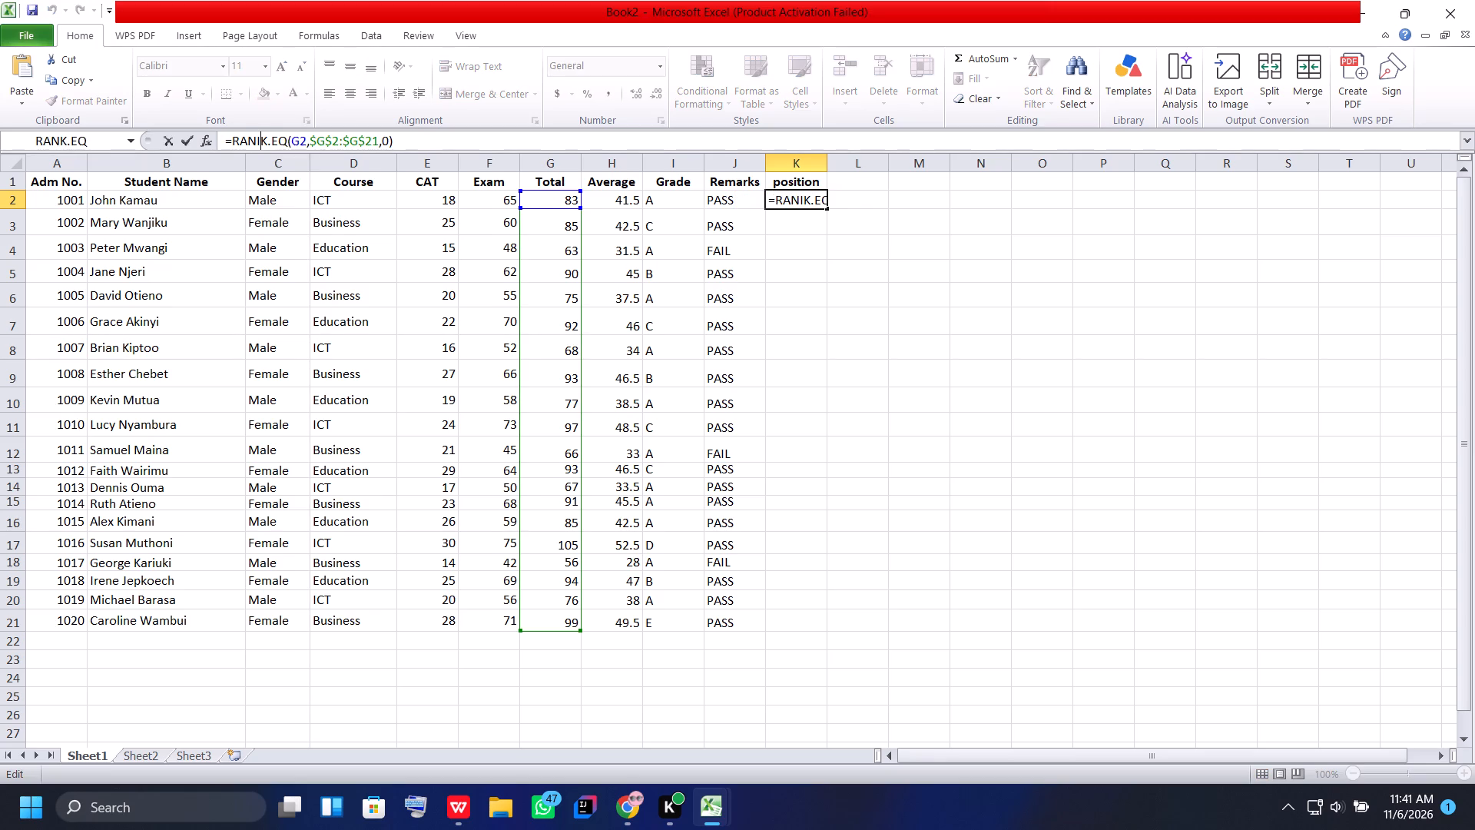
key("BackSpace")
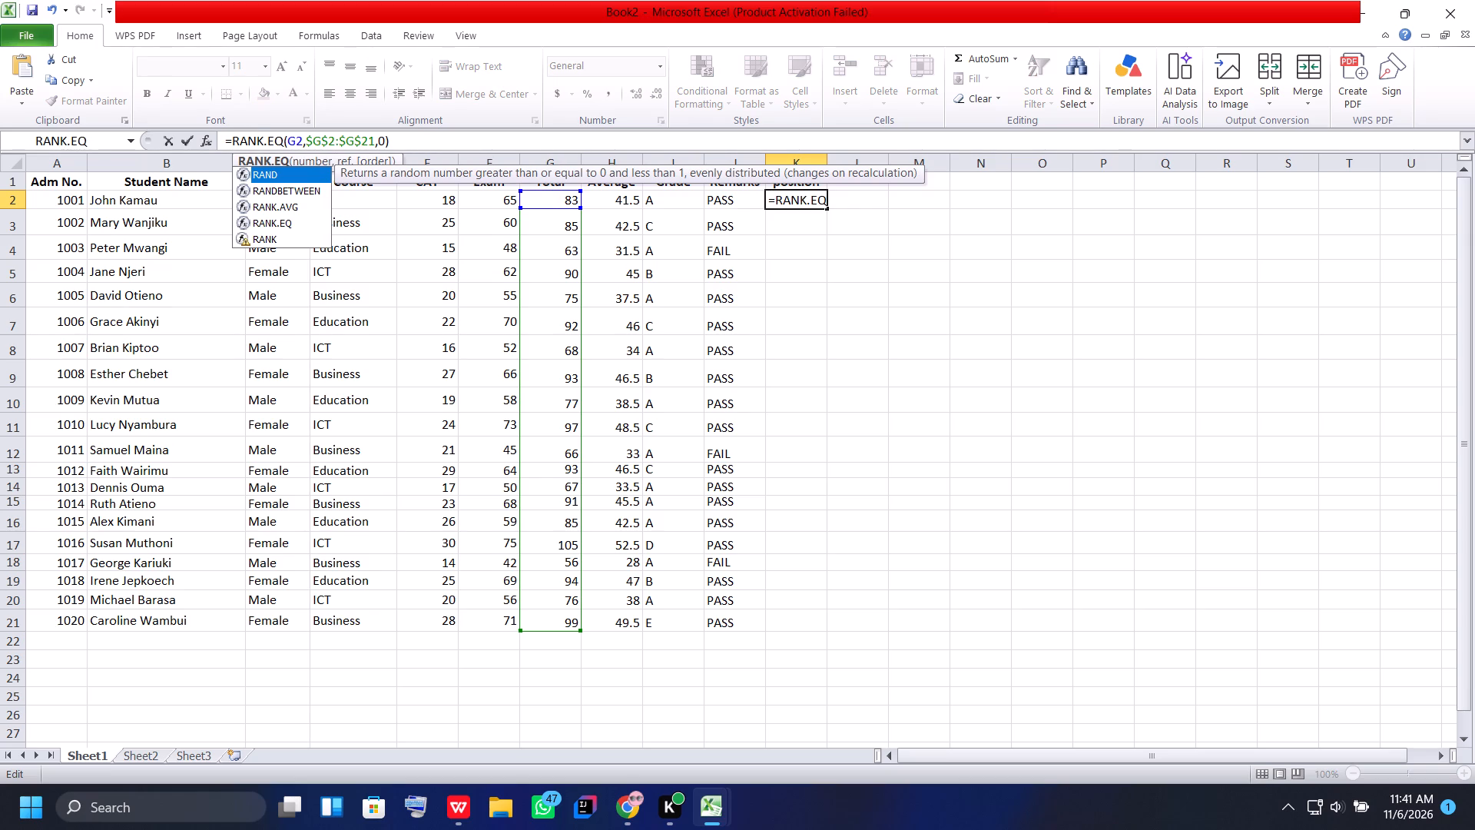
key("Return")
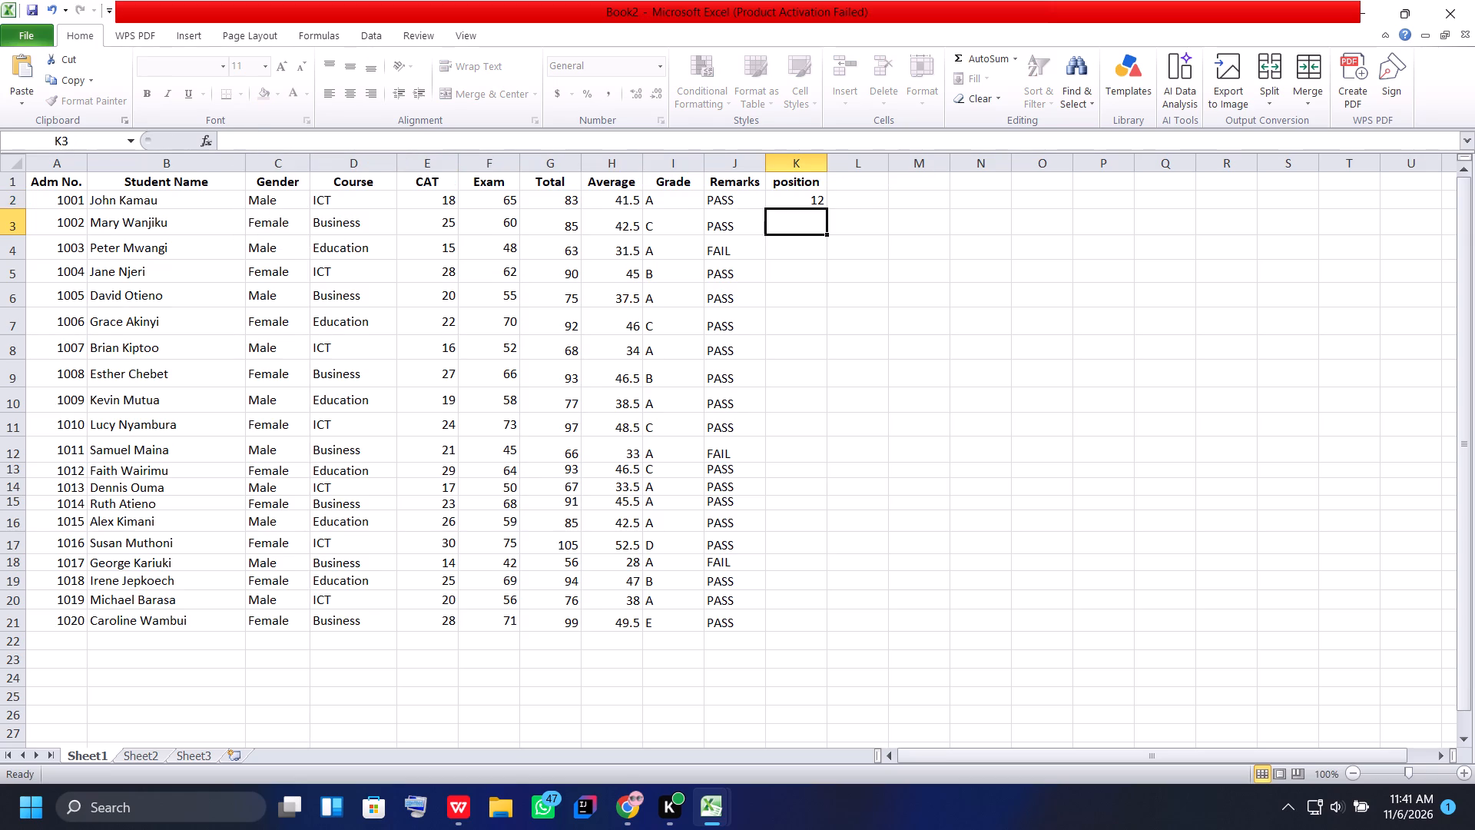
Fill the position formula from K2 down to the last student in K21.
left_click(809, 208)
left_click(814, 203)
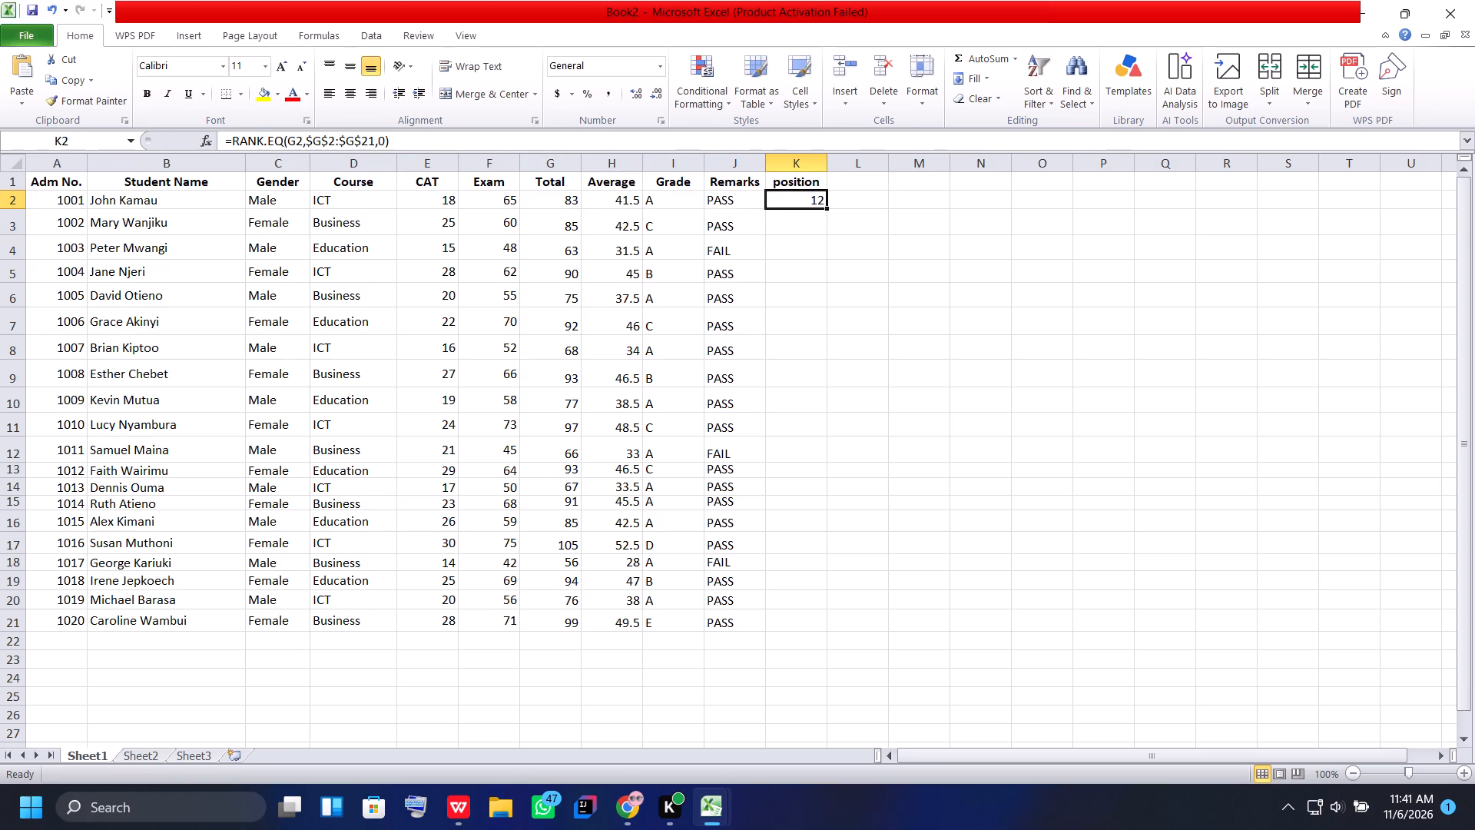
left_click_drag(825, 210, 800, 527)
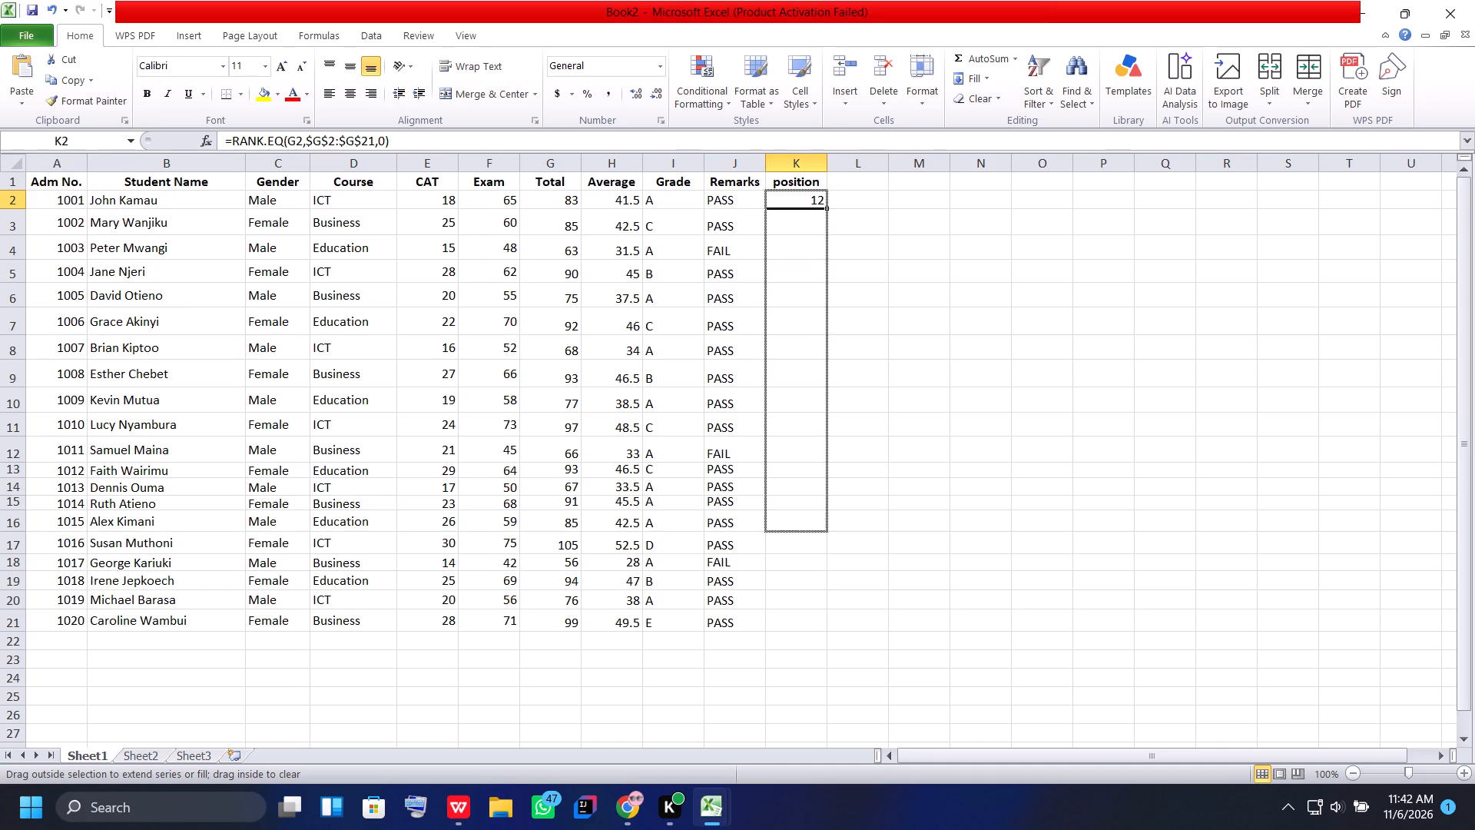
left_click_drag(800, 527, 799, 628)
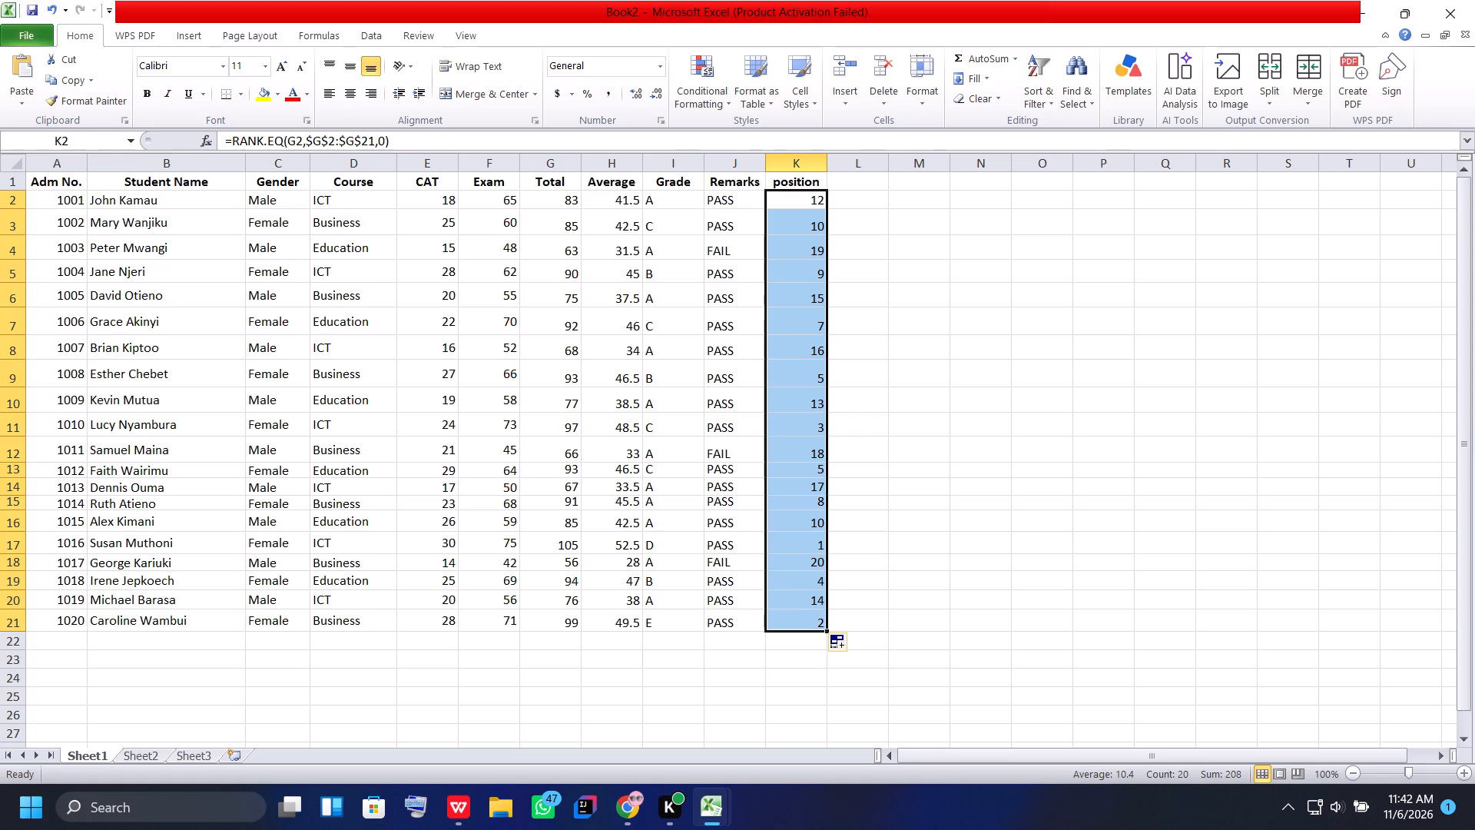
Enter the summary headers TT STD in L1, MAX in M1 and MIN in N1.
left_click(870, 183)
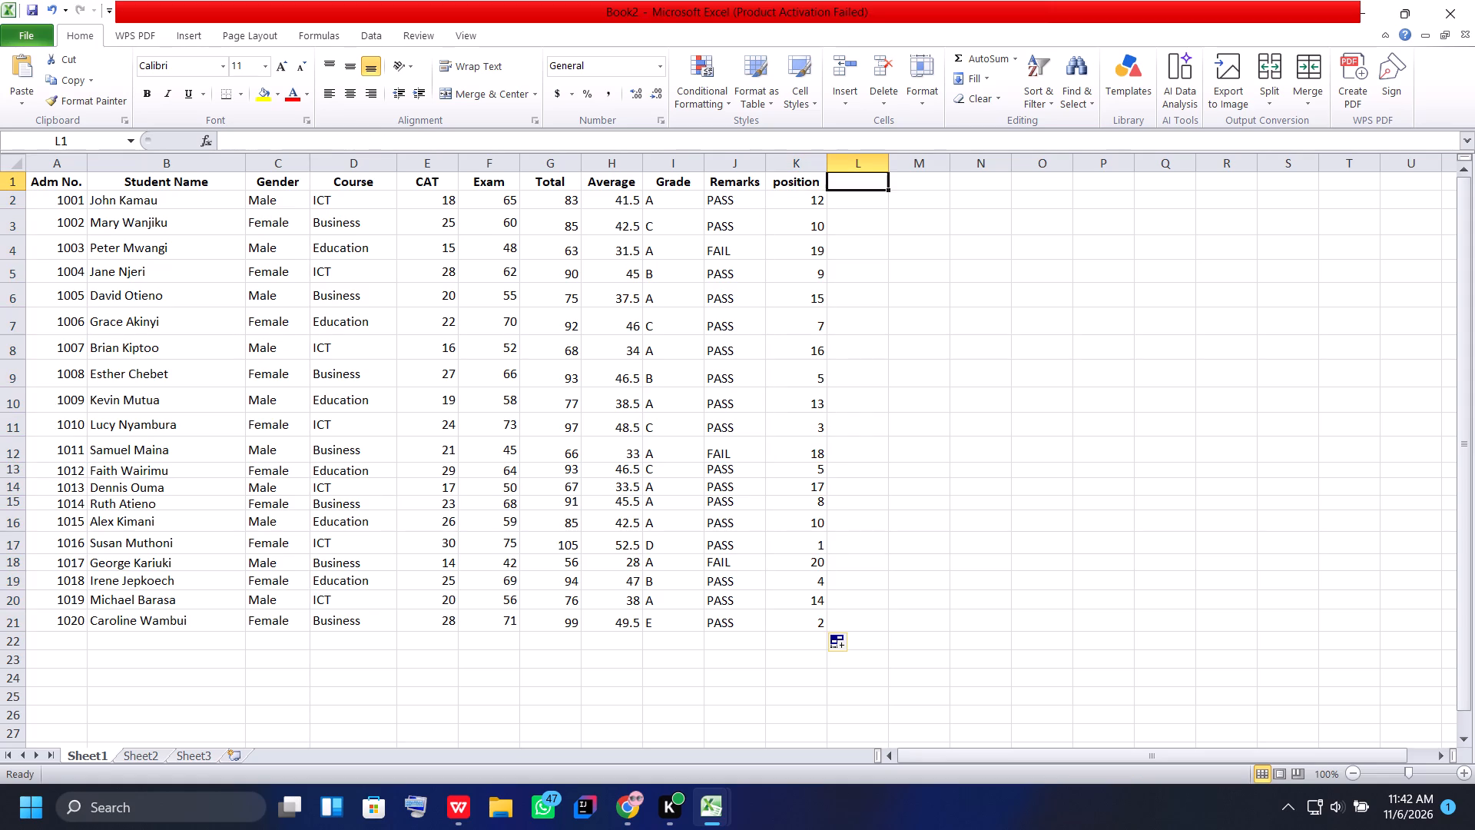
type("TT")
key("space")
type("STD")
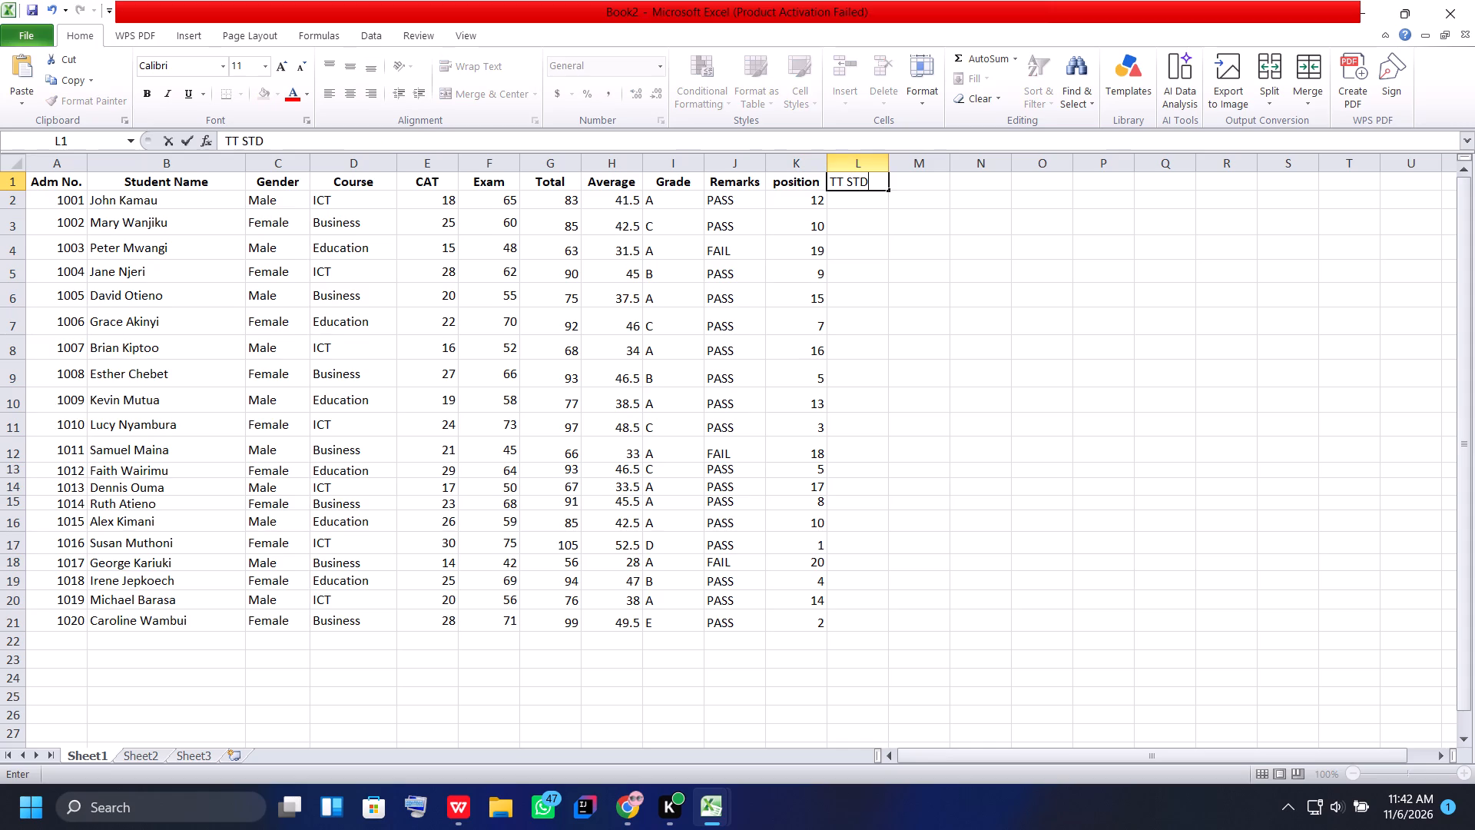
left_click(857, 209)
left_click(860, 200)
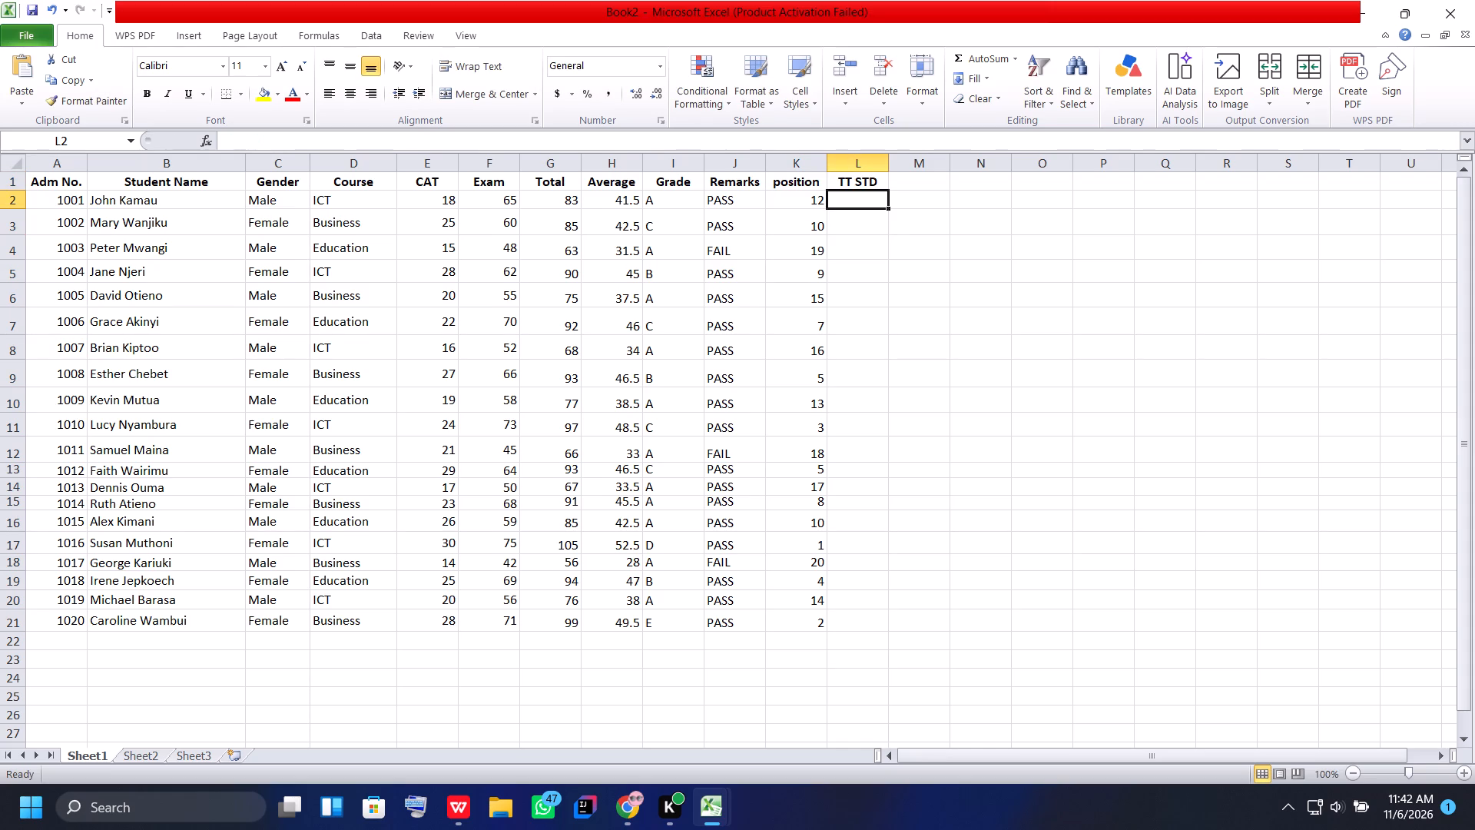
left_click(898, 184)
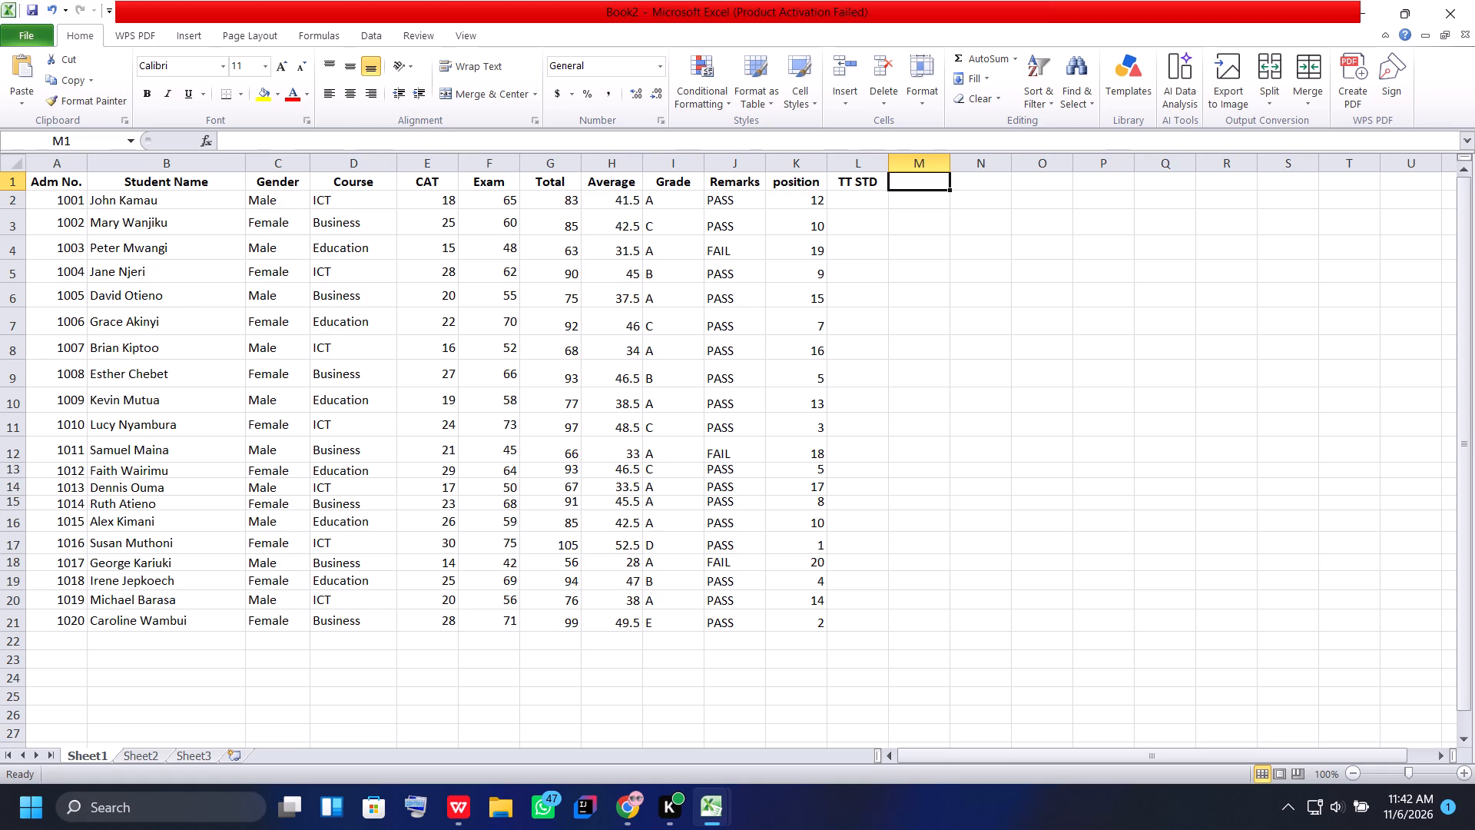
type("MA")
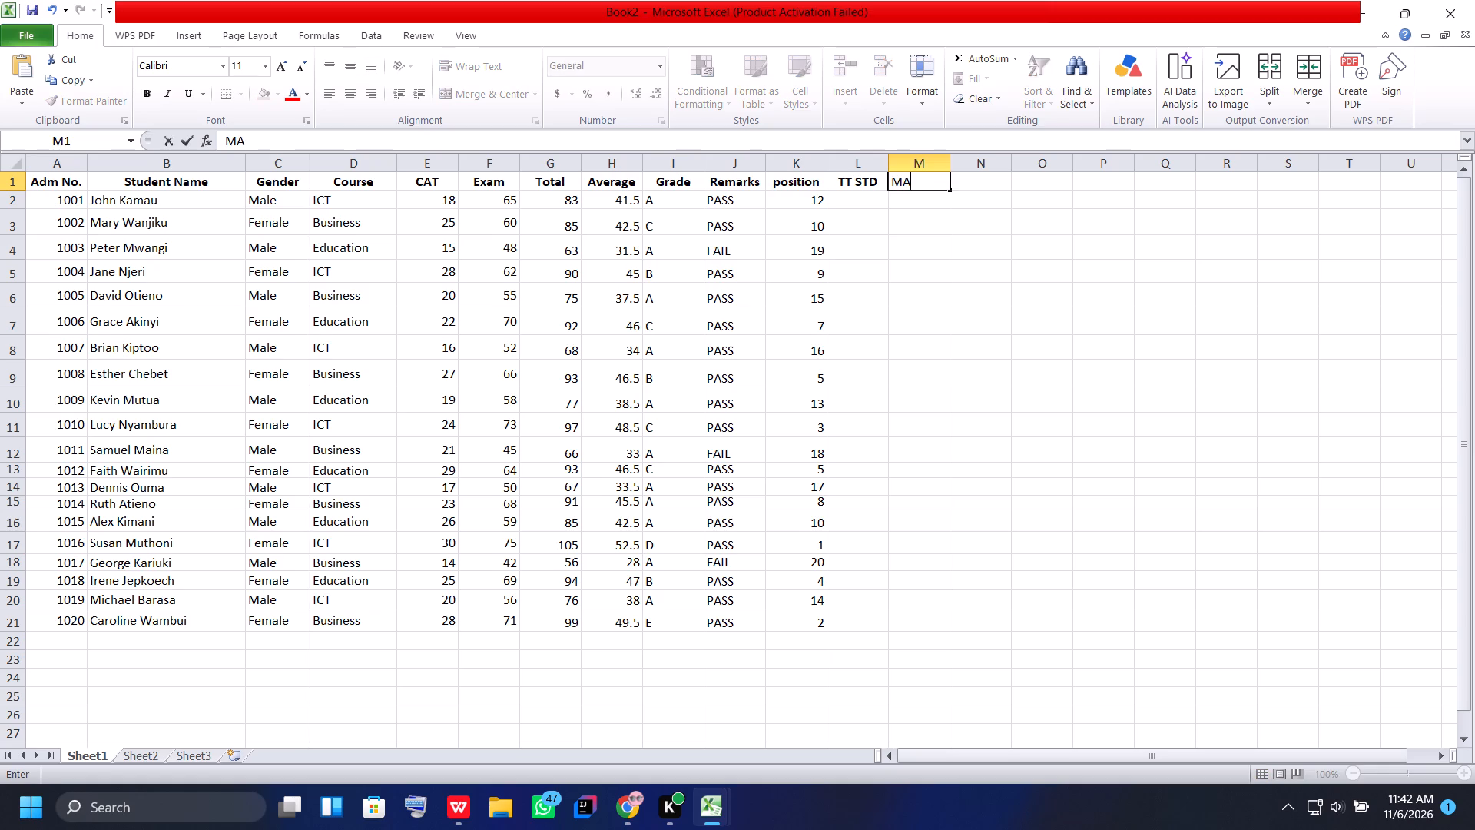
key("x")
key("Right")
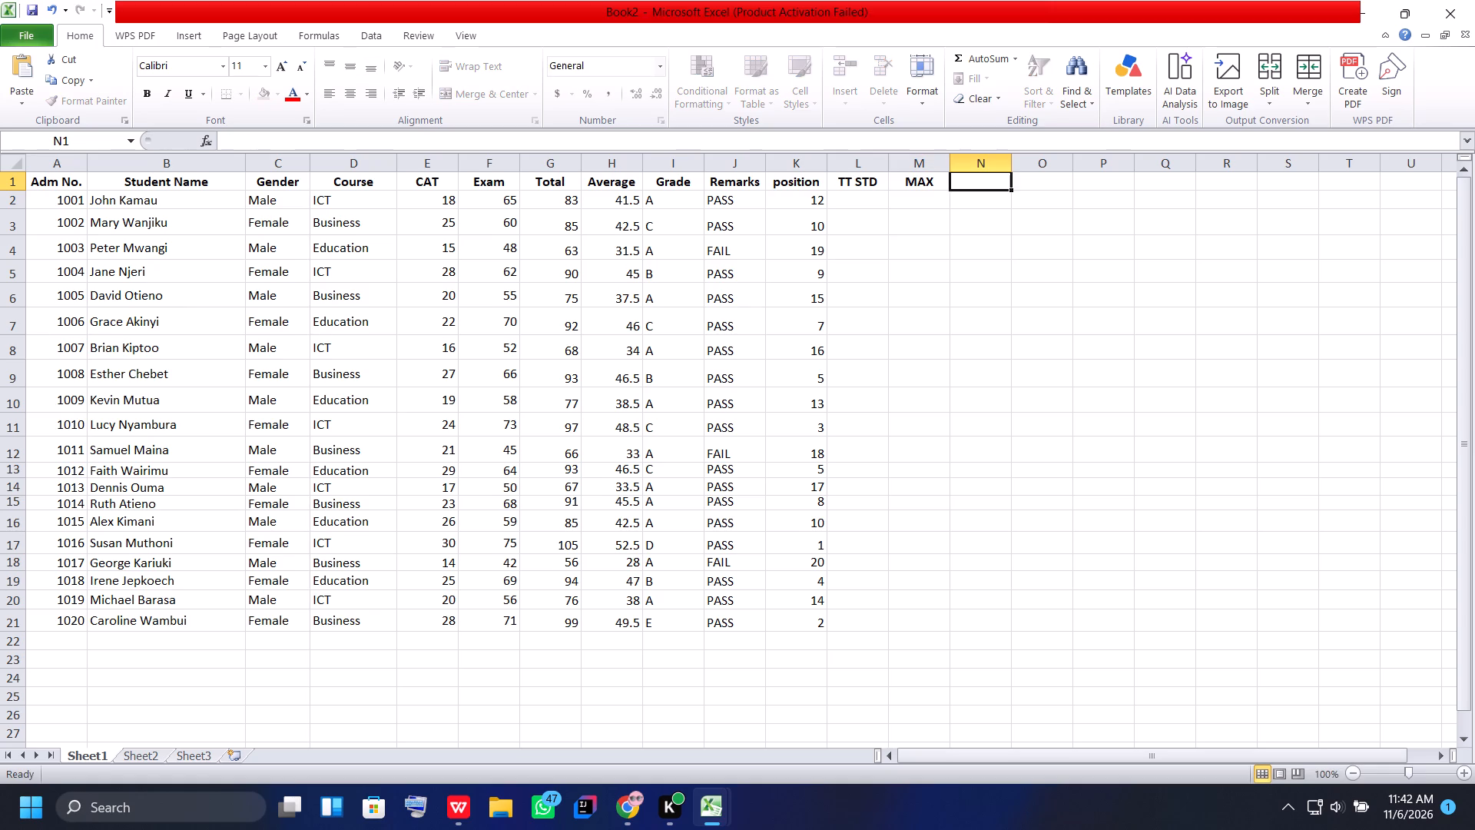
type("MIN")
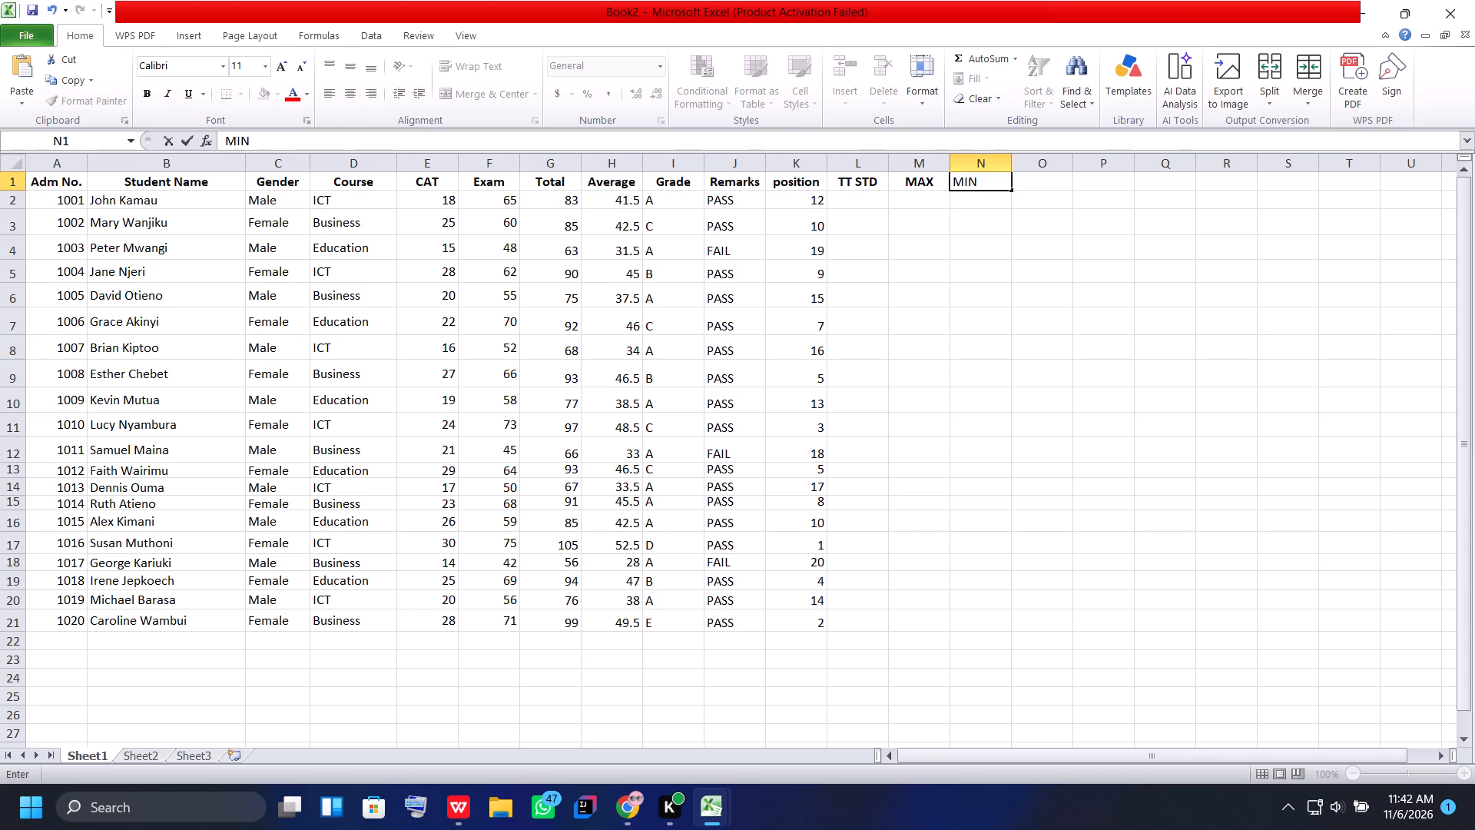
key("Right")
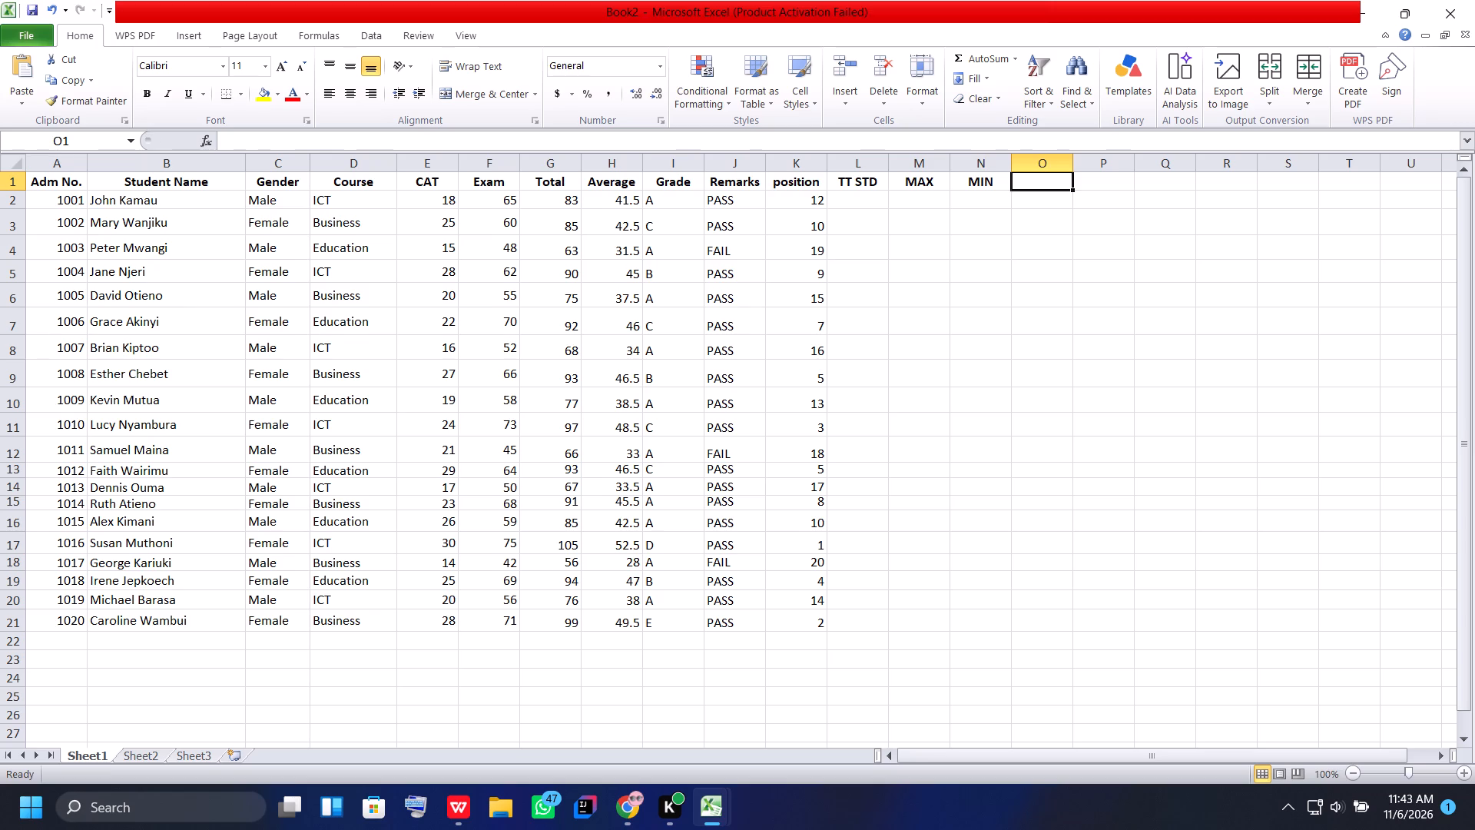
Enter the header NO OF FEMALE in O1 and widen column O so it fits on one line.
type("NO O")
type("F FEMALE")
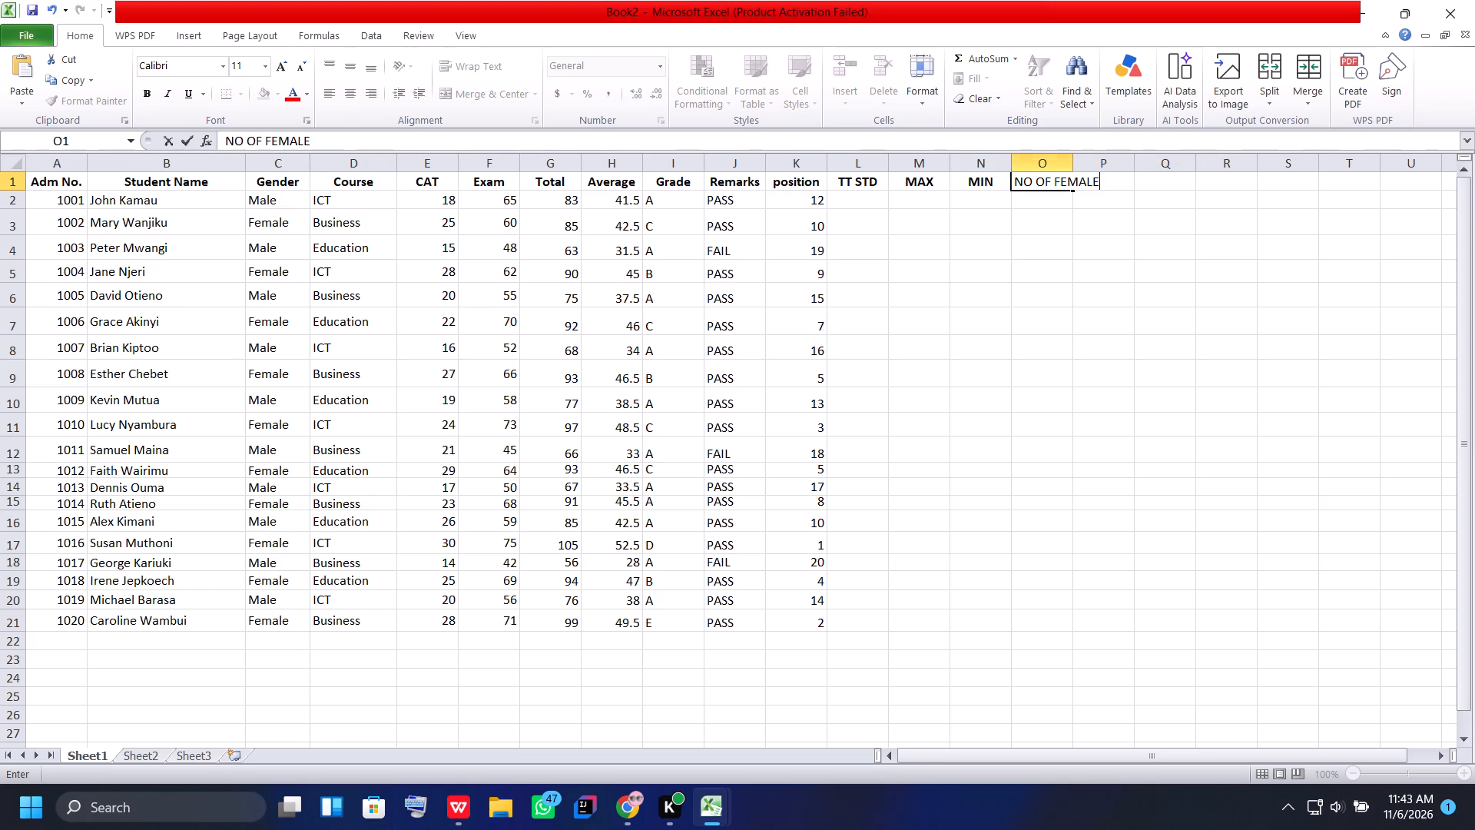
left_click(990, 183)
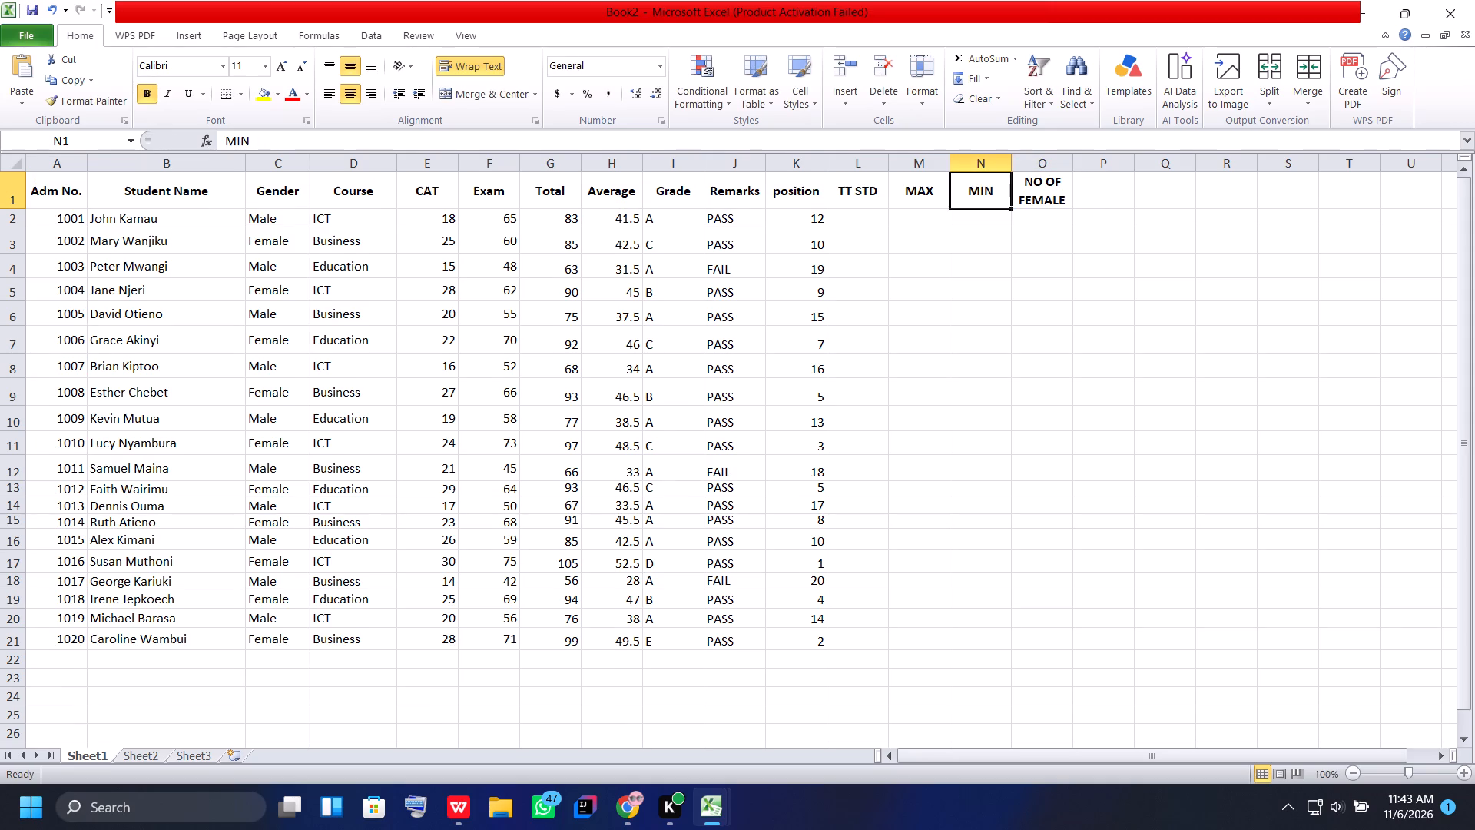
left_click_drag(1073, 163, 1110, 164)
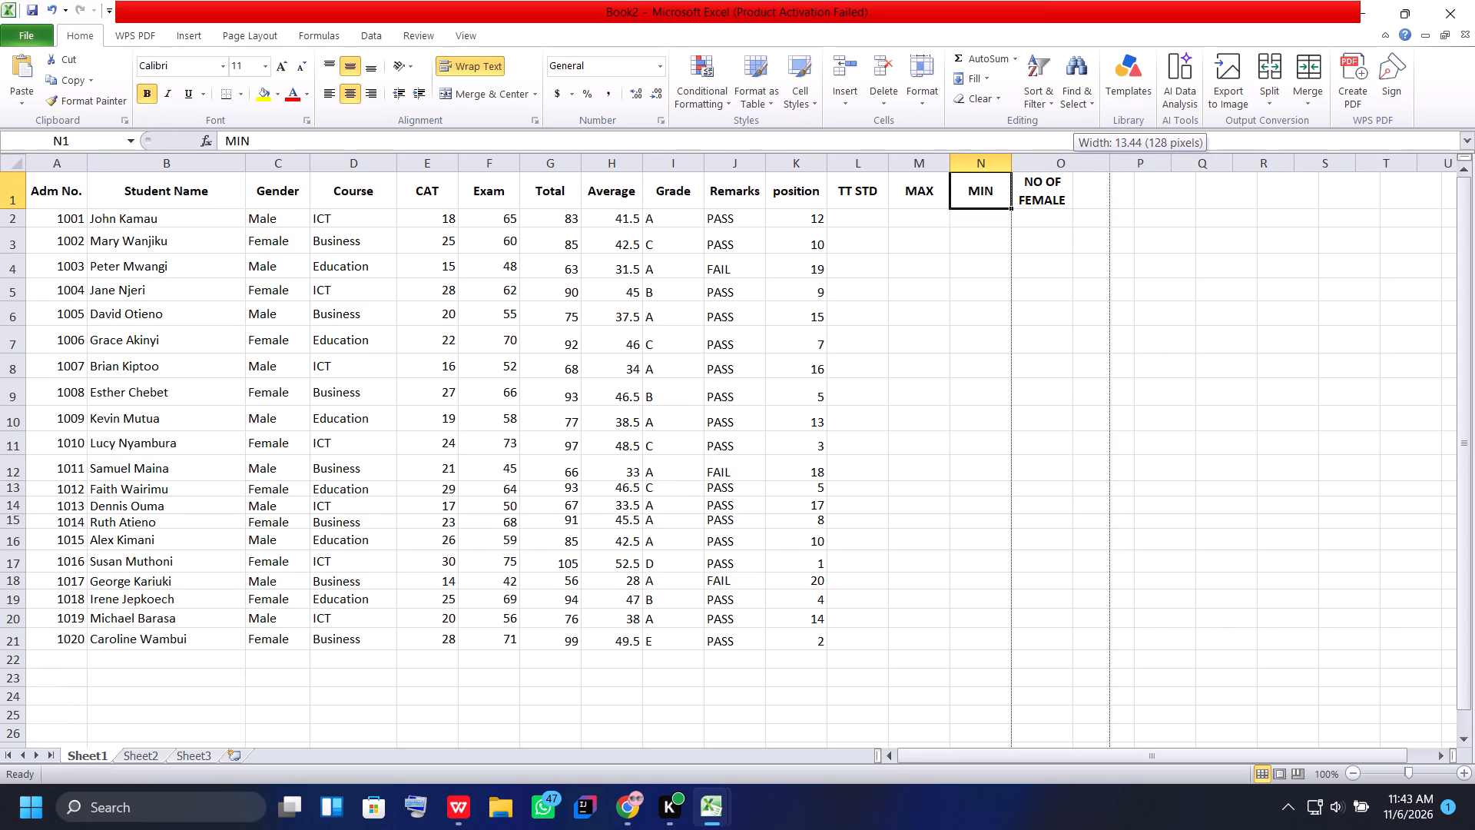
left_click_drag(1110, 164, 1122, 161)
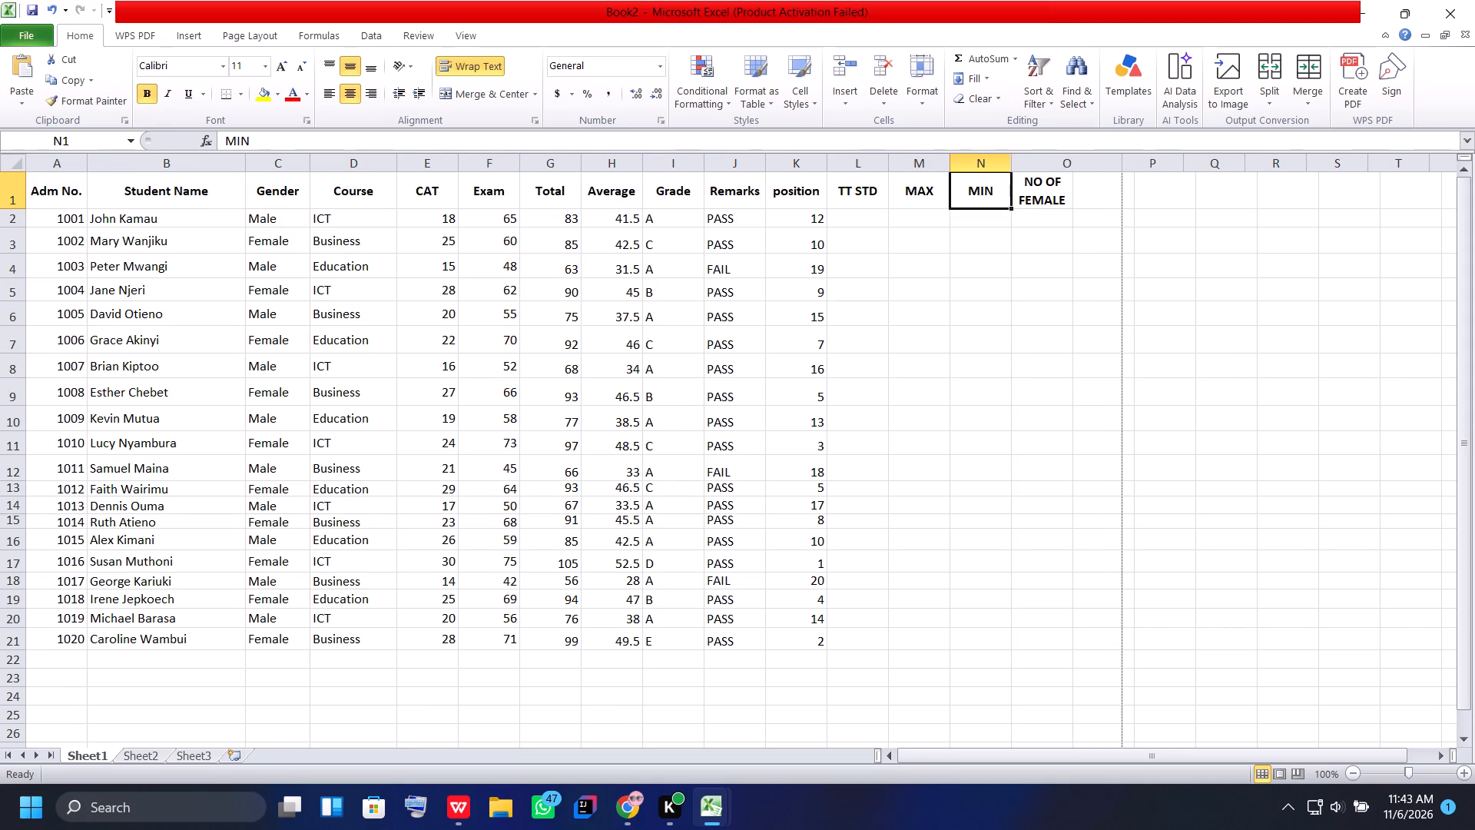
Widen the empty column P to about twice its original width.
left_click(1131, 194)
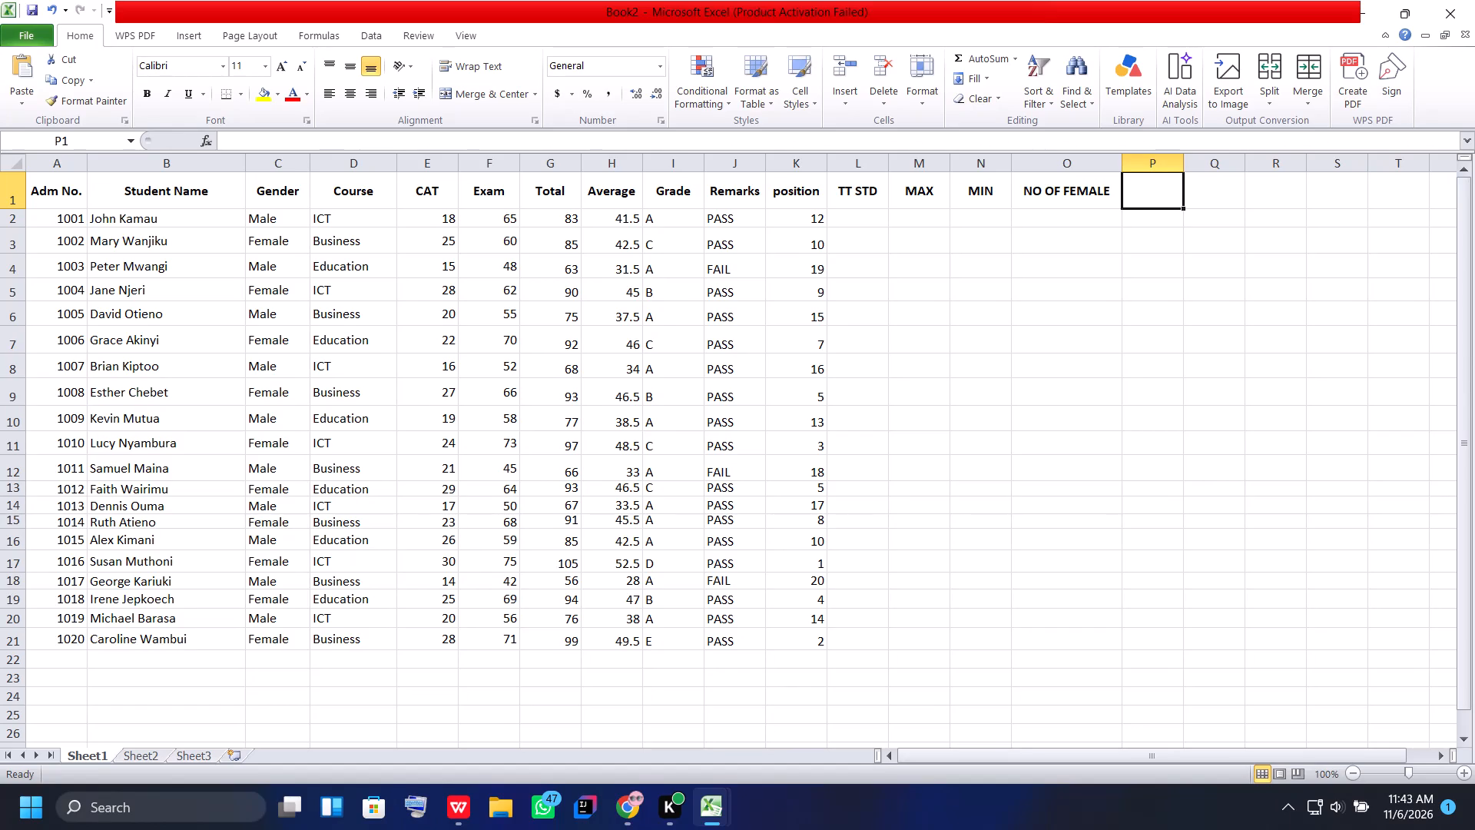
left_click(1127, 189)
left_click(1153, 194)
left_click_drag(1183, 159, 1291, 154)
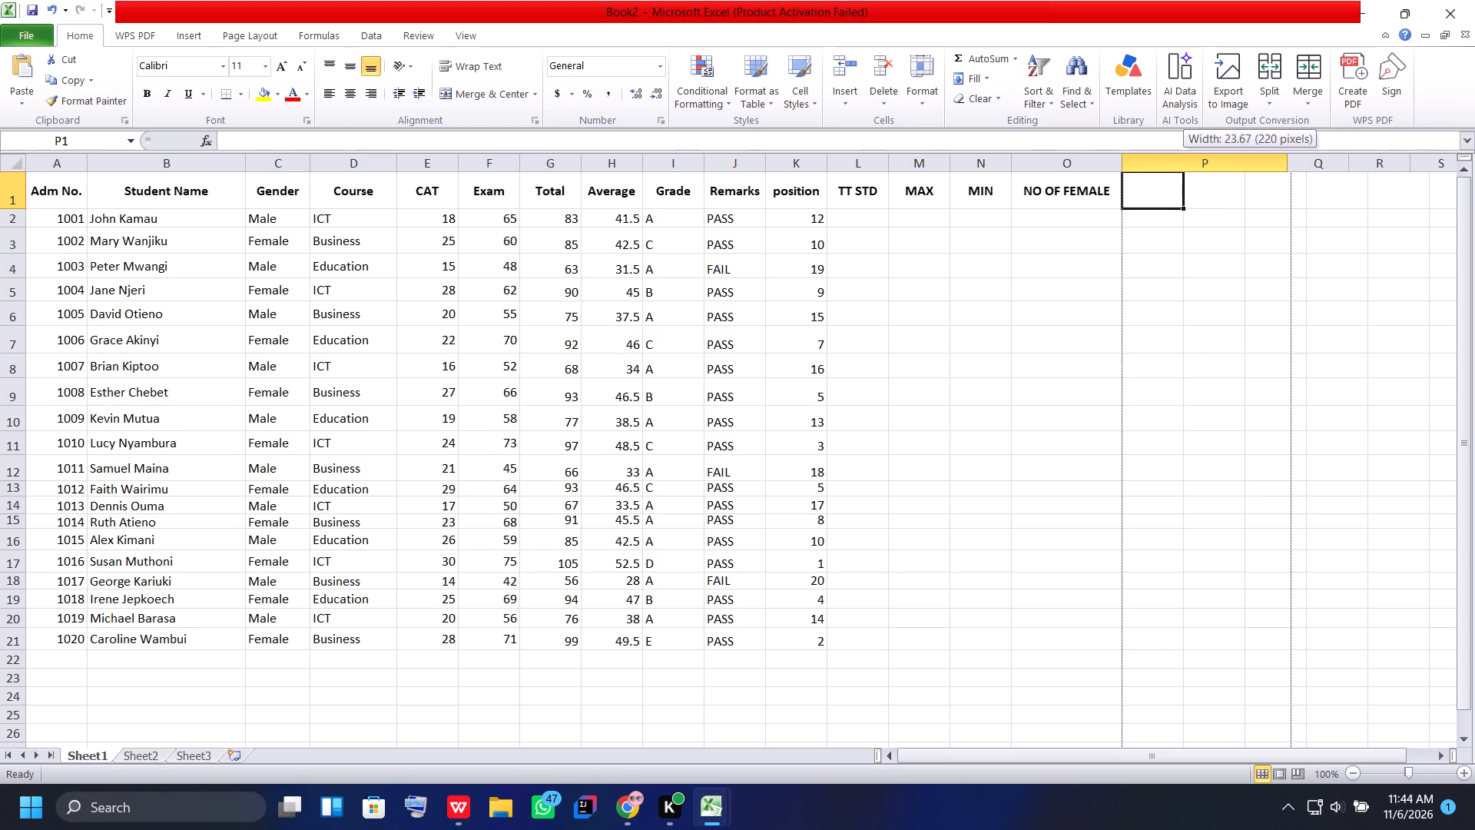
left_click_drag(1291, 154, 1244, 174)
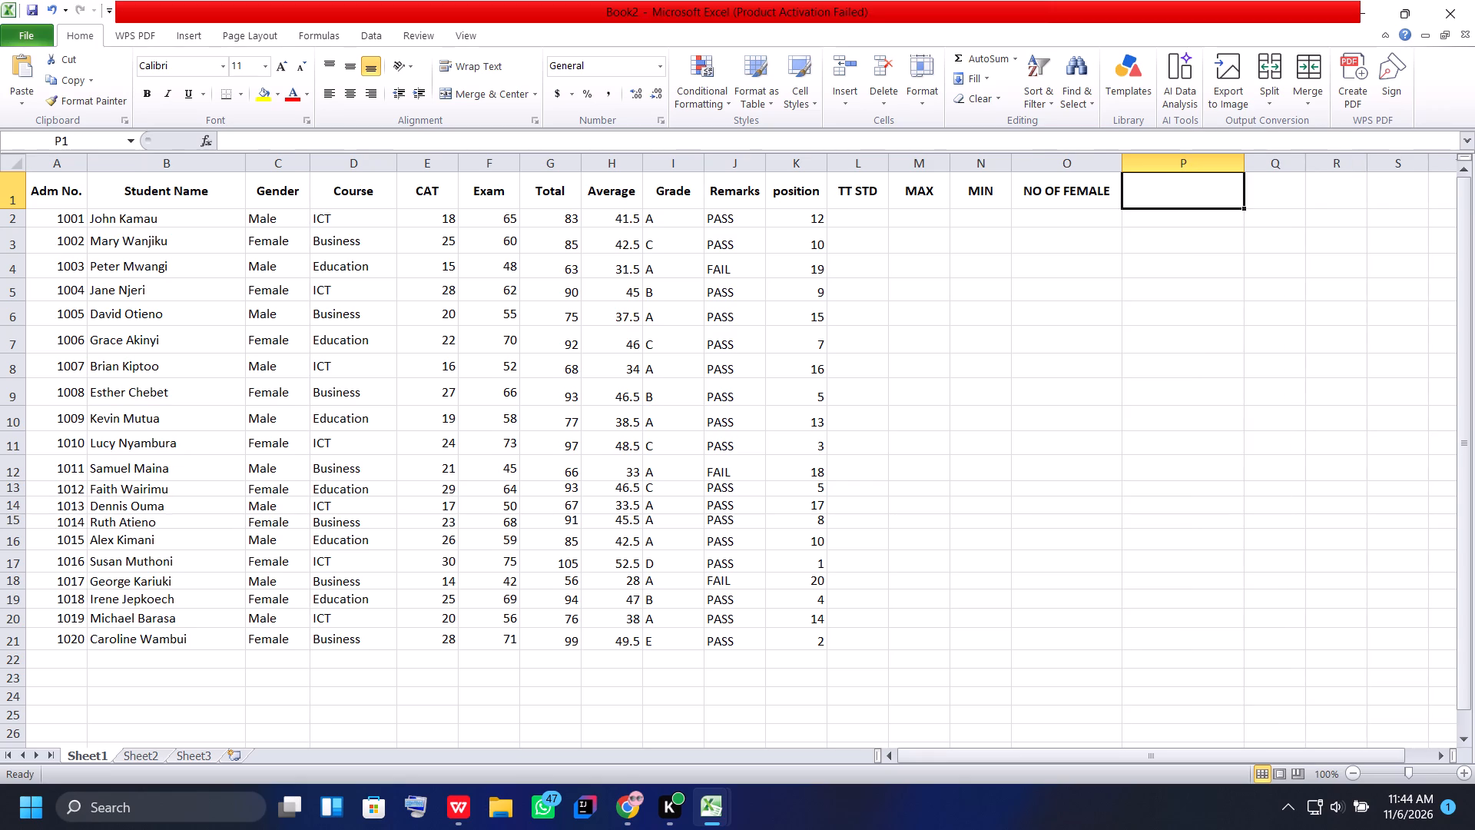
Enter the summary header NO. OF MALE in P1.
type("NO")
key("period")
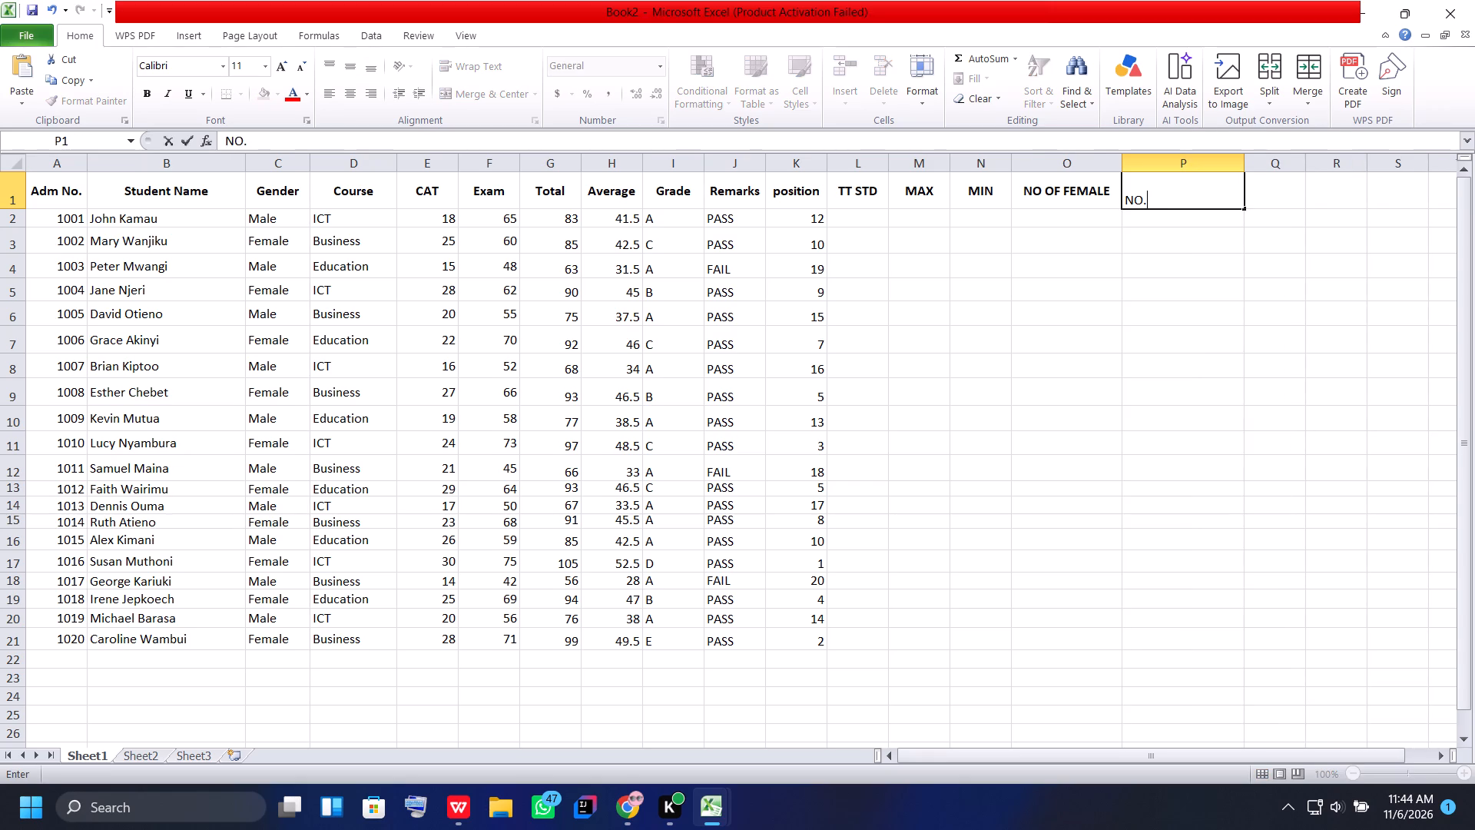
key("space")
key("o")
type("F MALE")
key("Right")
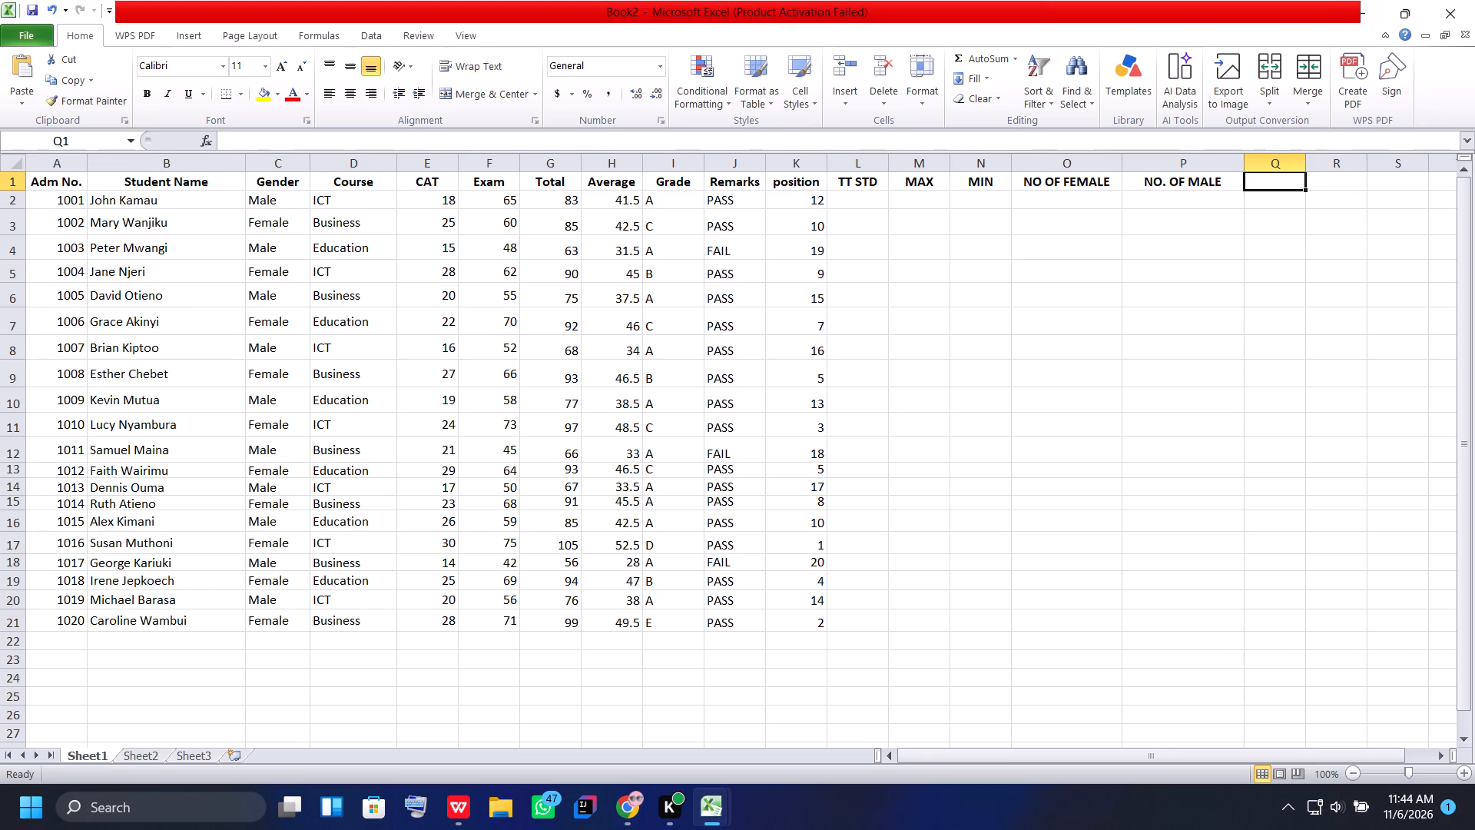
Enter the summary headers STD PASSED in Q1 and STD FAILED in R1.
type("STD")
key("space")
type("PASSED")
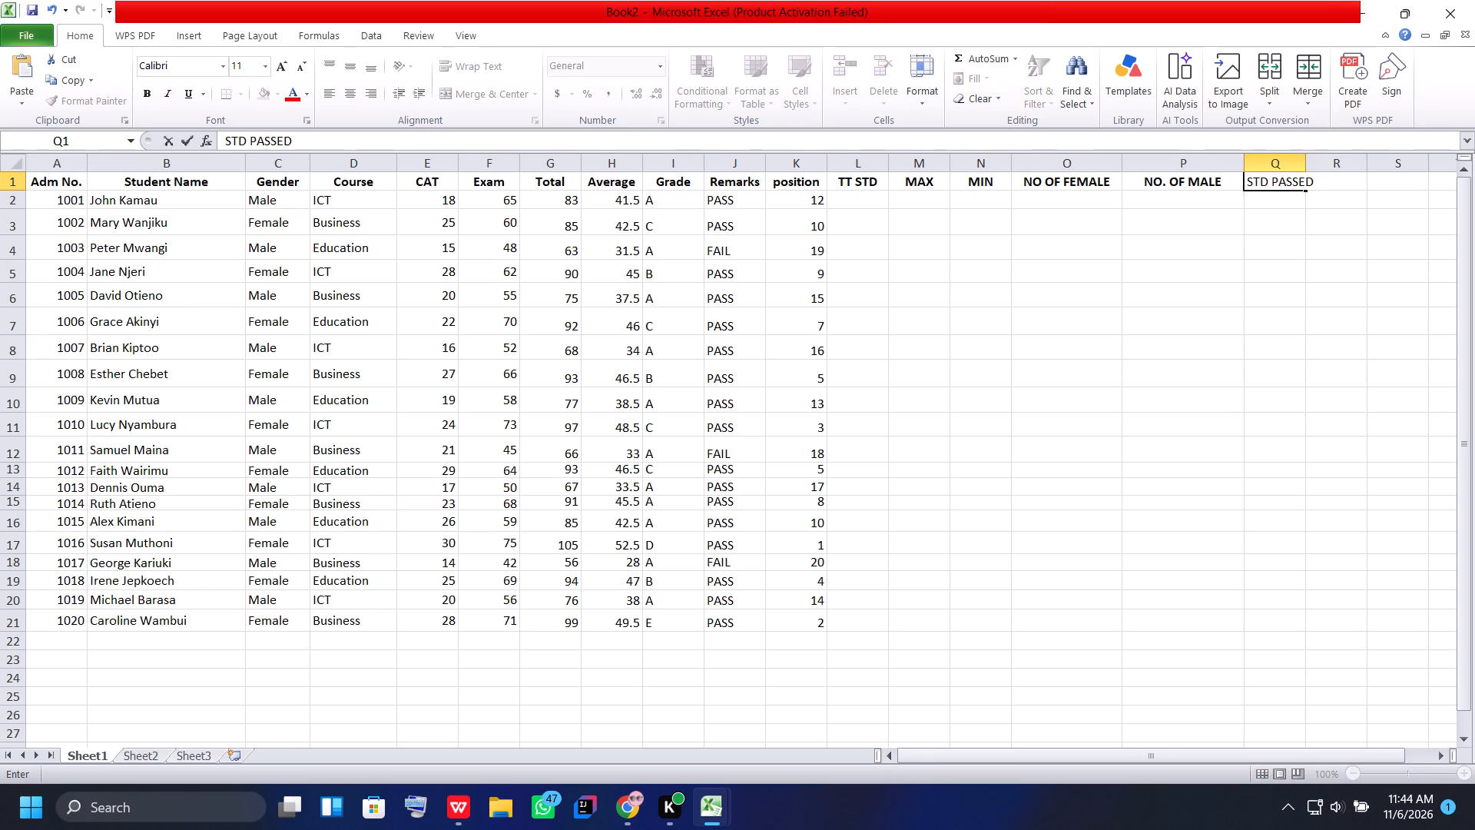
key("Right")
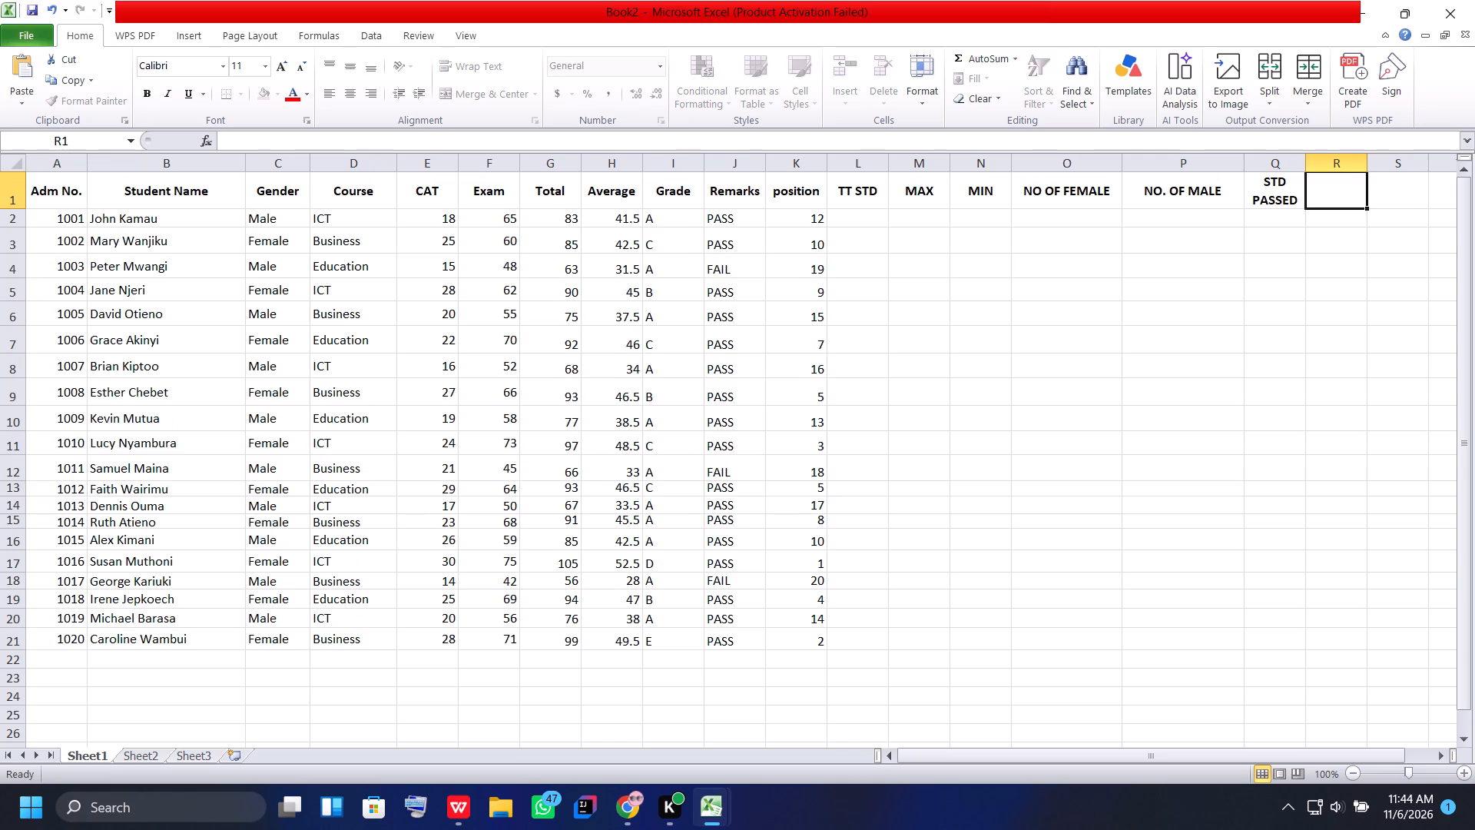
type("STD")
key("space")
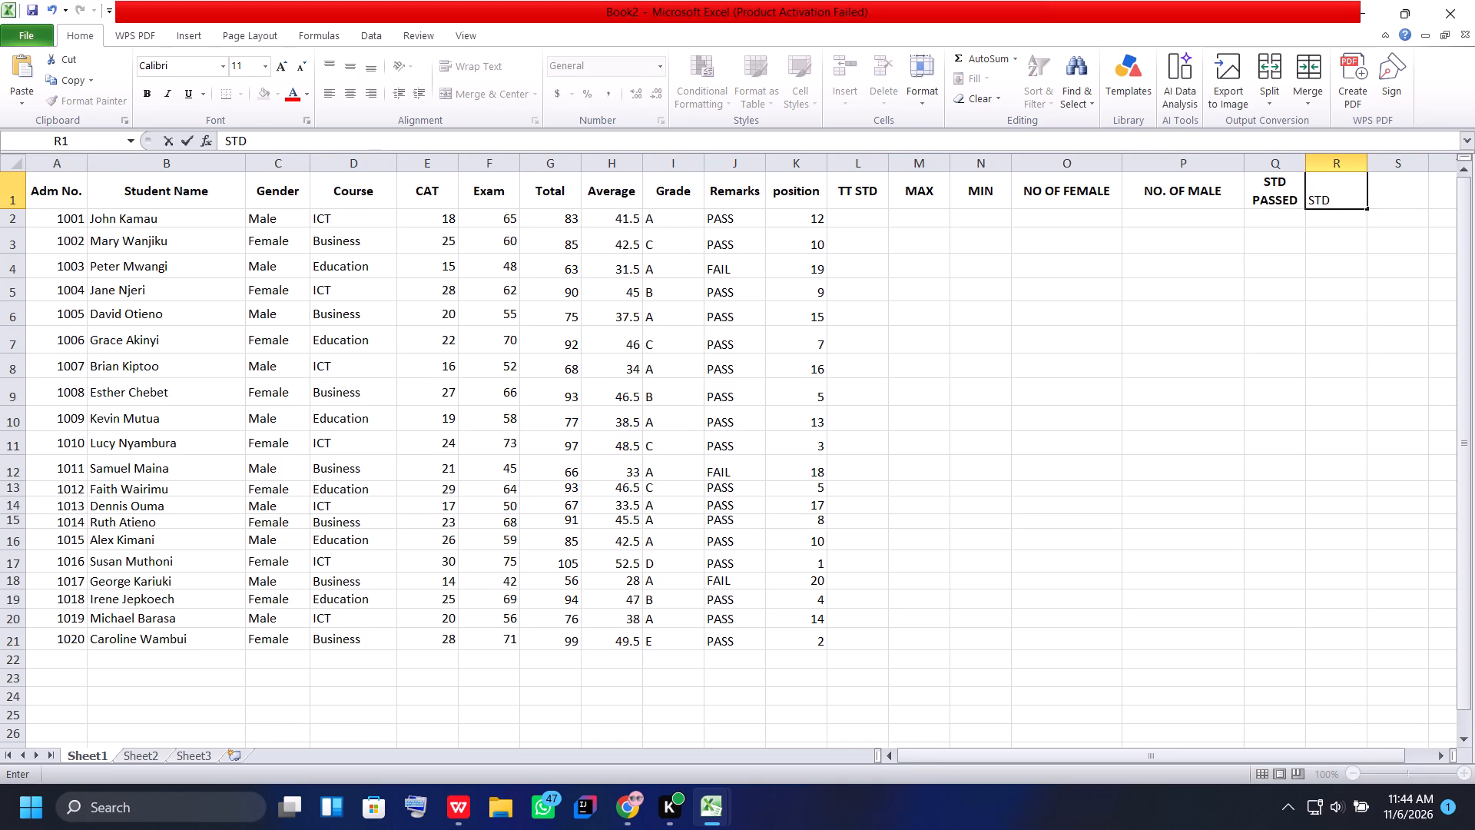
type("FAIL")
type("ED")
left_click(1420, 198)
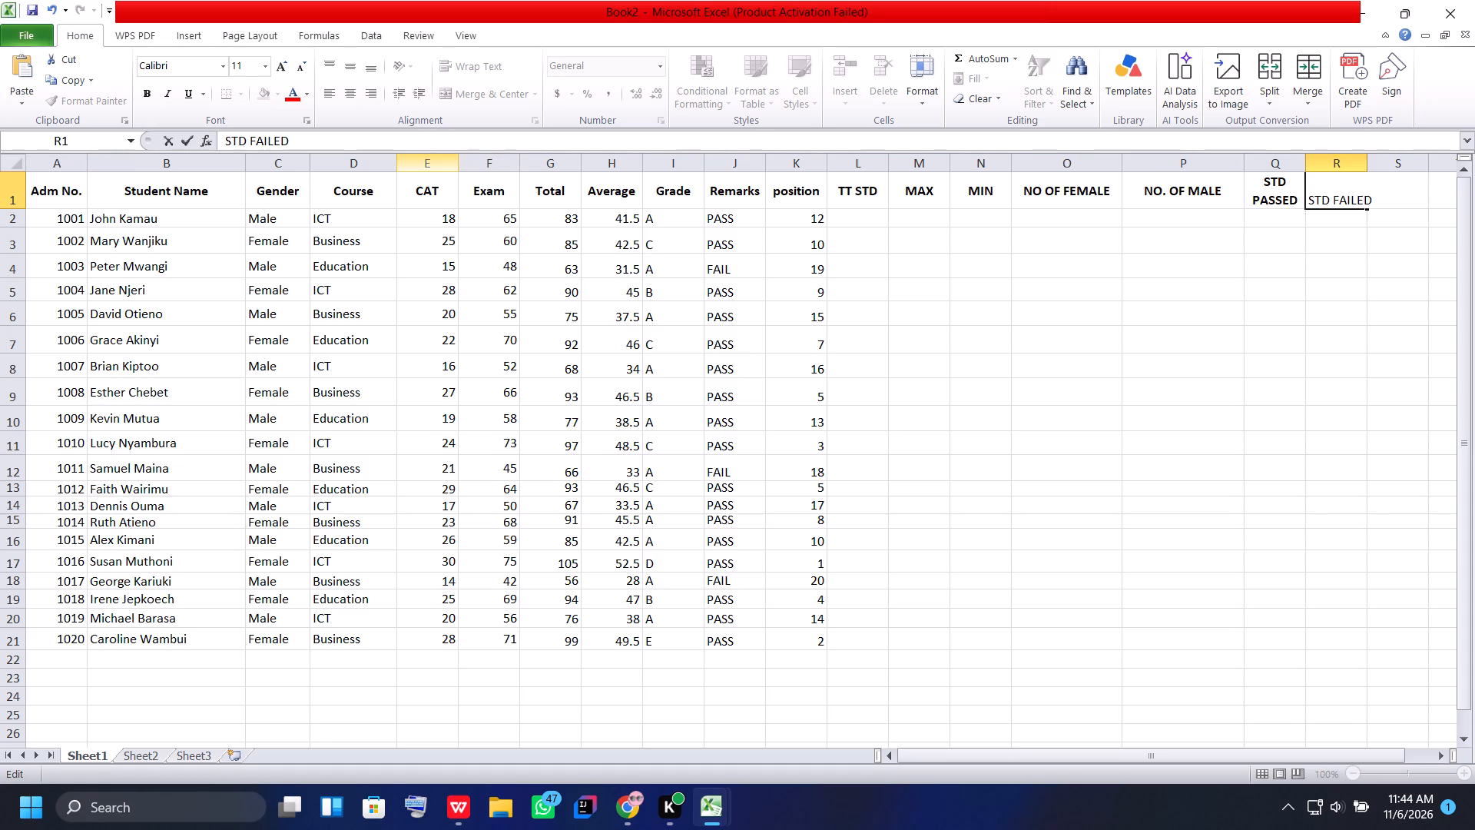
left_click(1327, 196)
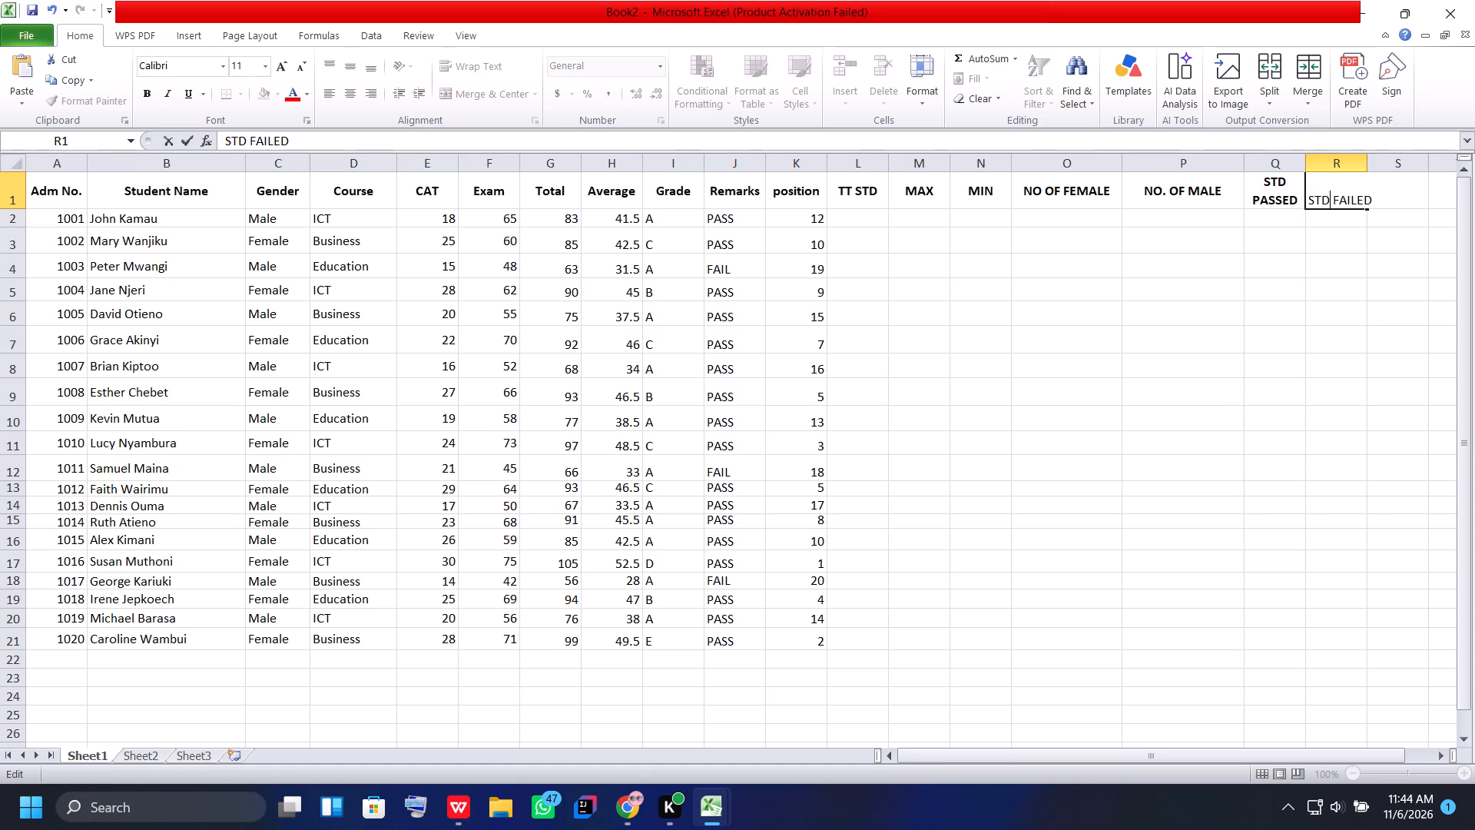
left_click(1272, 196)
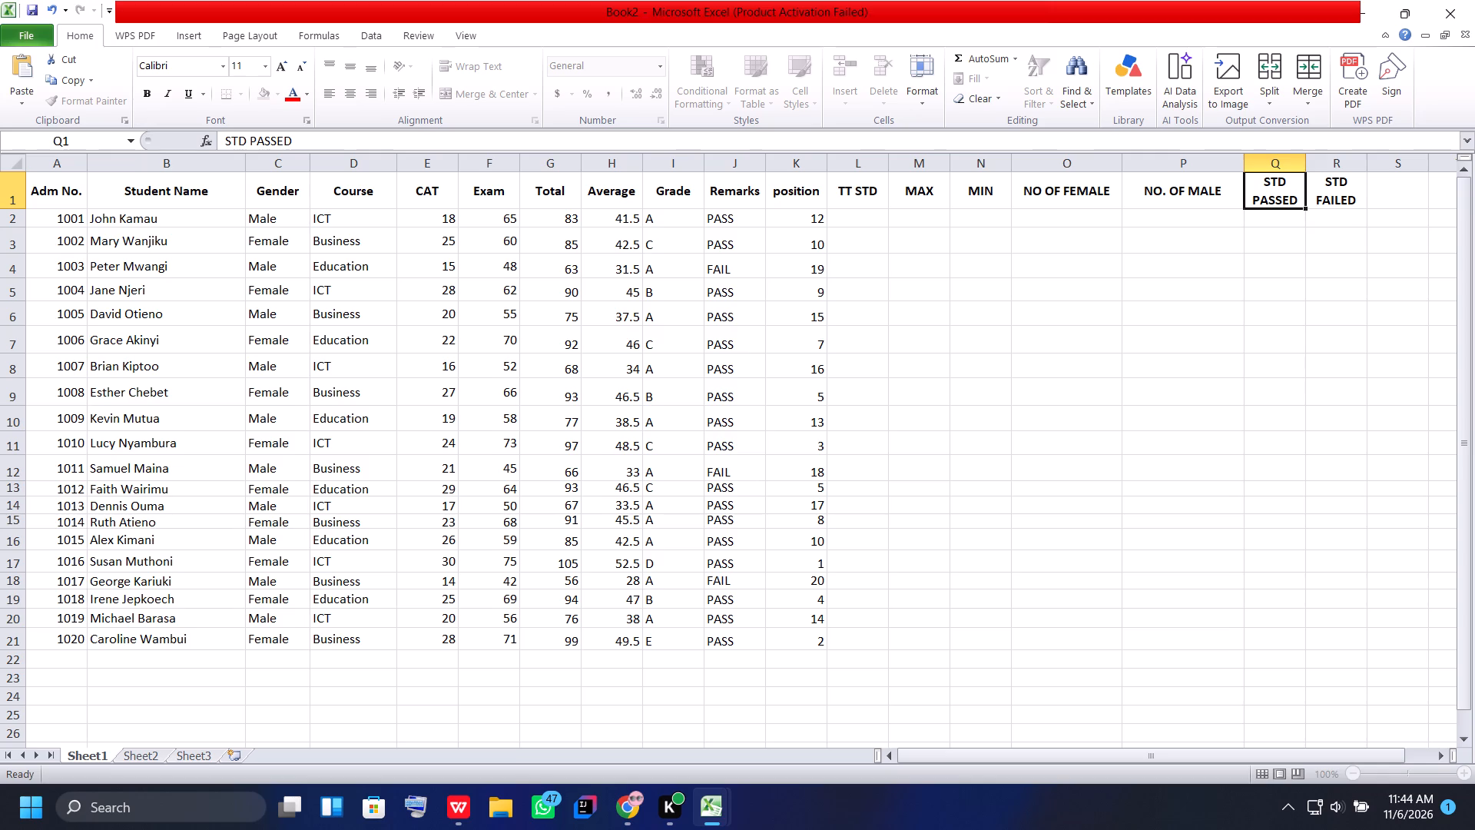
Narrow the CAT, Exam and Total columns so they fit closely around their headers and marks.
left_click_drag(462, 164, 439, 168)
left_click_drag(497, 164, 476, 164)
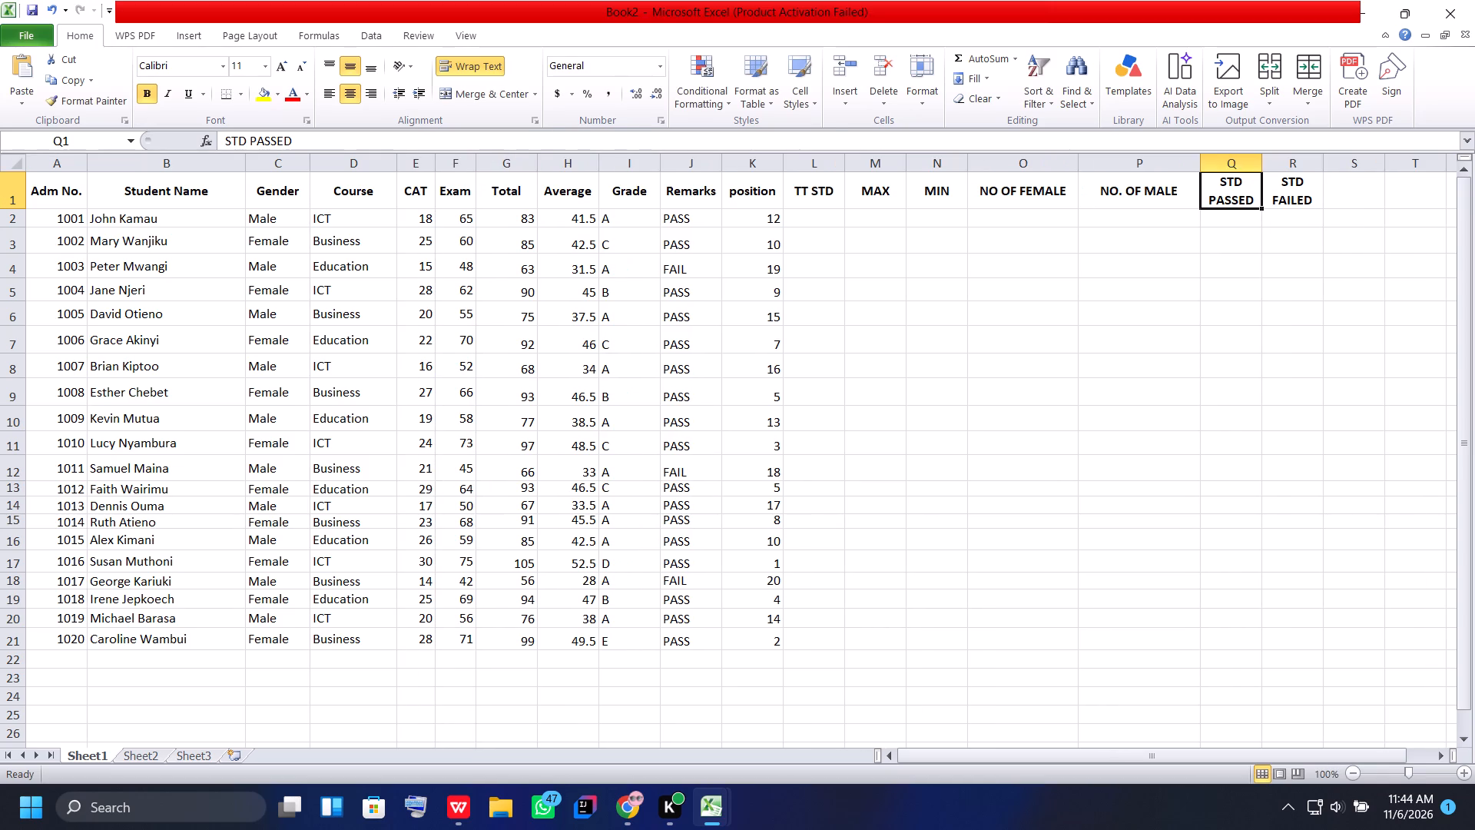
left_click_drag(535, 167, 525, 166)
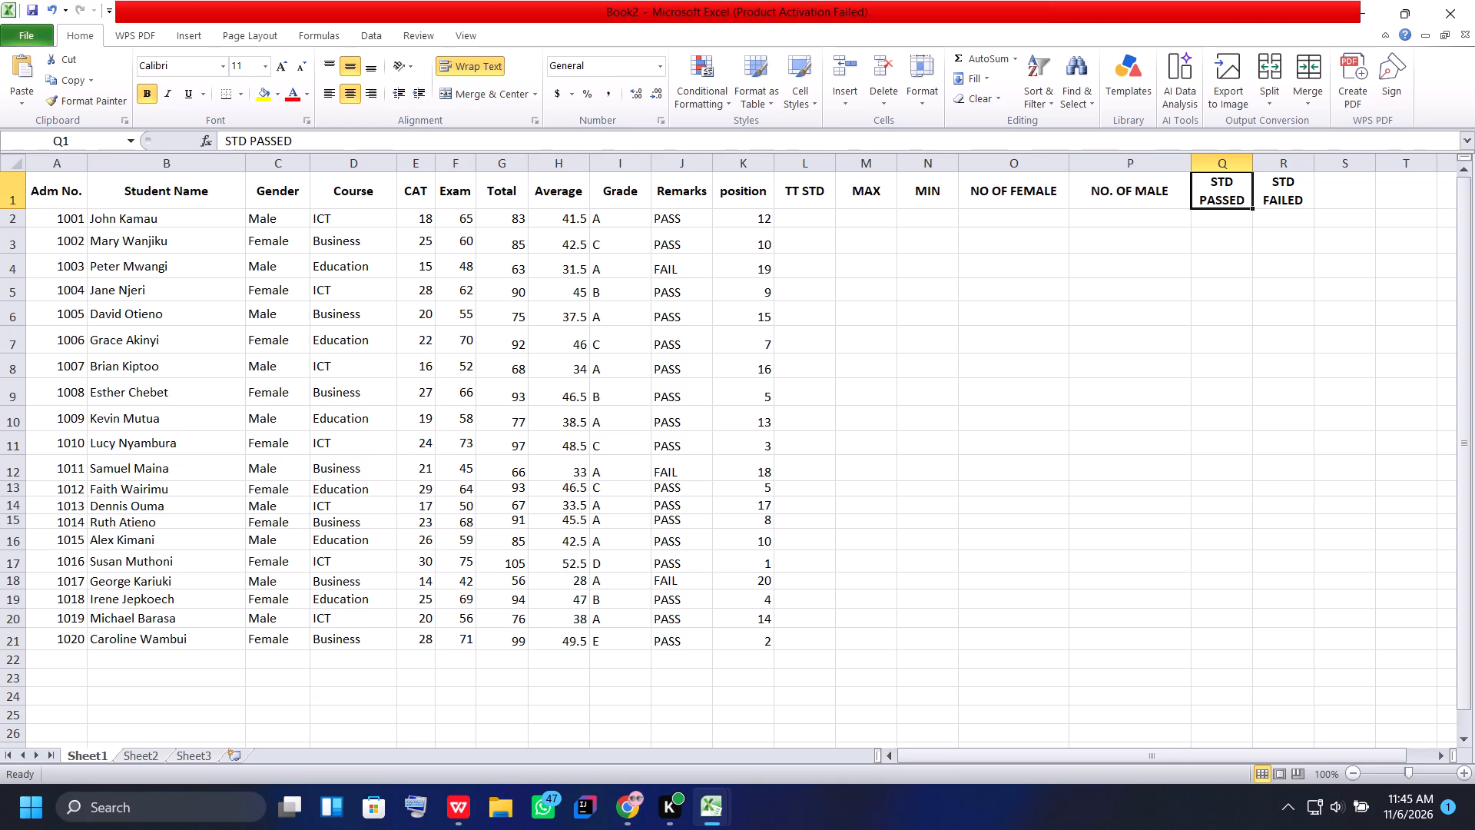
Widen columns Q and R so the STD PASSED and STD FAILED headers each fit on one line.
left_click_drag(1256, 168, 1272, 168)
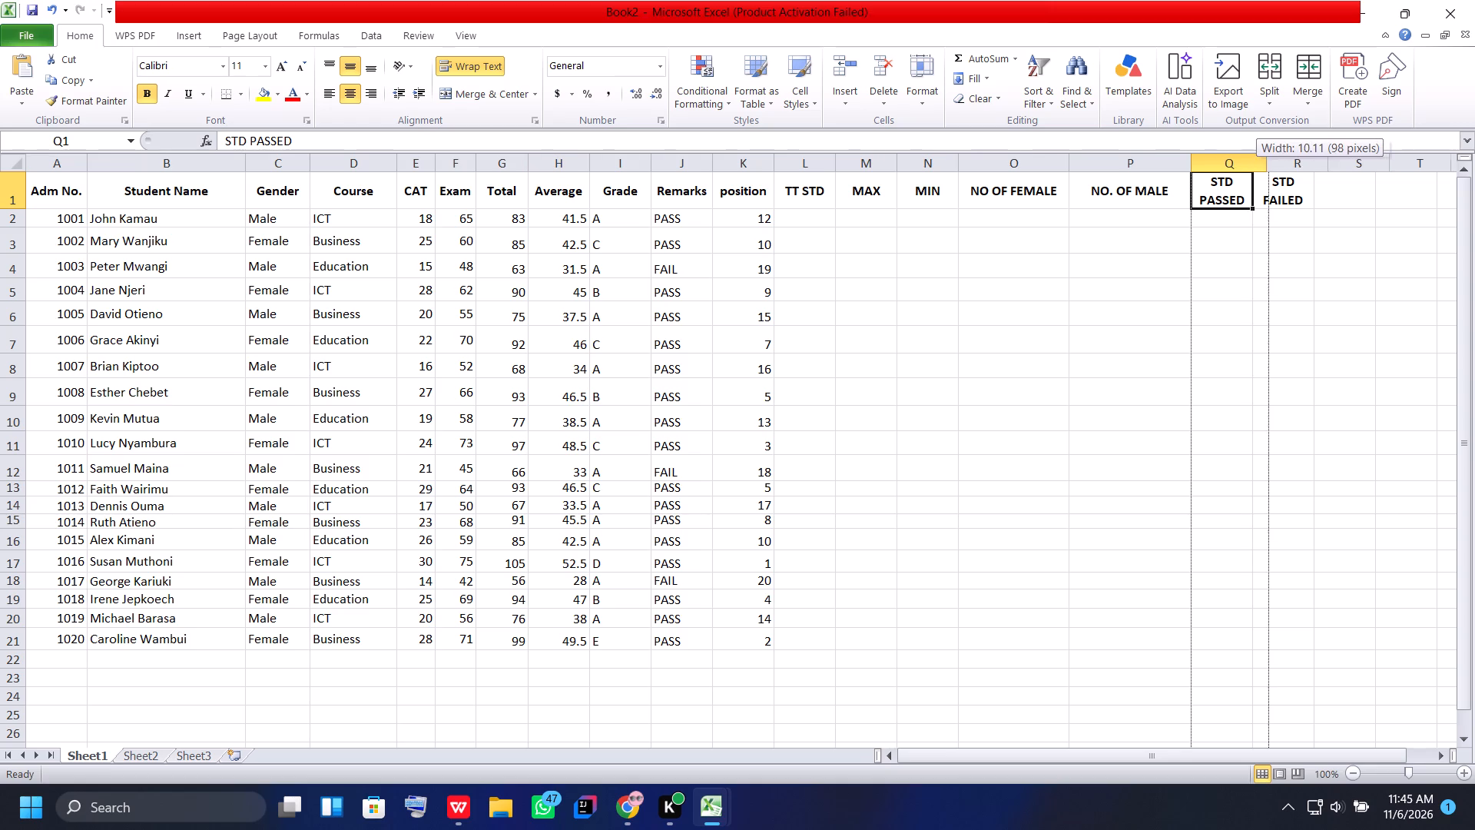
left_click_drag(1272, 168, 1297, 165)
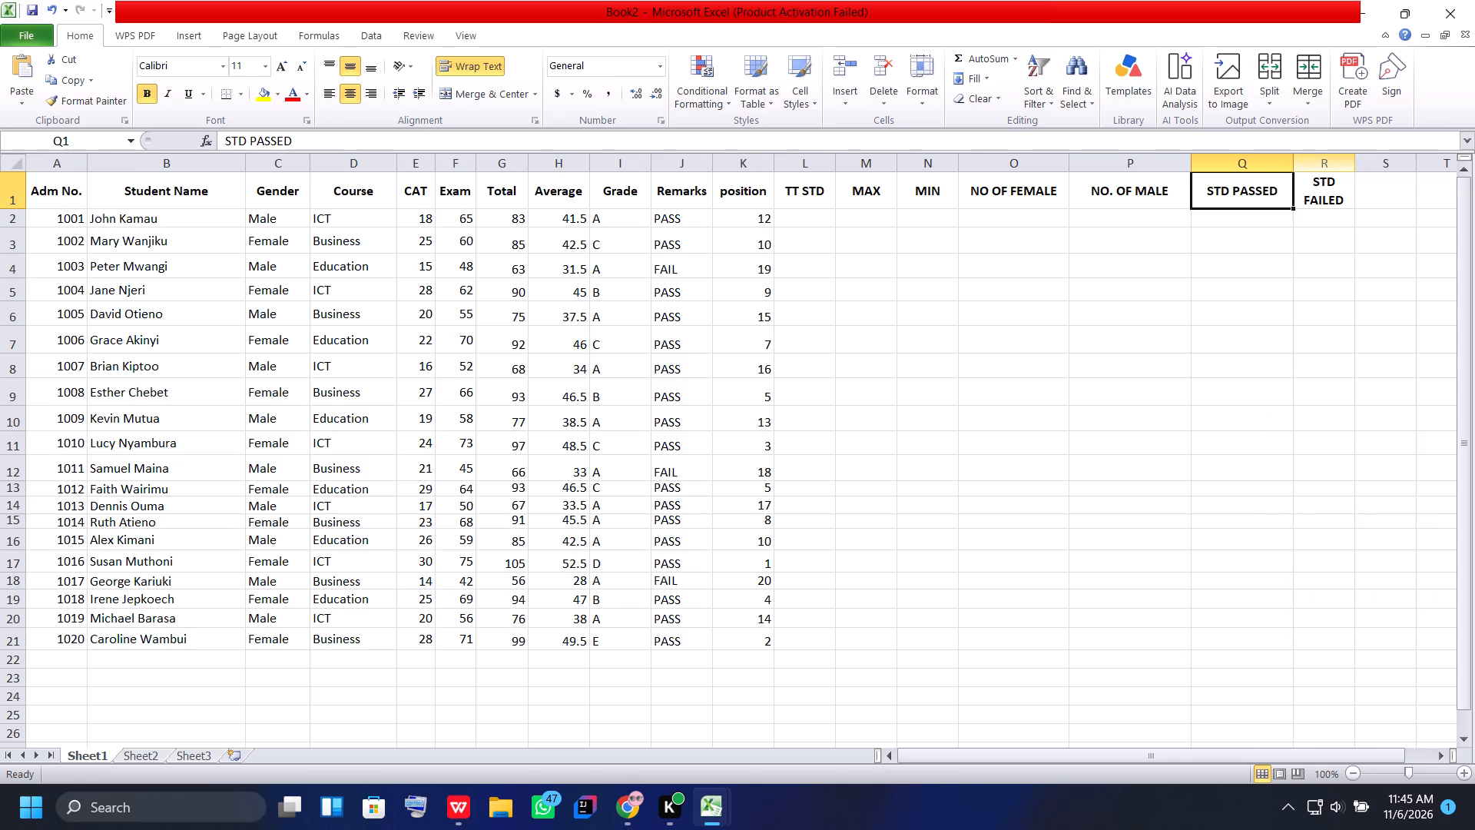
left_click_drag(1357, 158, 1378, 161)
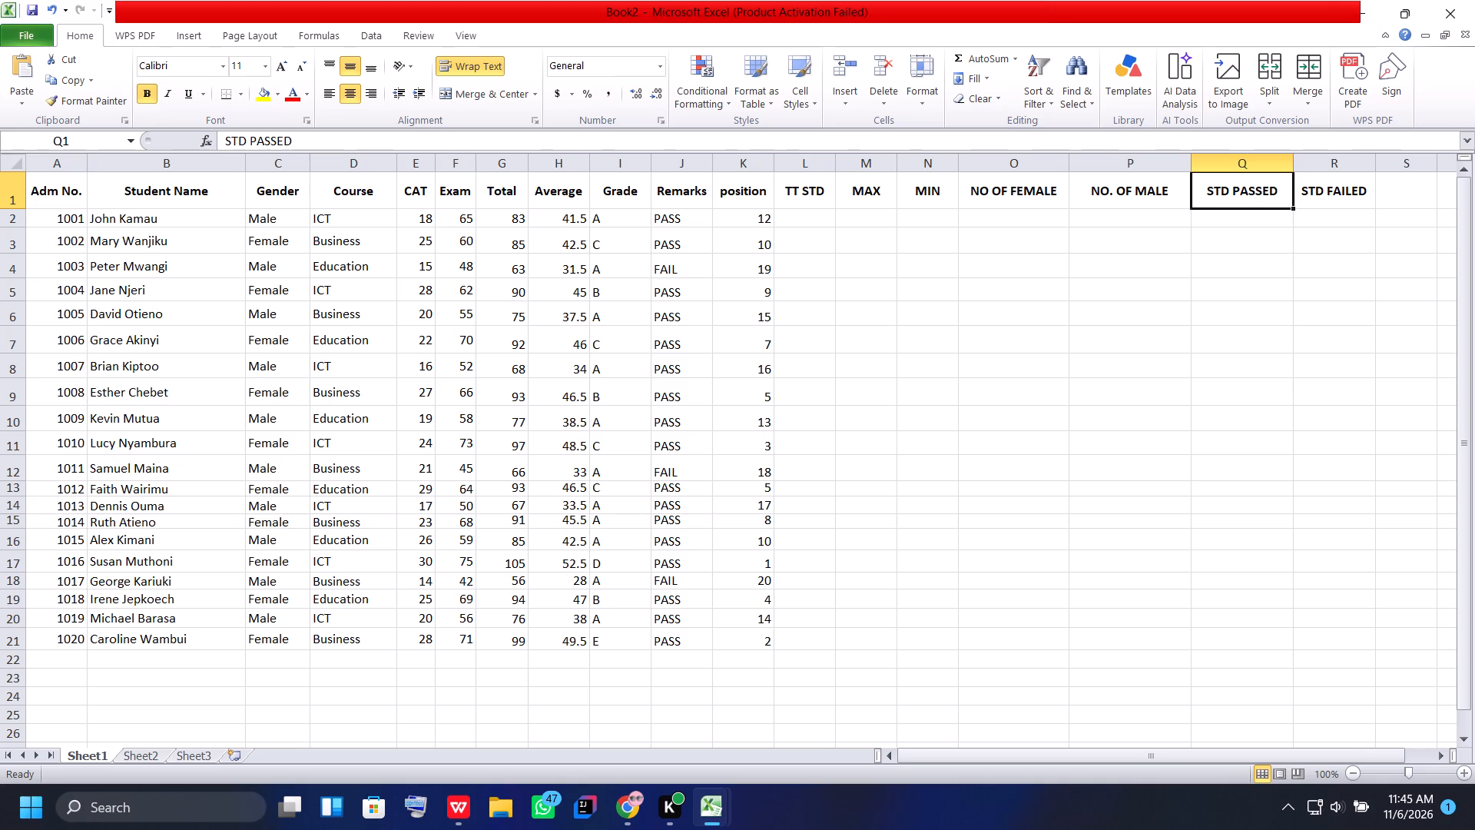
Select cell L2 under the TT STD header.
left_click(826, 221)
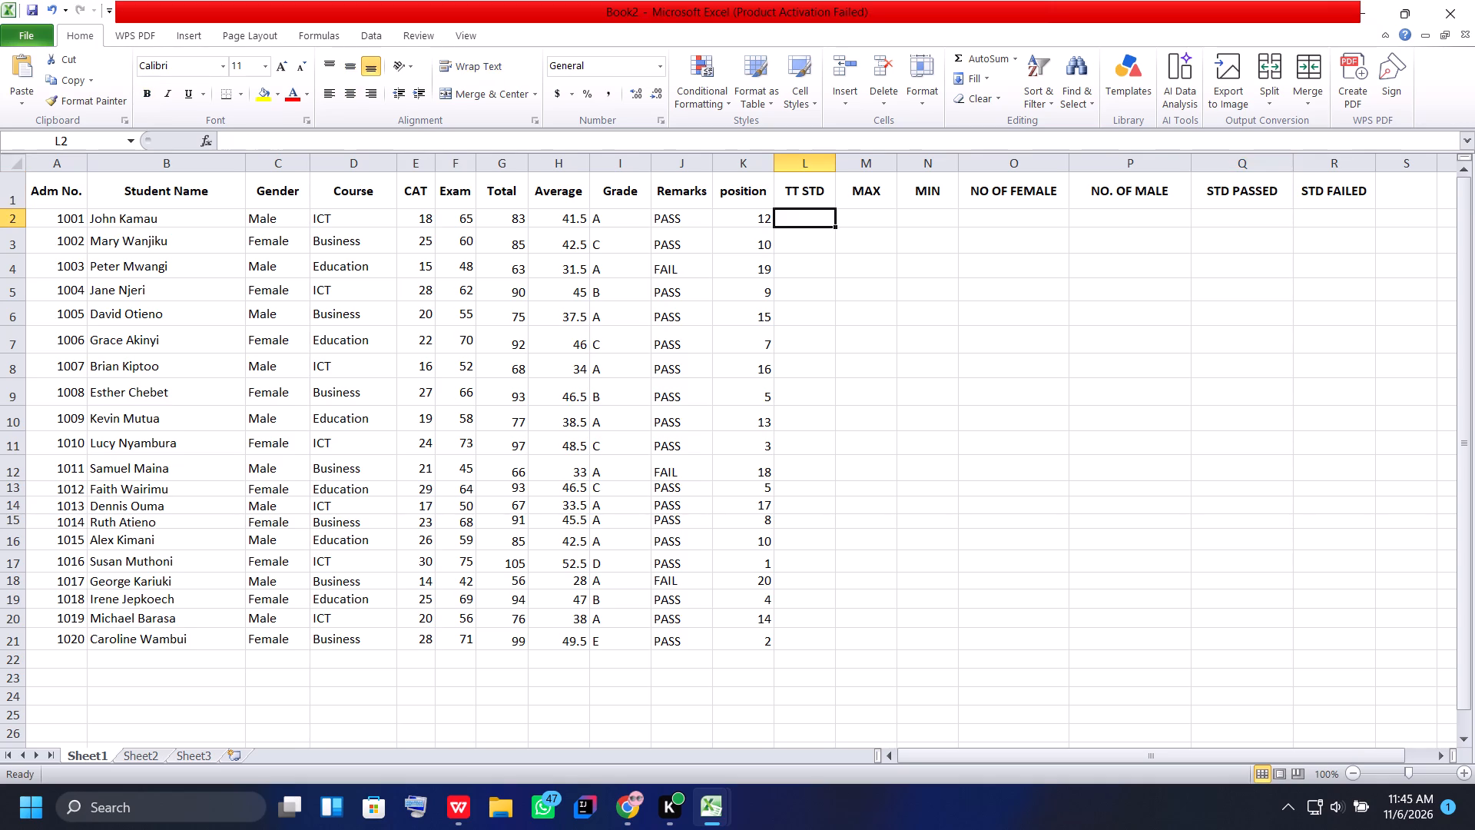
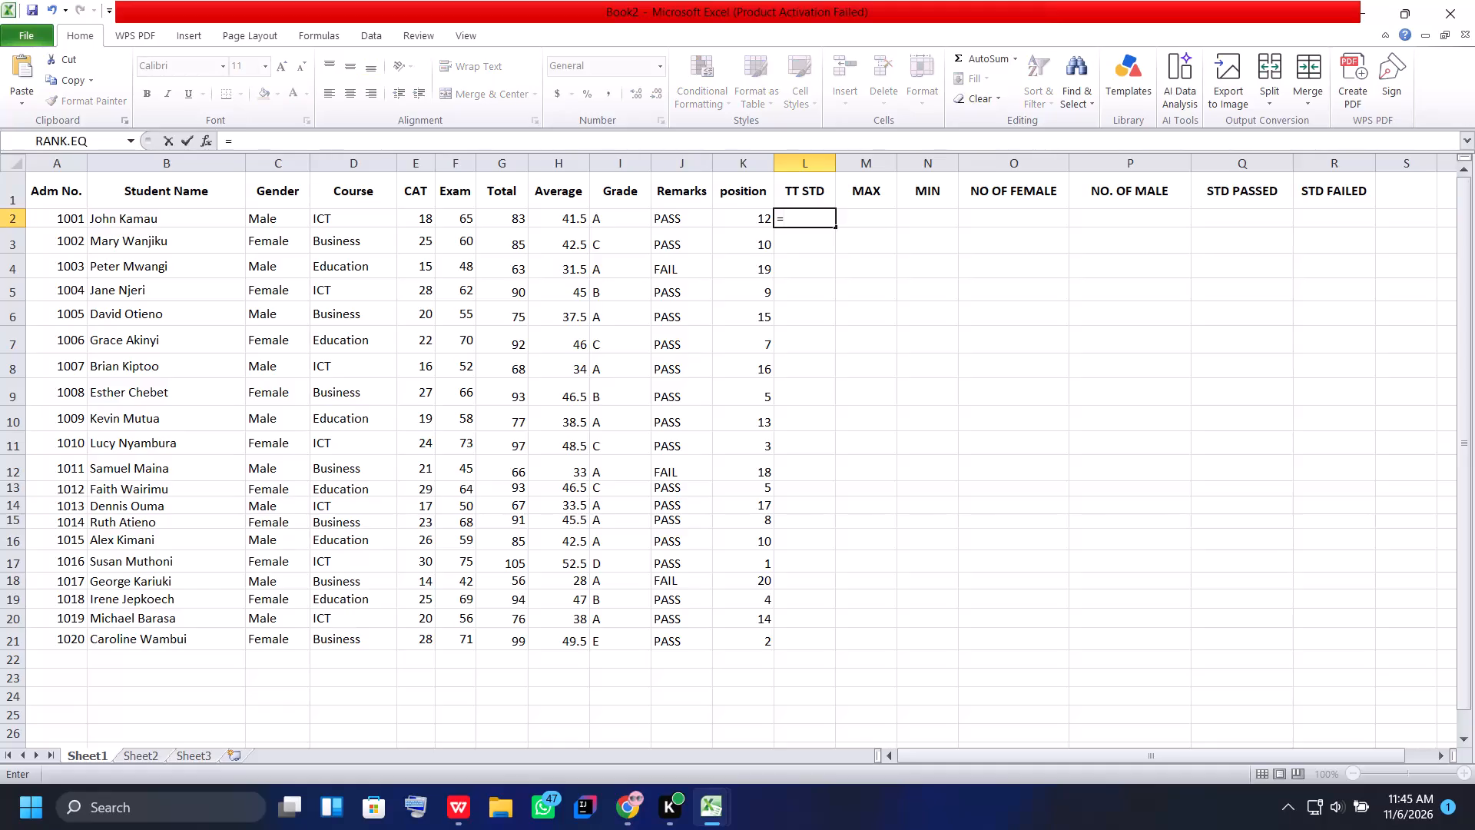
Enter a COUNT formula in L2 under TT STD over the student names, =COUNT(B2:B21).
type("COUNT")
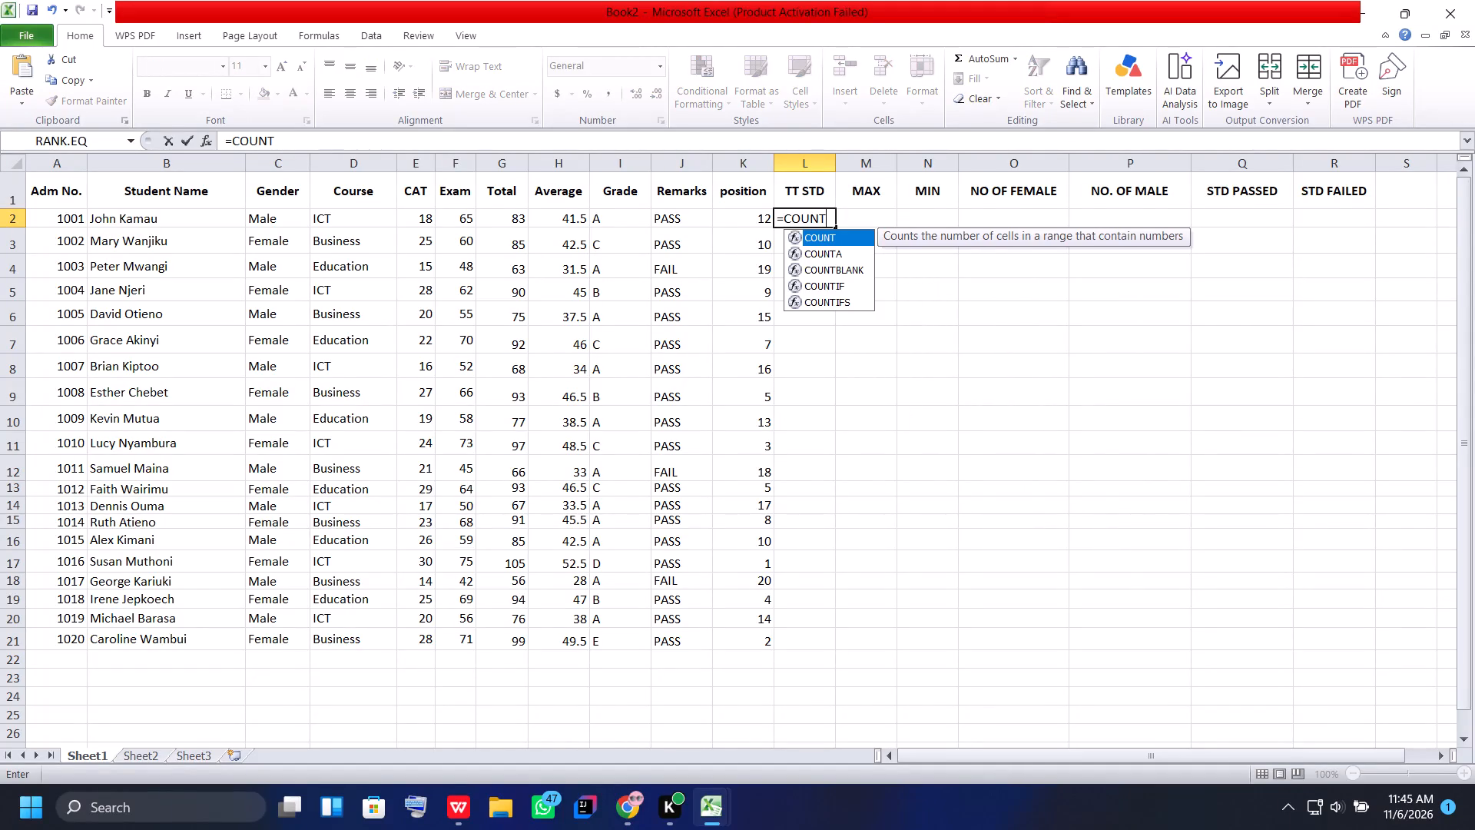
key("shift+parenleft")
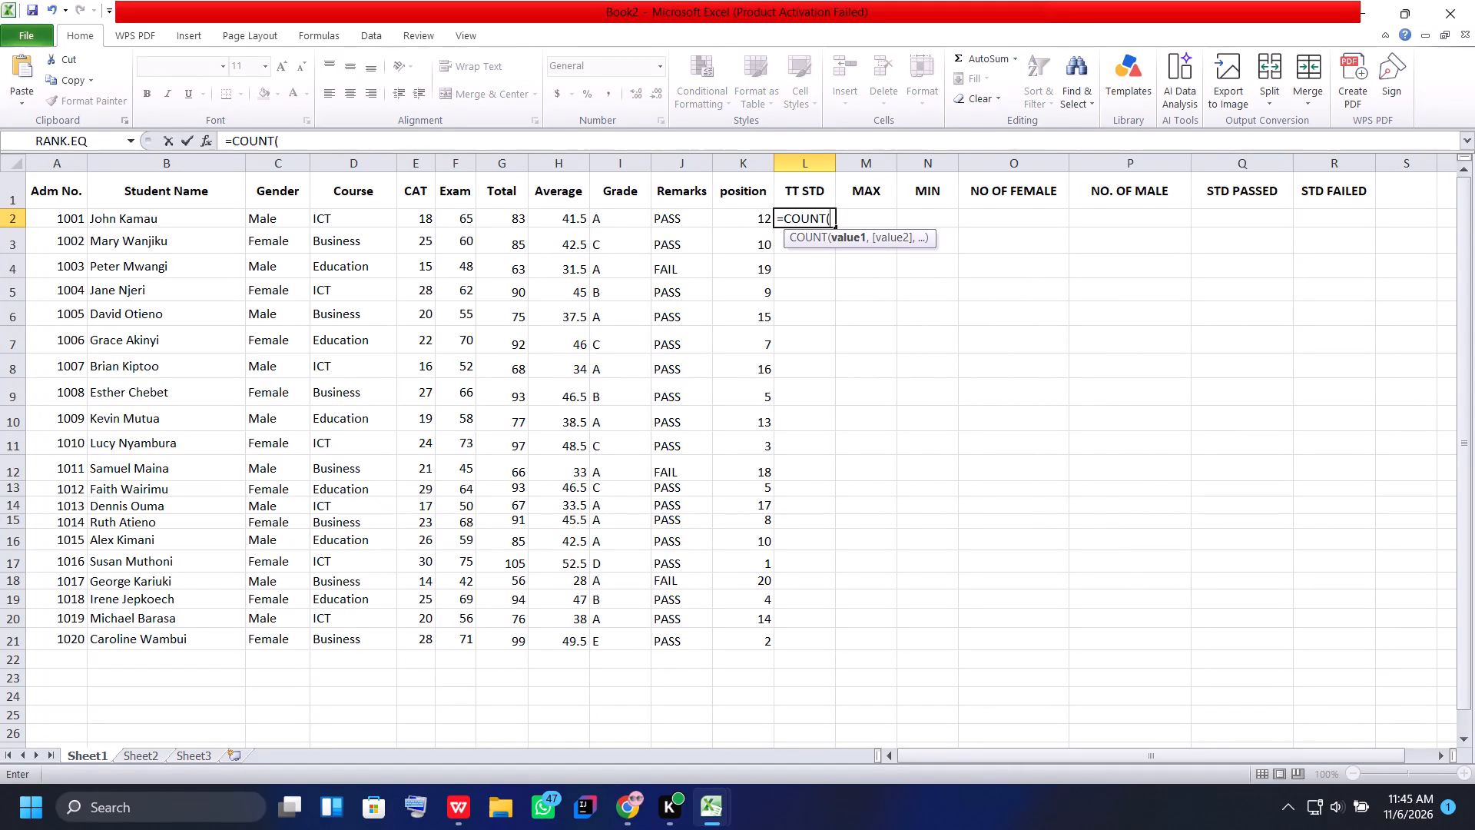
left_click(227, 221)
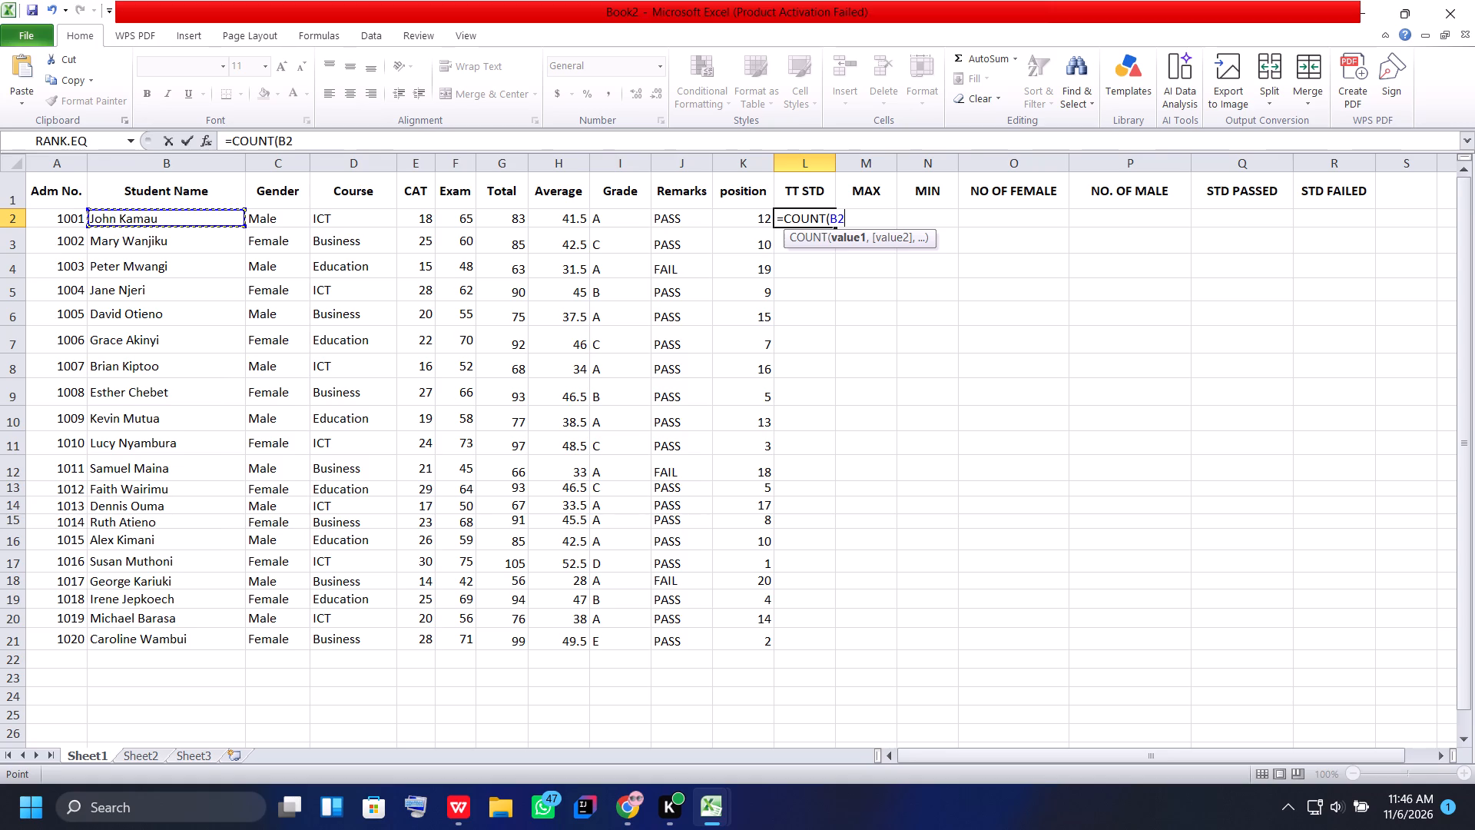
left_click_drag(246, 224, 224, 450)
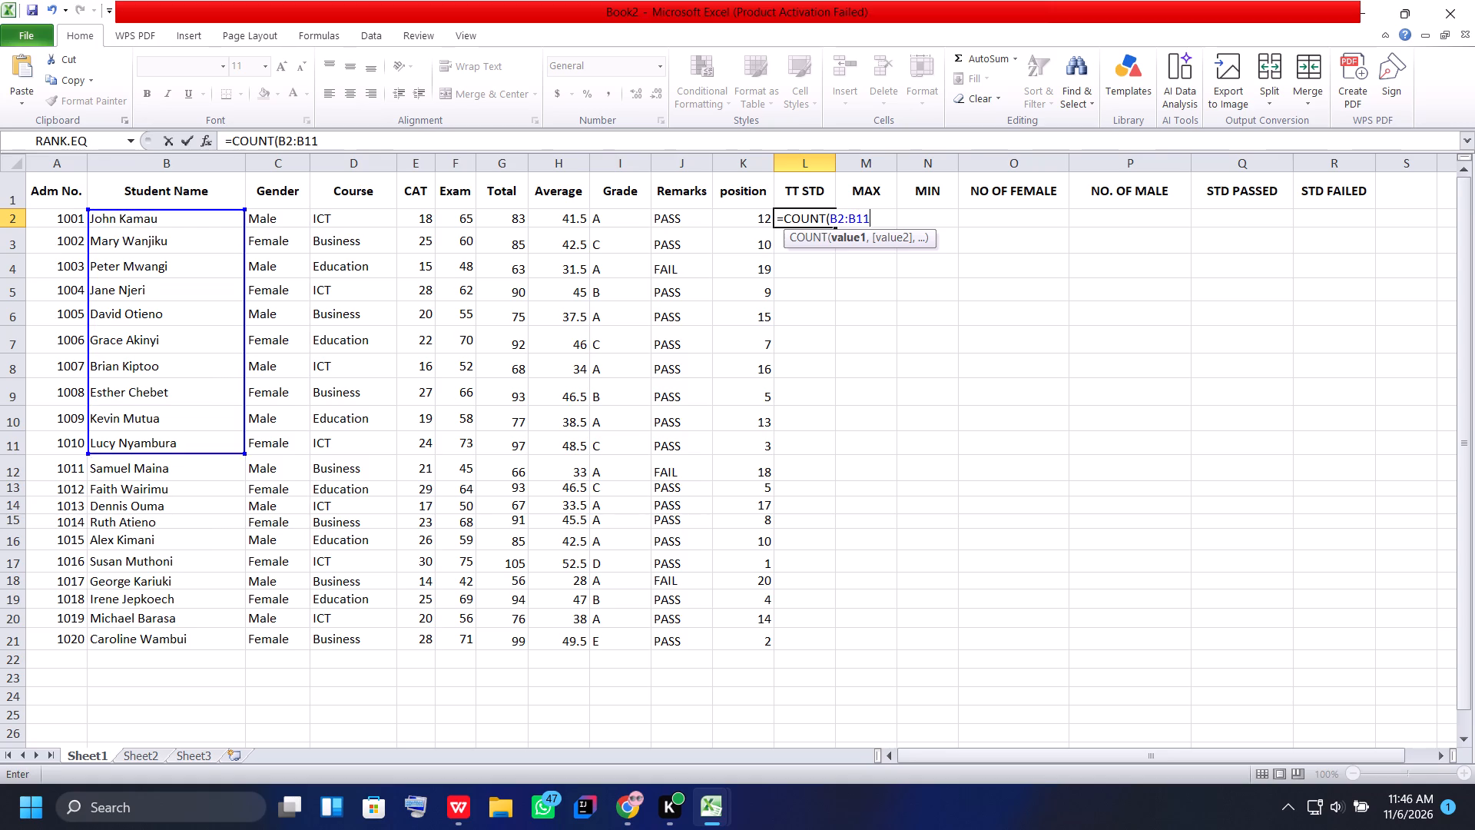
left_click_drag(224, 450, 187, 647)
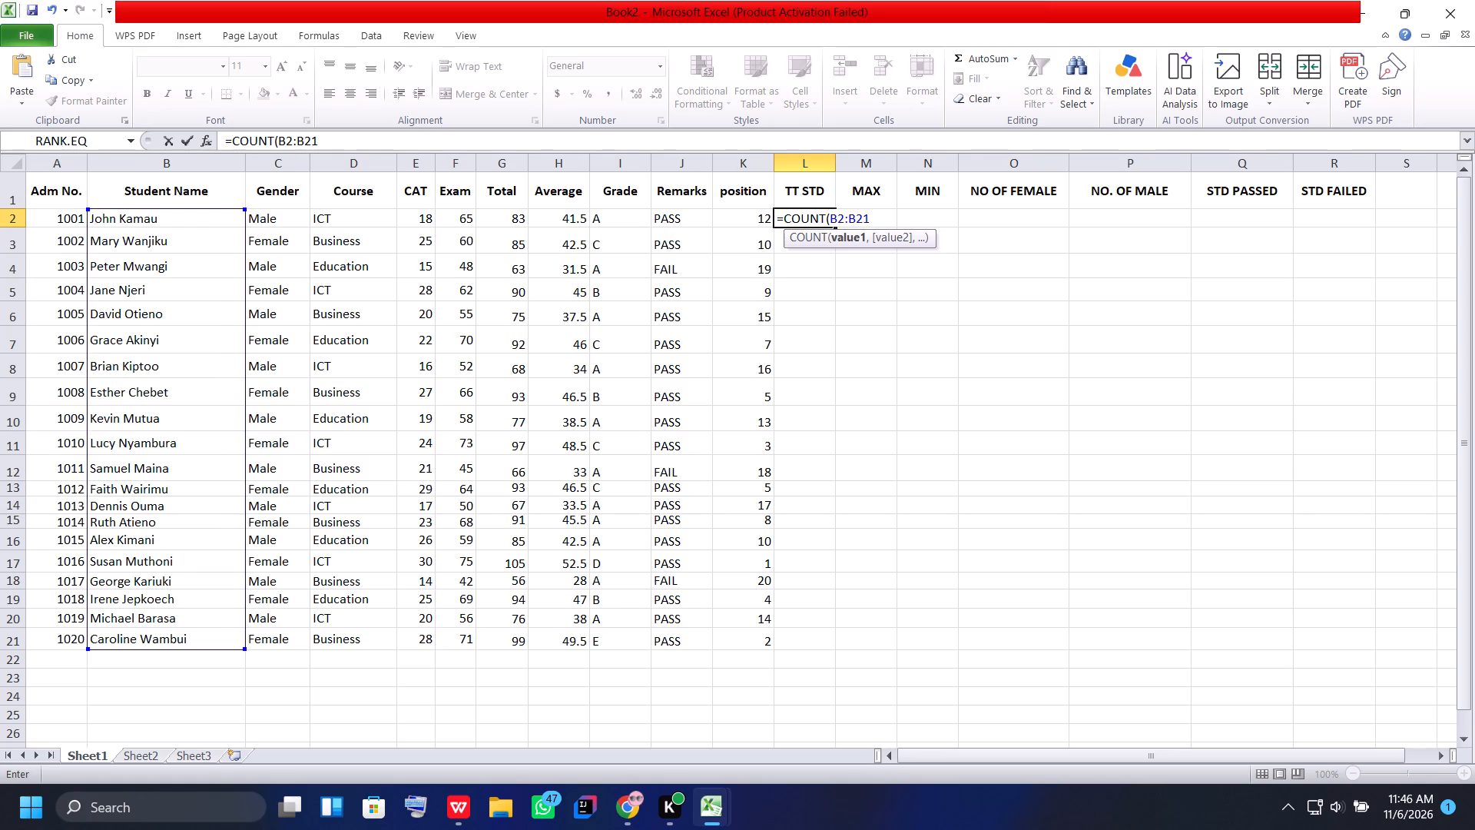
key("shift+parenright")
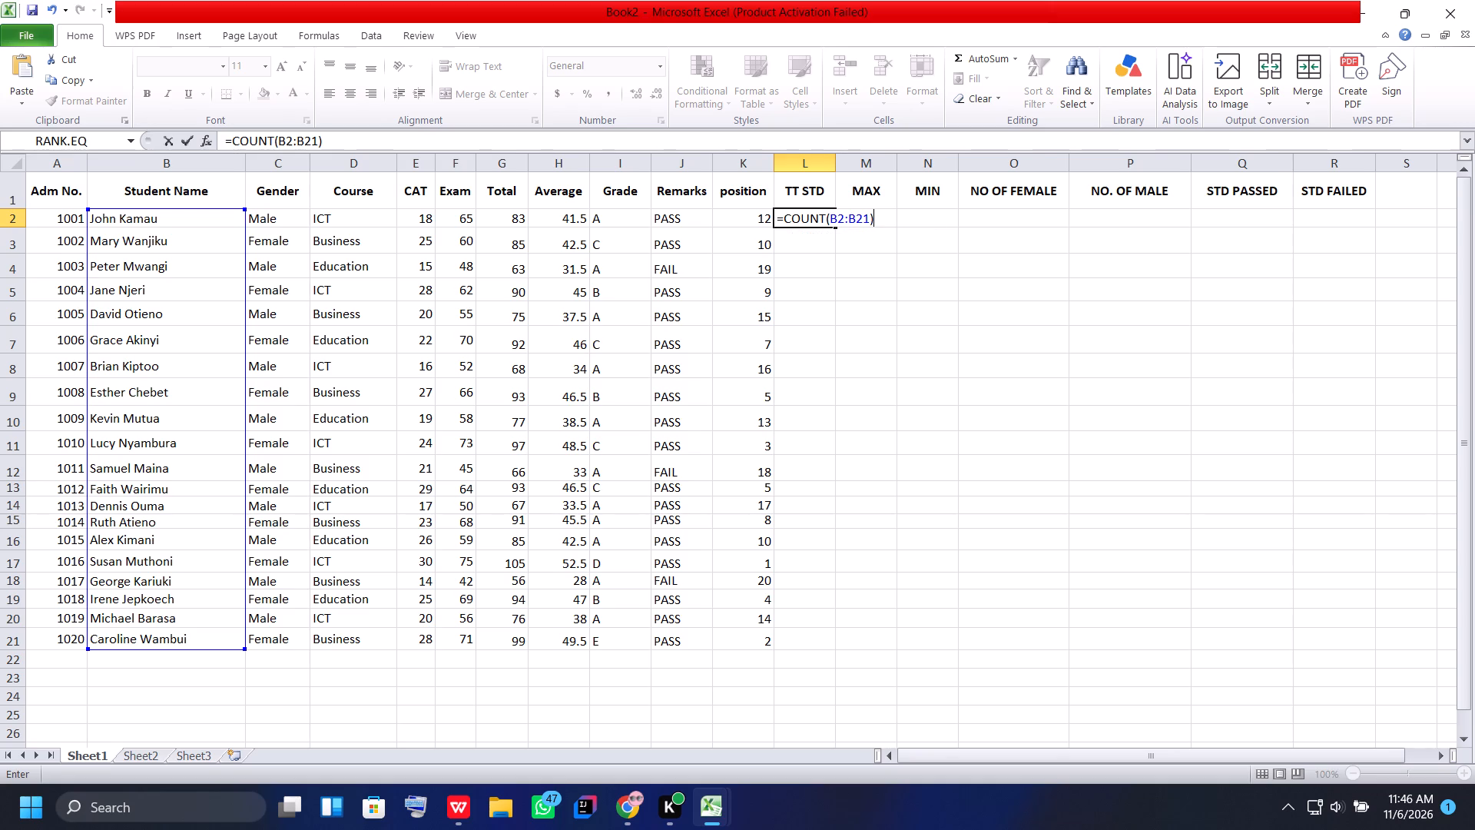
key("Return")
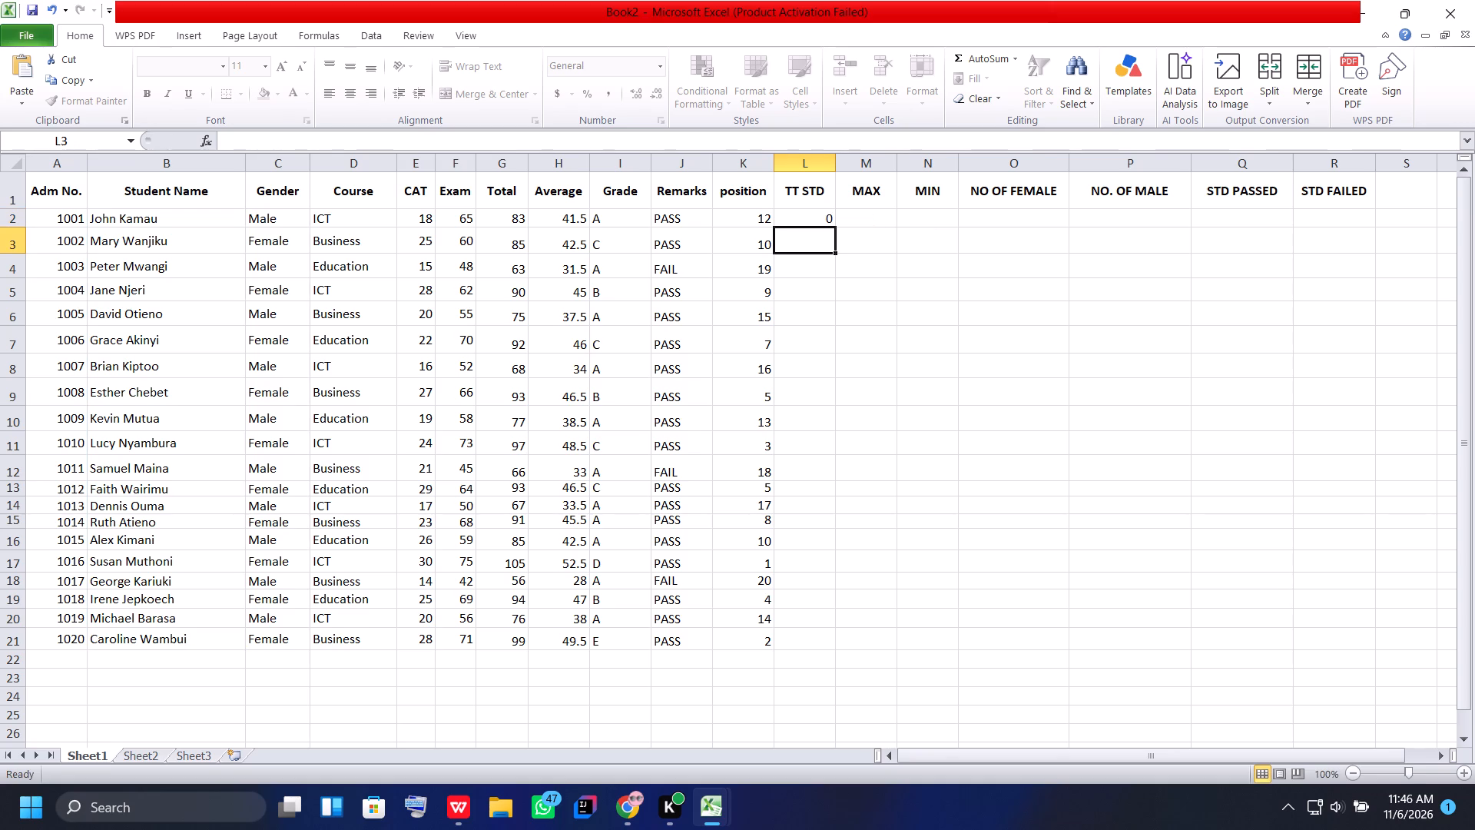
Change the function in the L2 formula to COUNTA, making it =COUNTA(B2:B21).
left_click(807, 218)
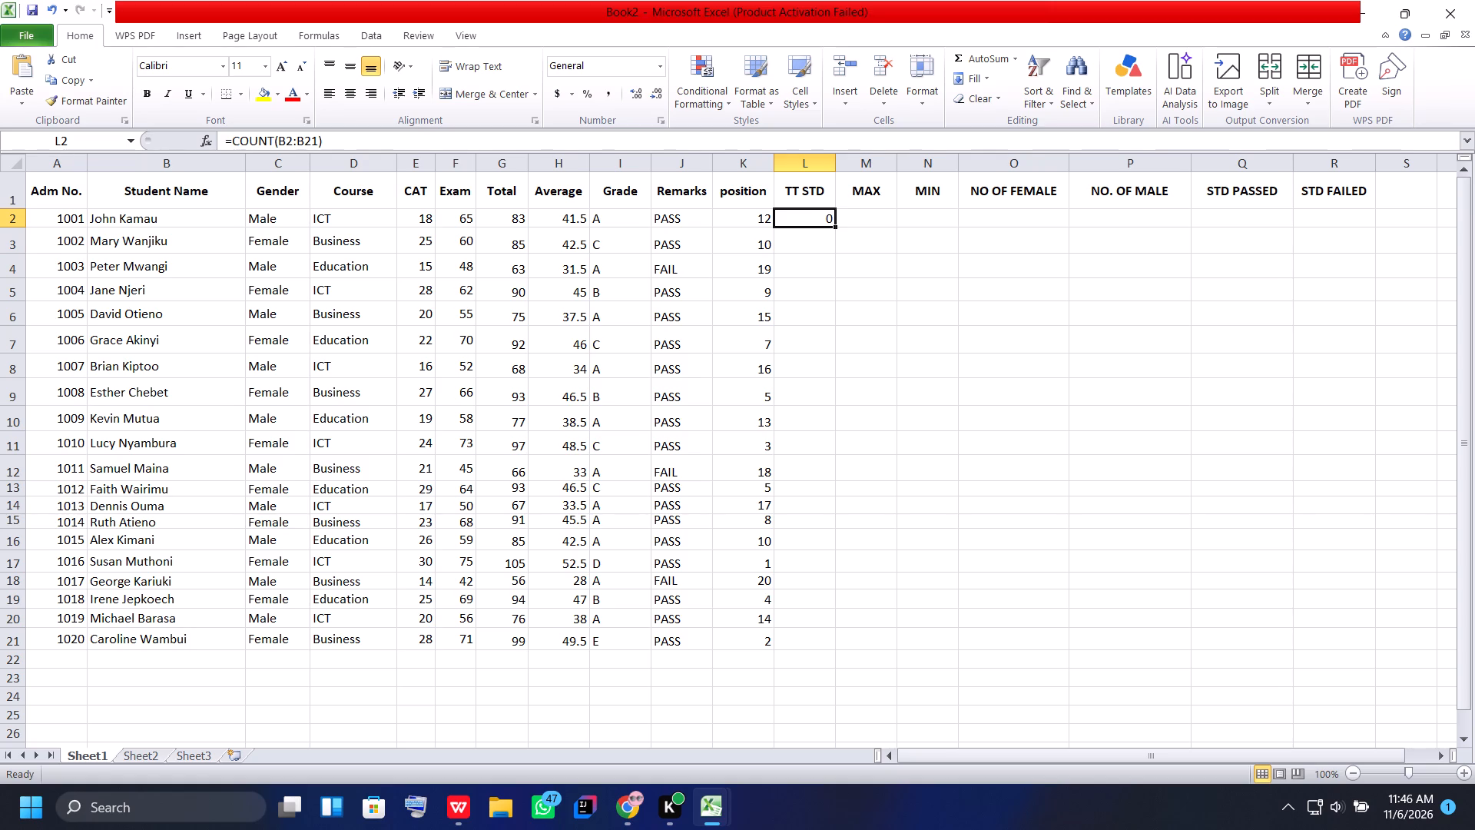
left_click(273, 140)
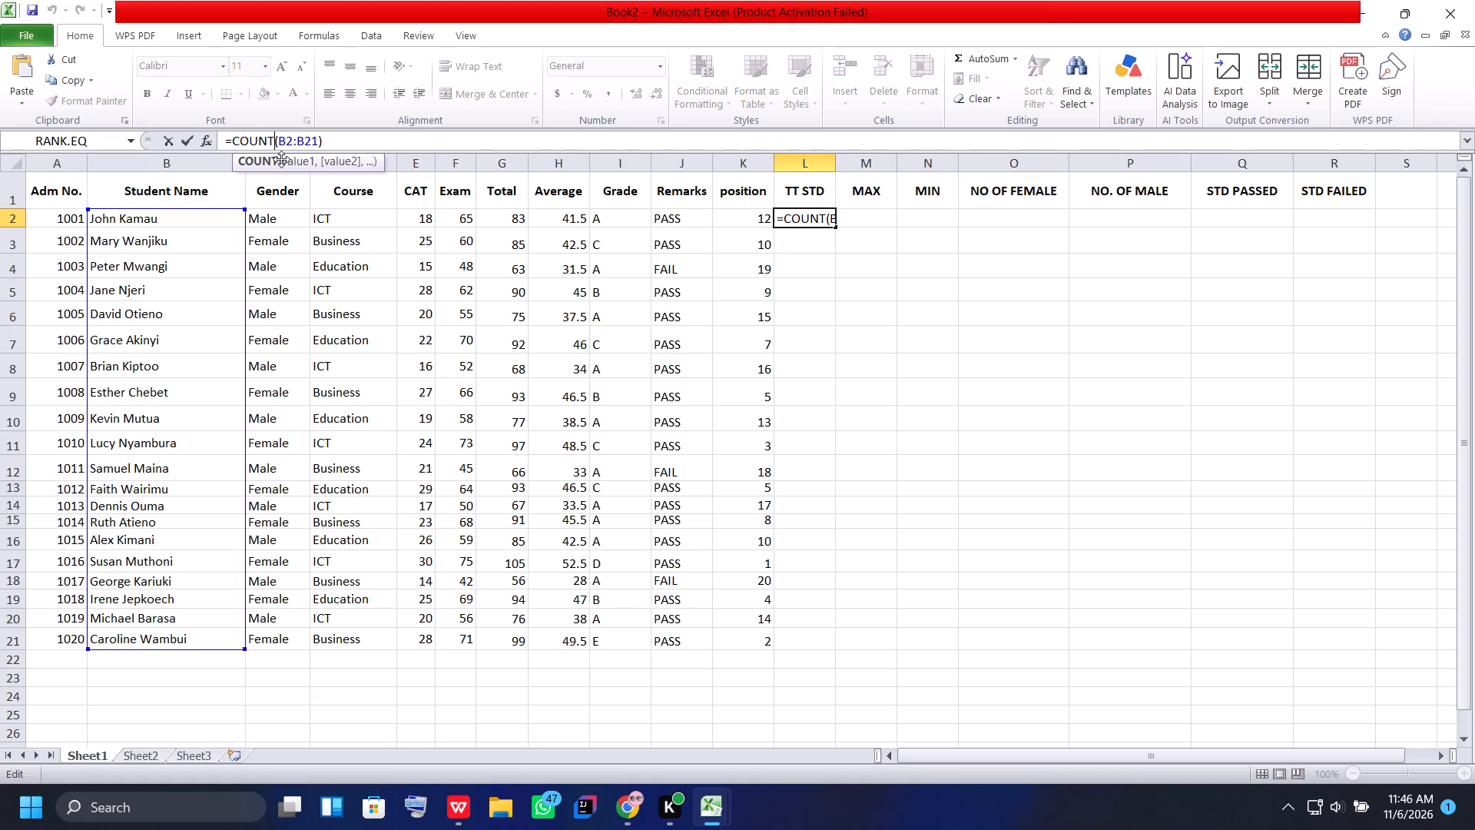
key("a")
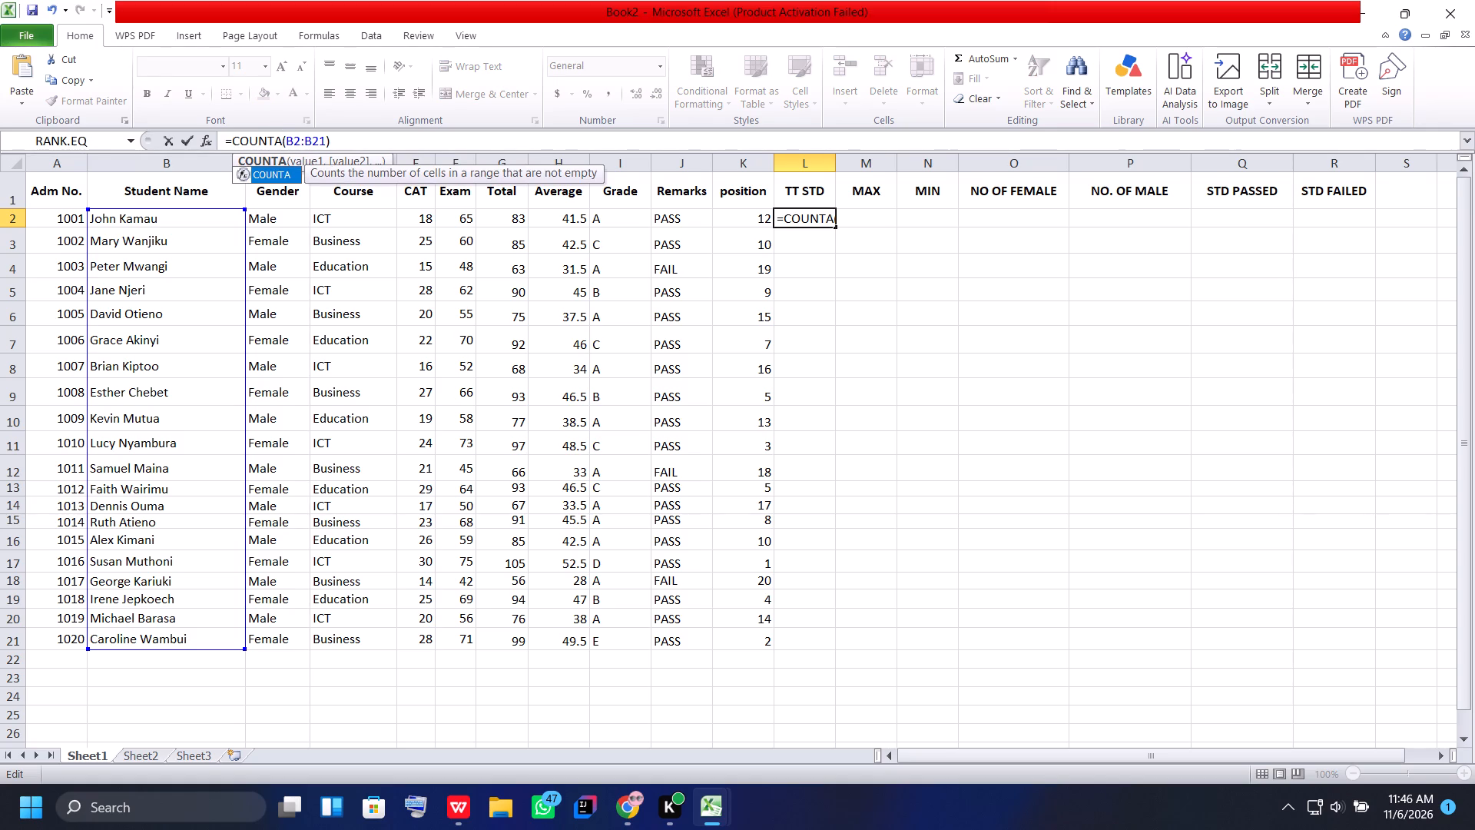
key("Return")
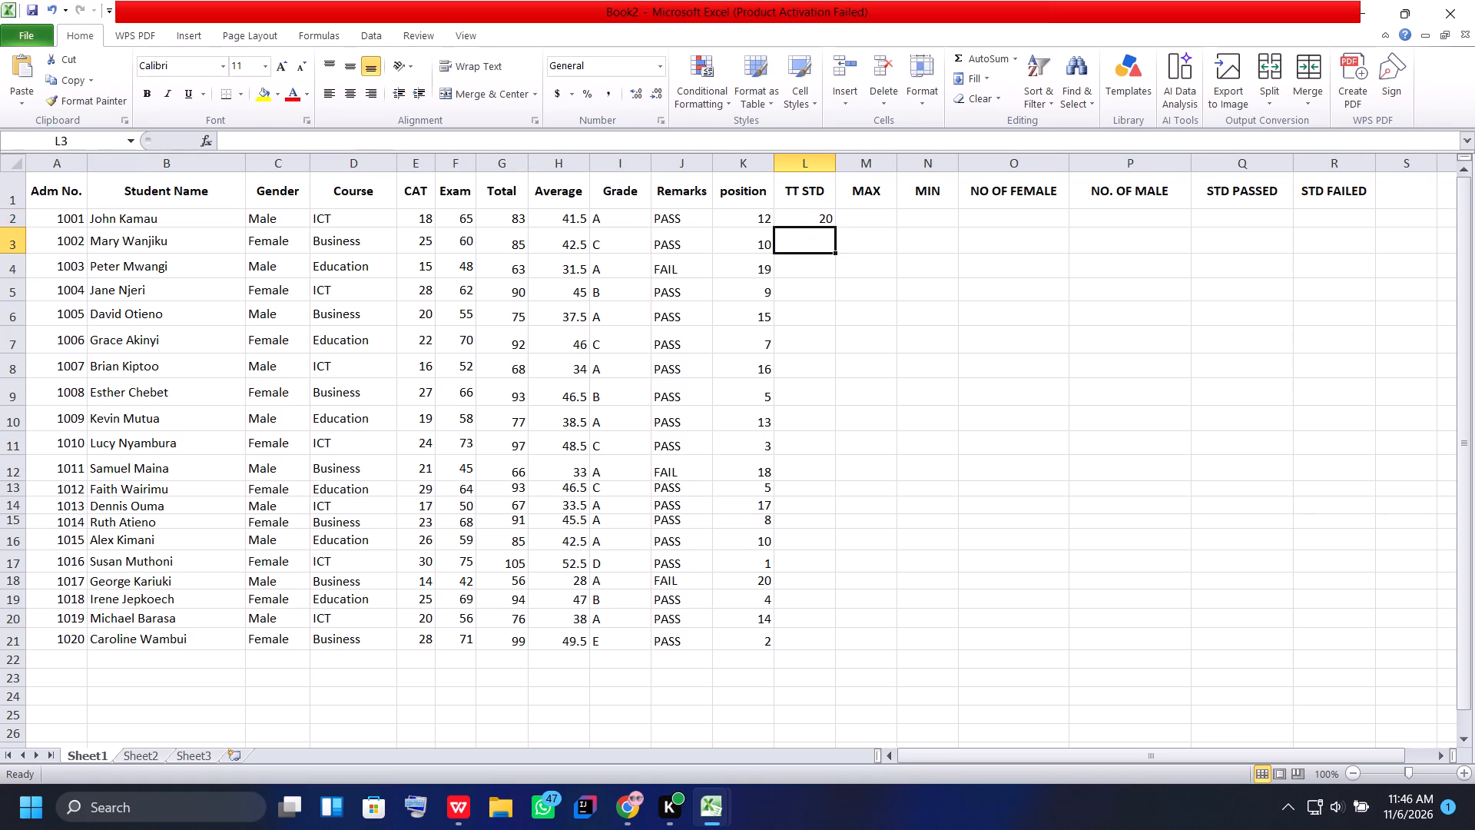
Fill the COUNTA formula from L2 down the TT STD column through L21.
left_click(820, 217)
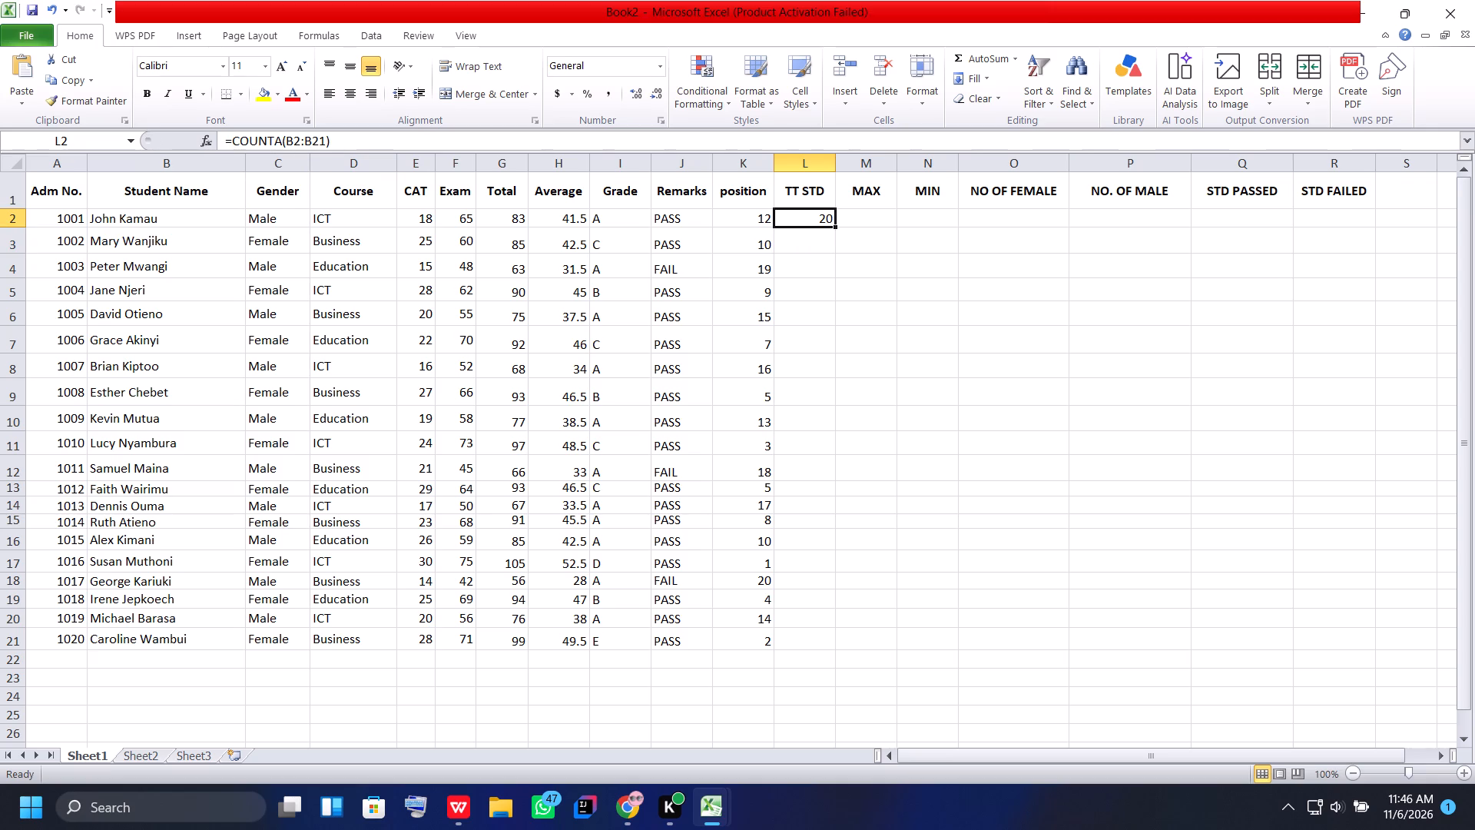
left_click_drag(832, 226, 827, 270)
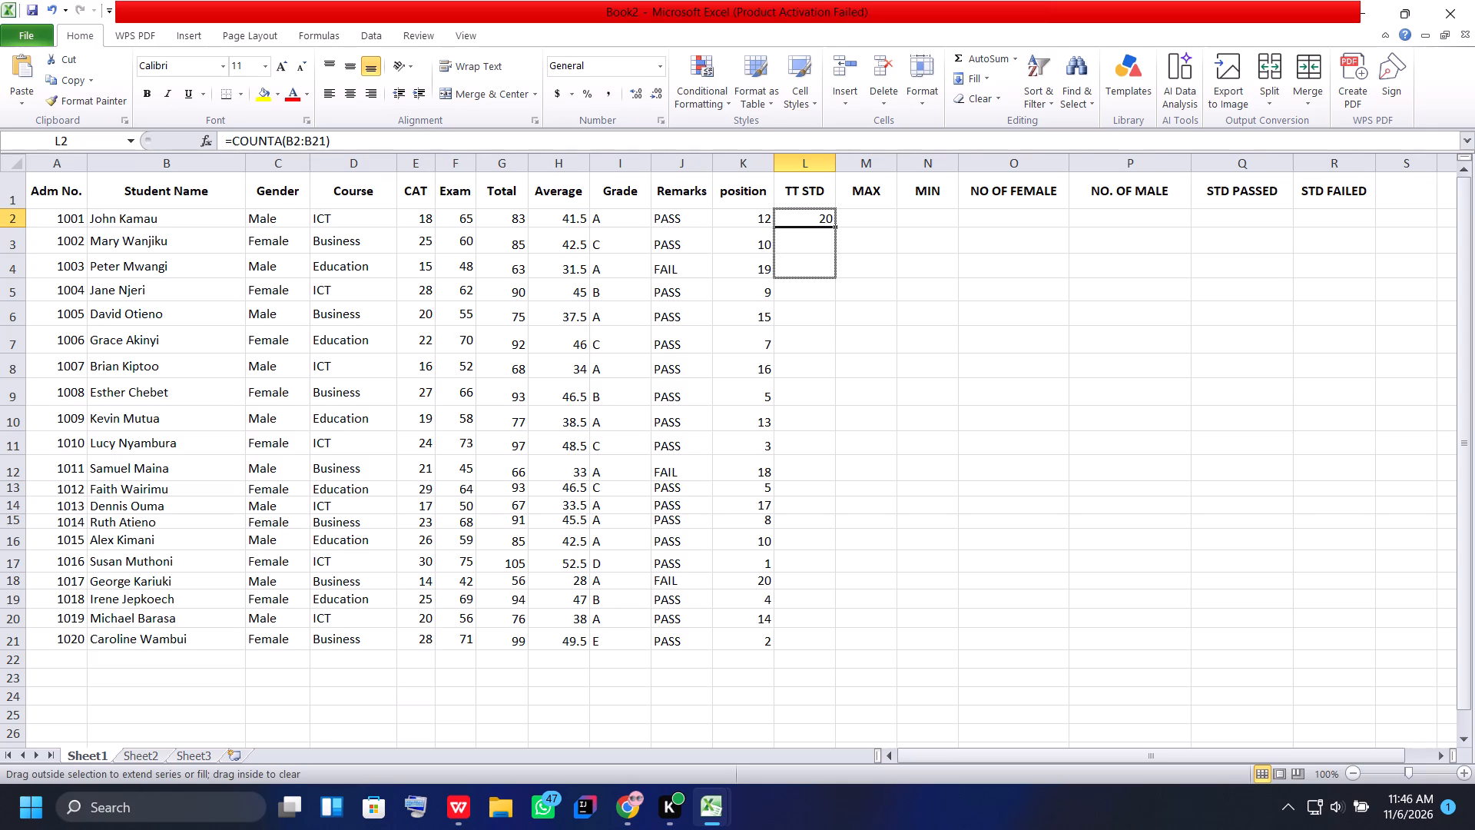
left_click_drag(827, 270, 812, 621)
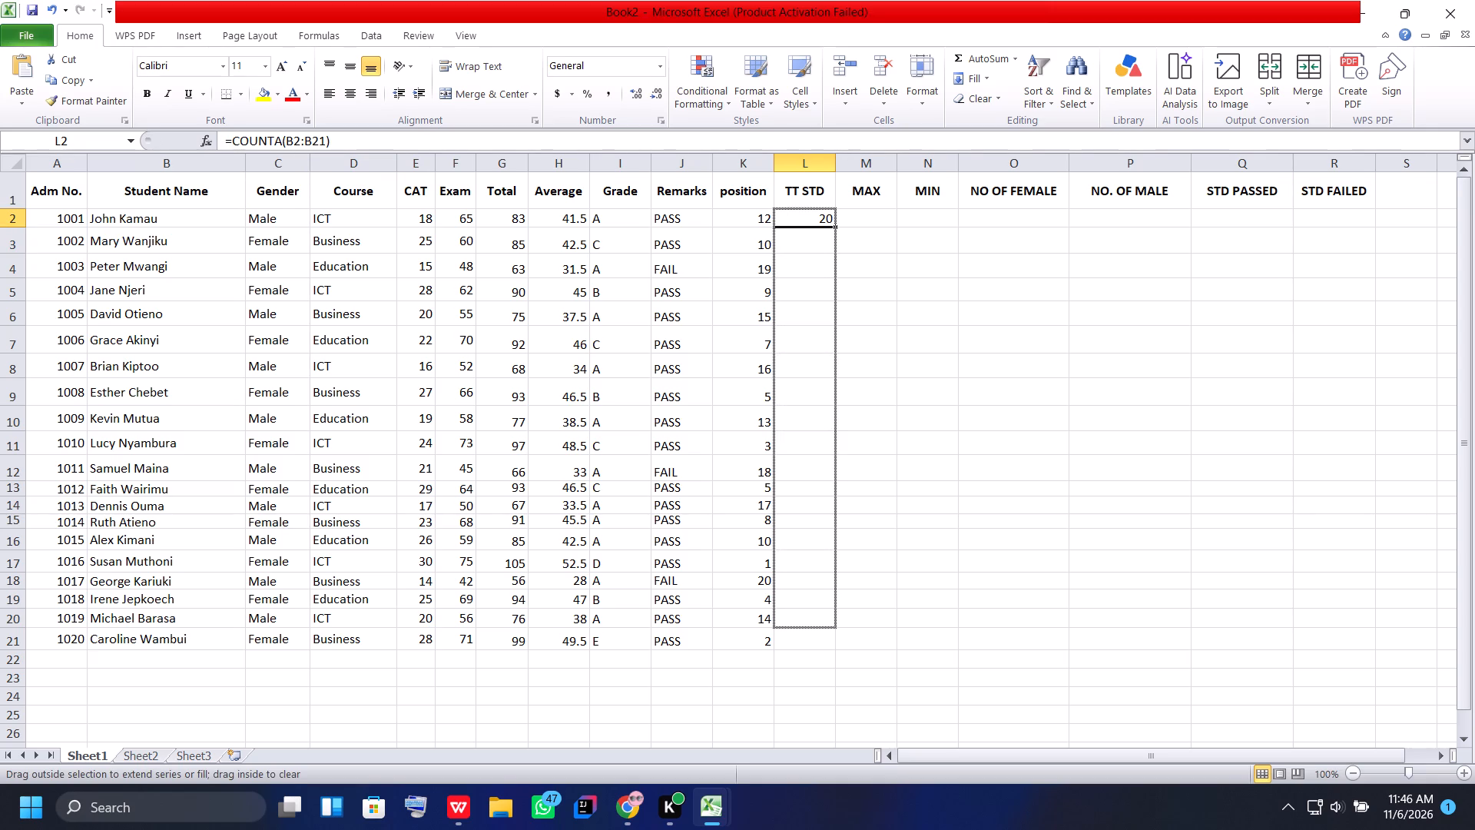
left_click_drag(812, 621, 807, 646)
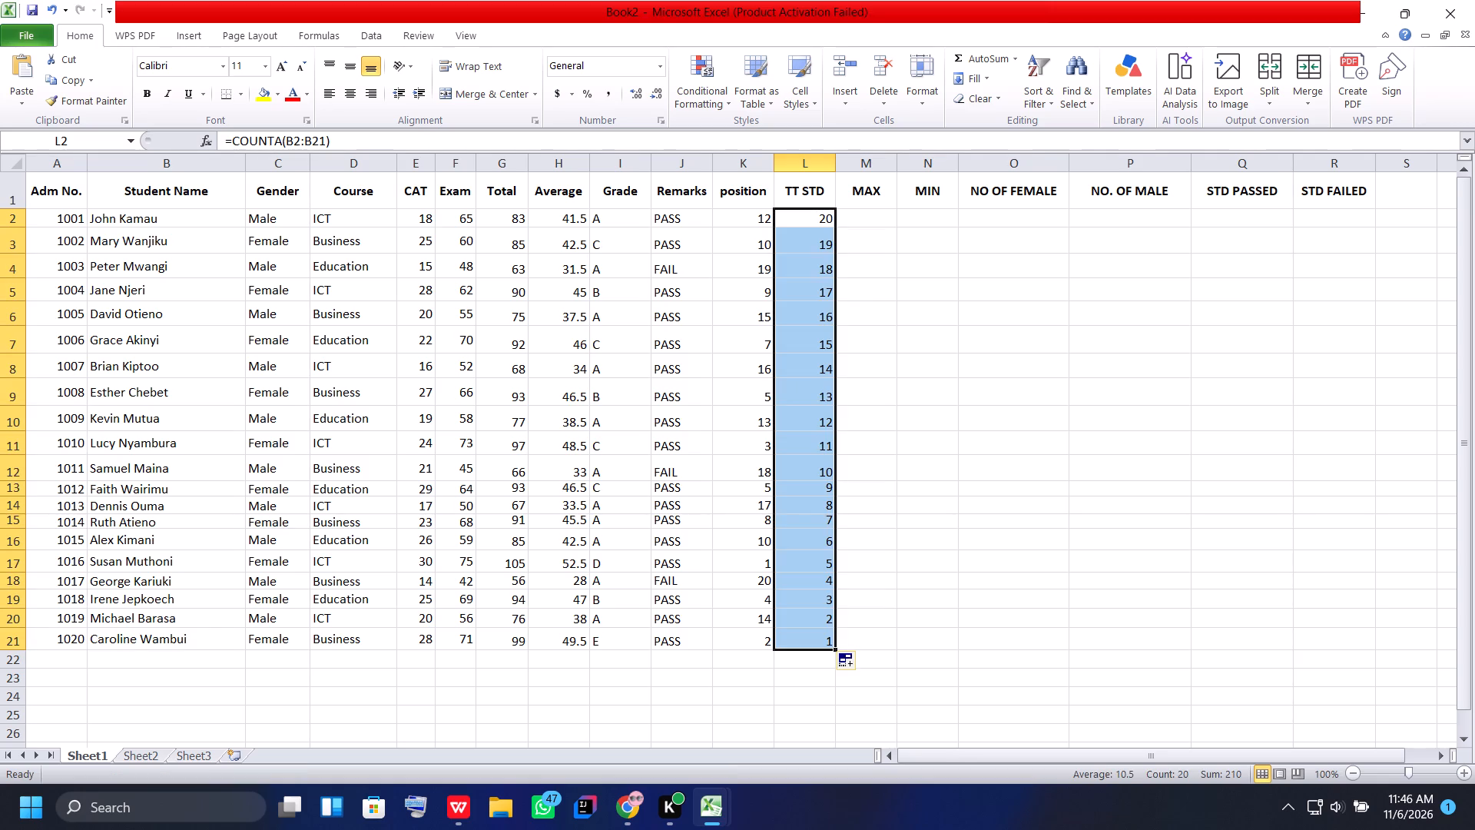
Begin a MAX formula in M2 under the MAX header, up to its opening parenthesis.
left_click(871, 224)
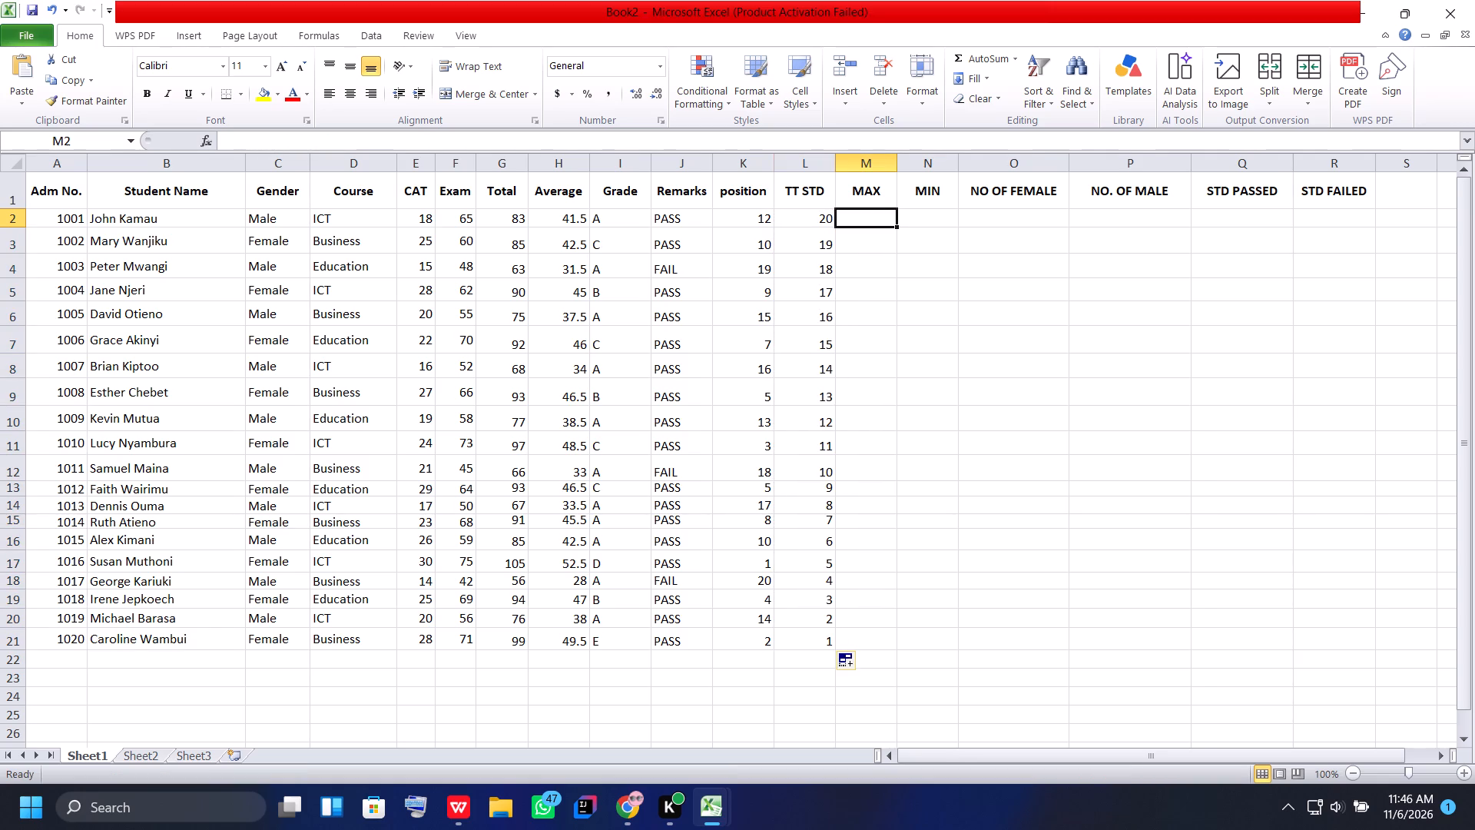
key("equal")
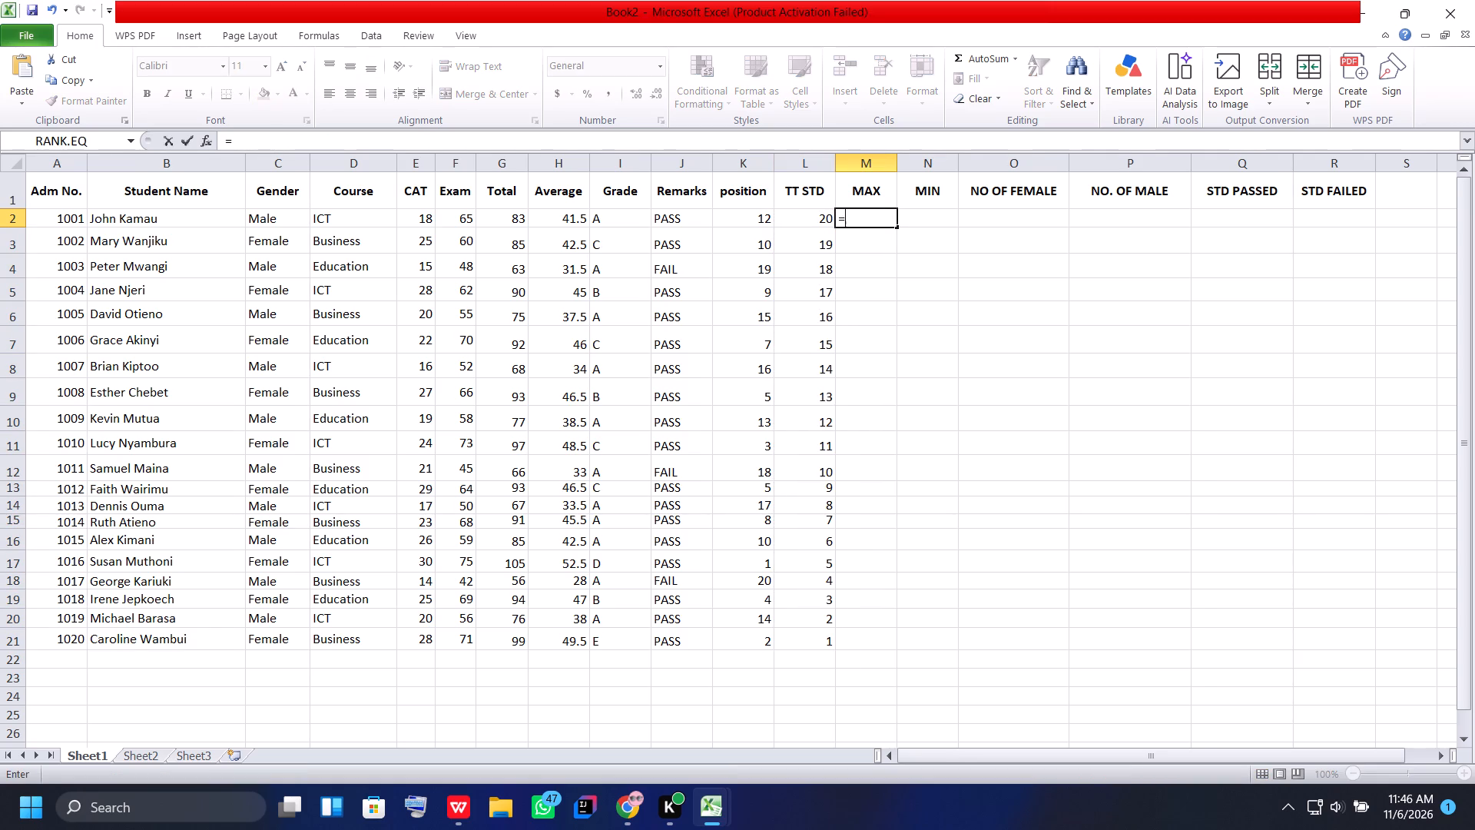
type("MA")
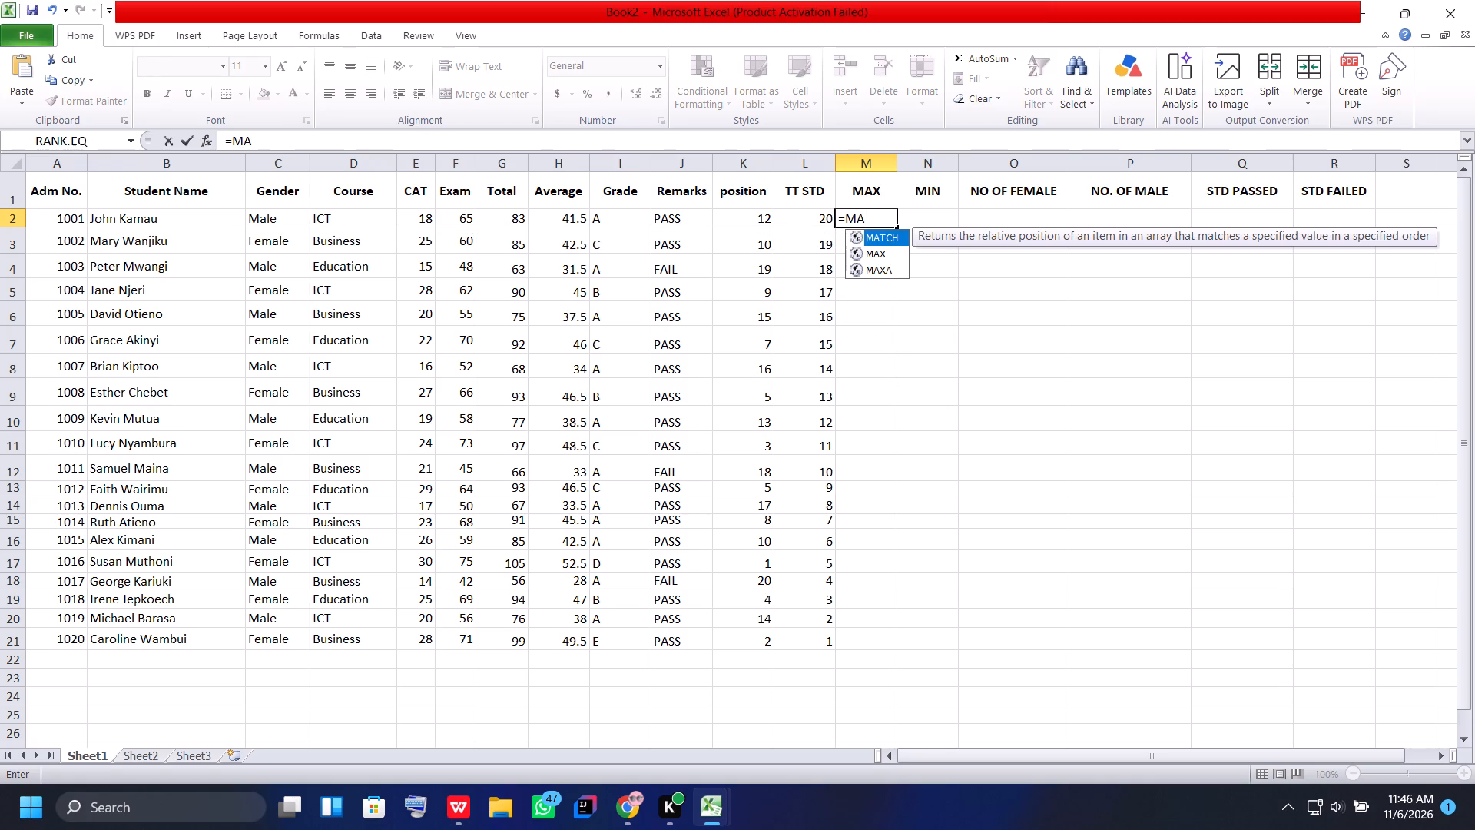
key("x")
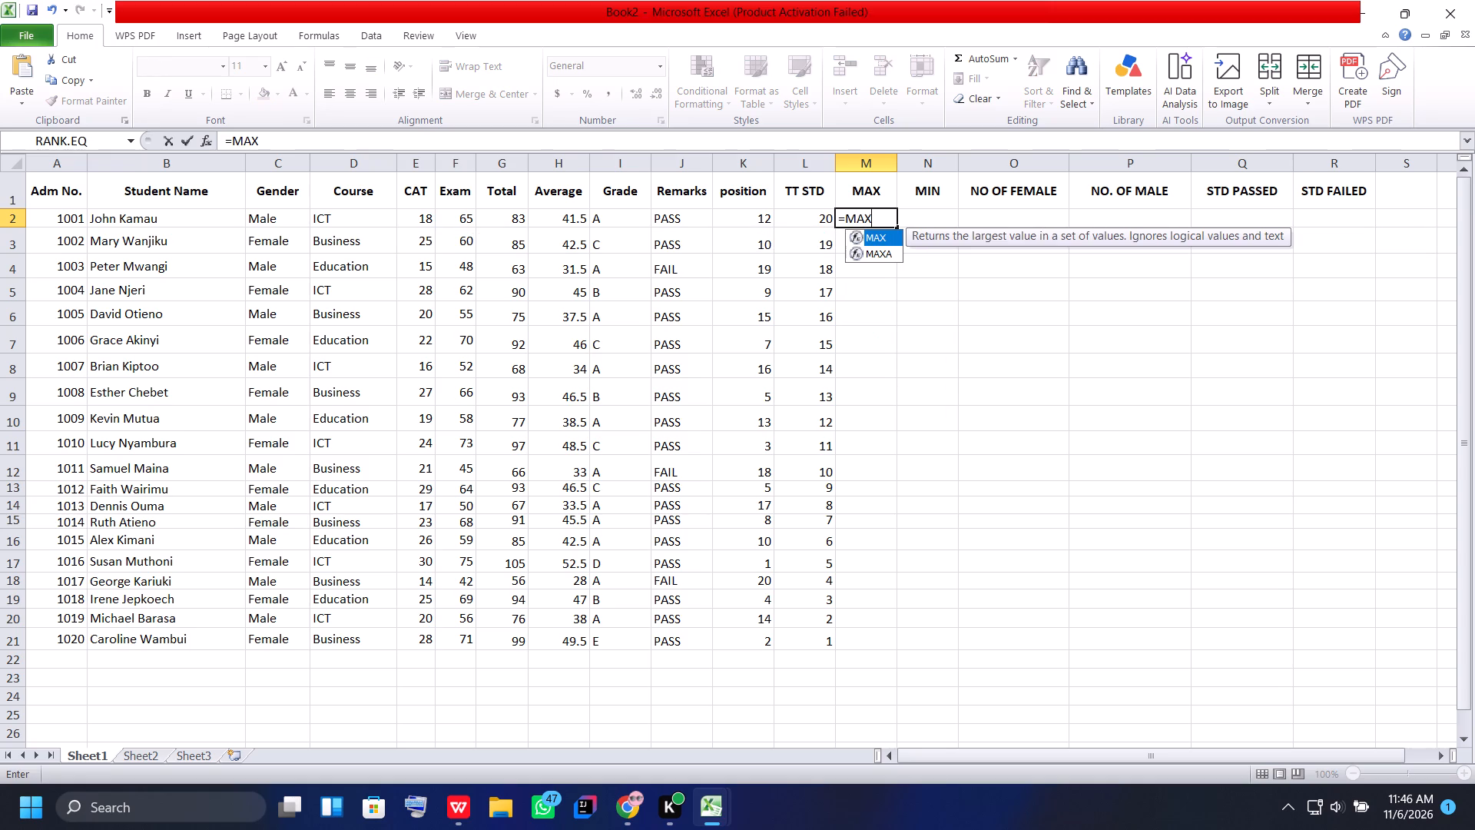
key("shift+parenleft")
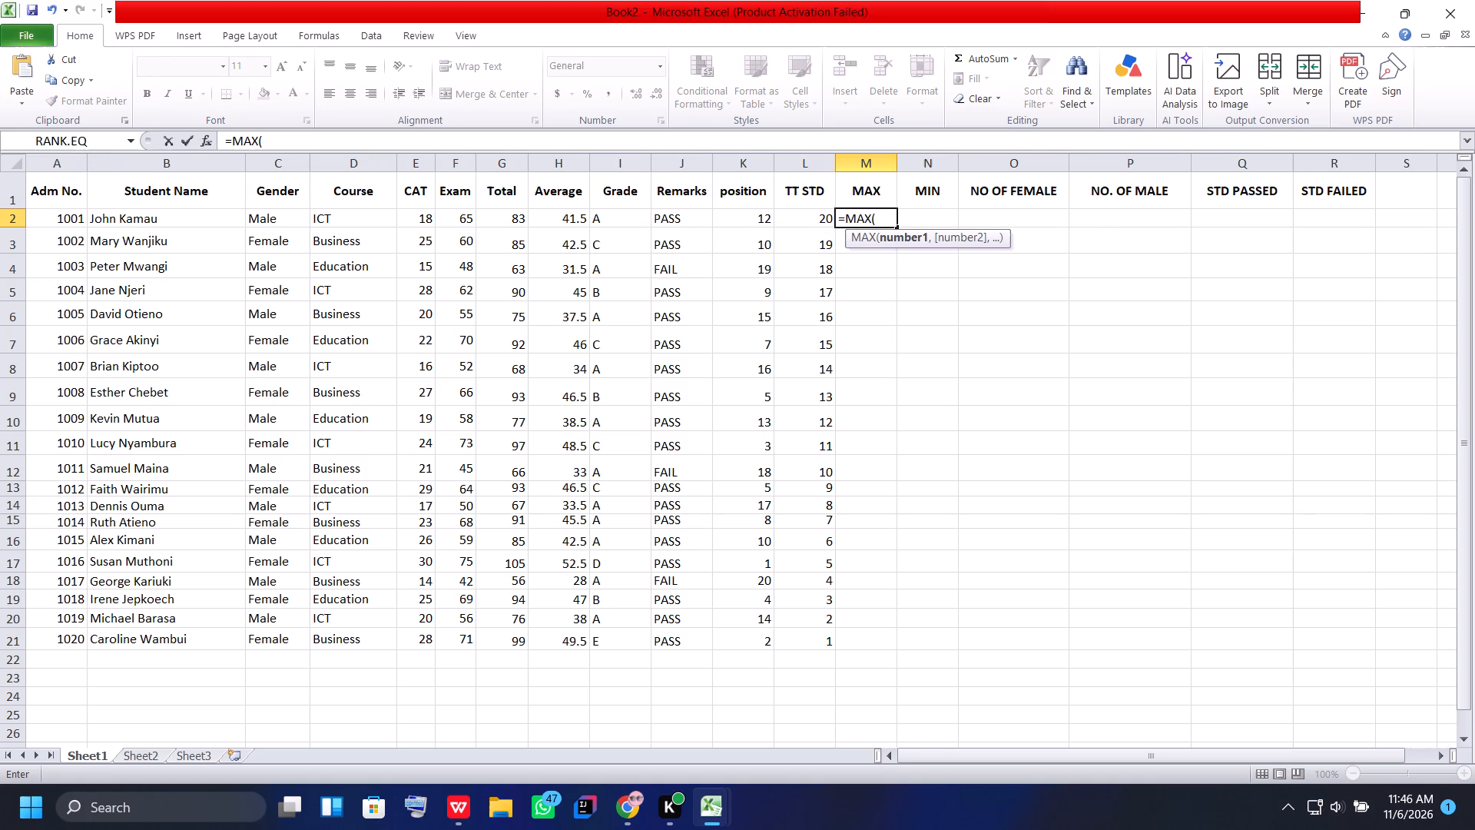
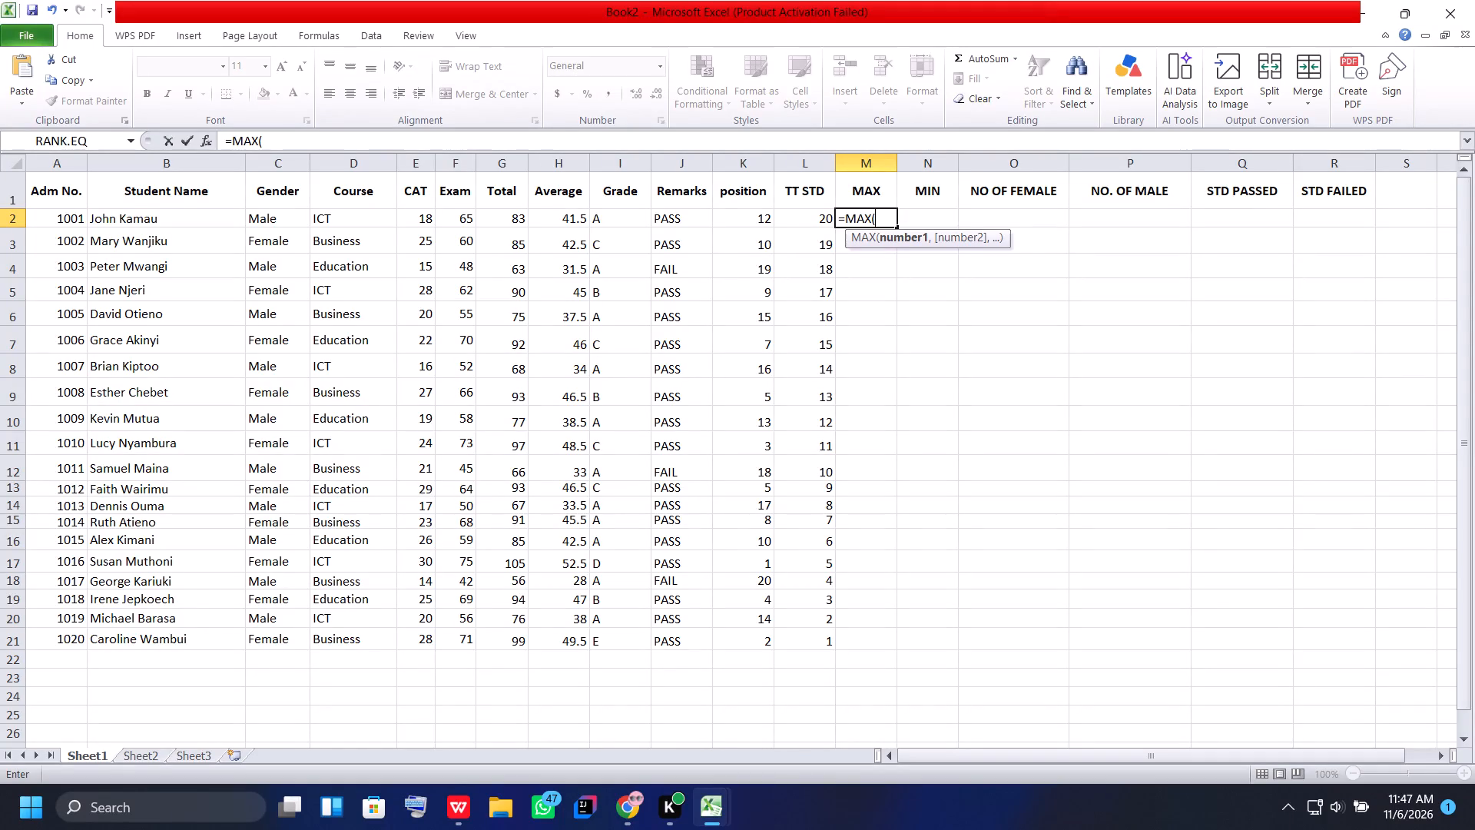
Complete the MAX formula in M2 over the Total column, making it =MAX(G2:G21).
left_click(517, 218)
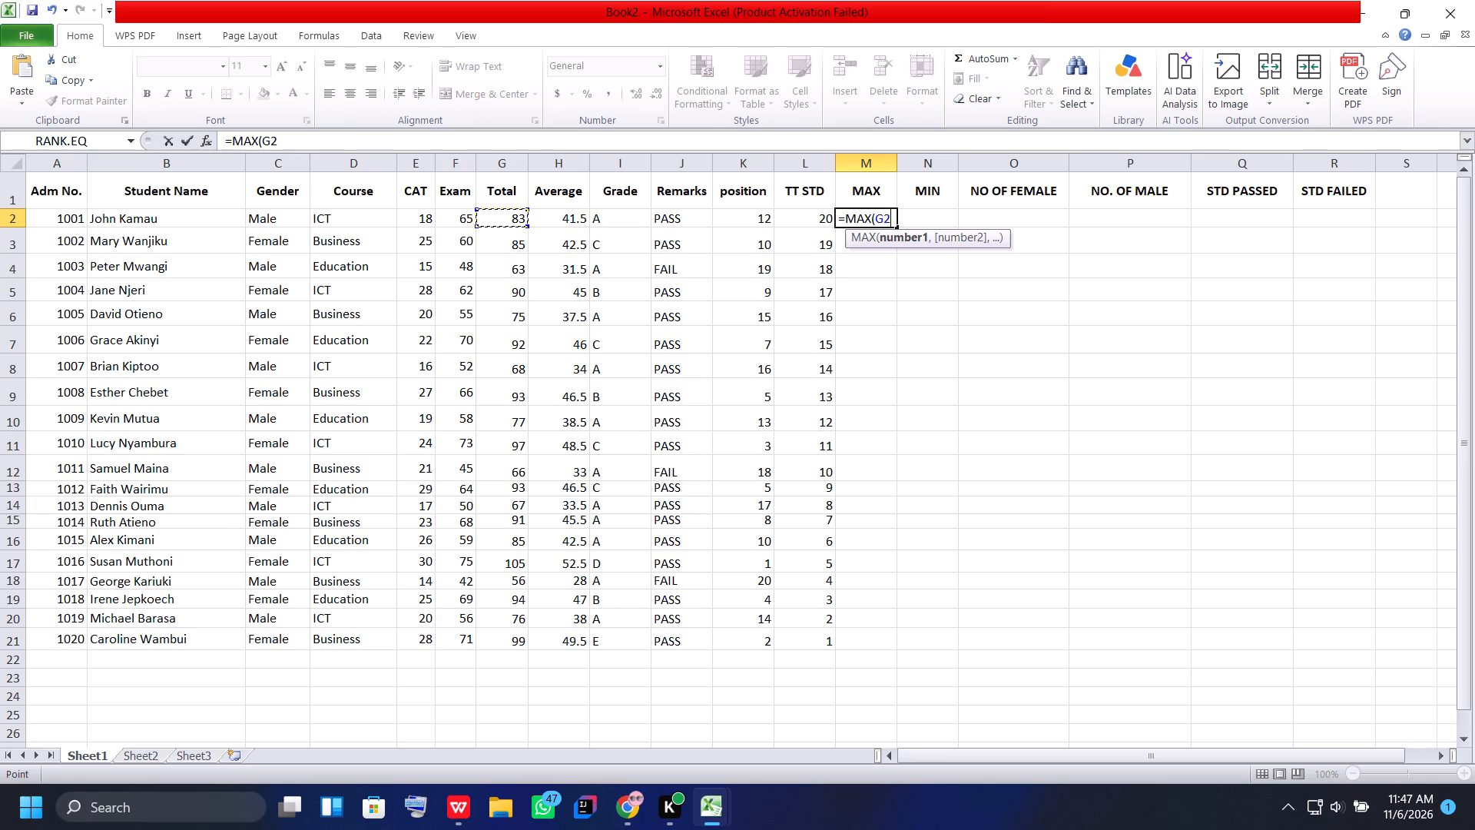
left_click_drag(524, 229, 513, 452)
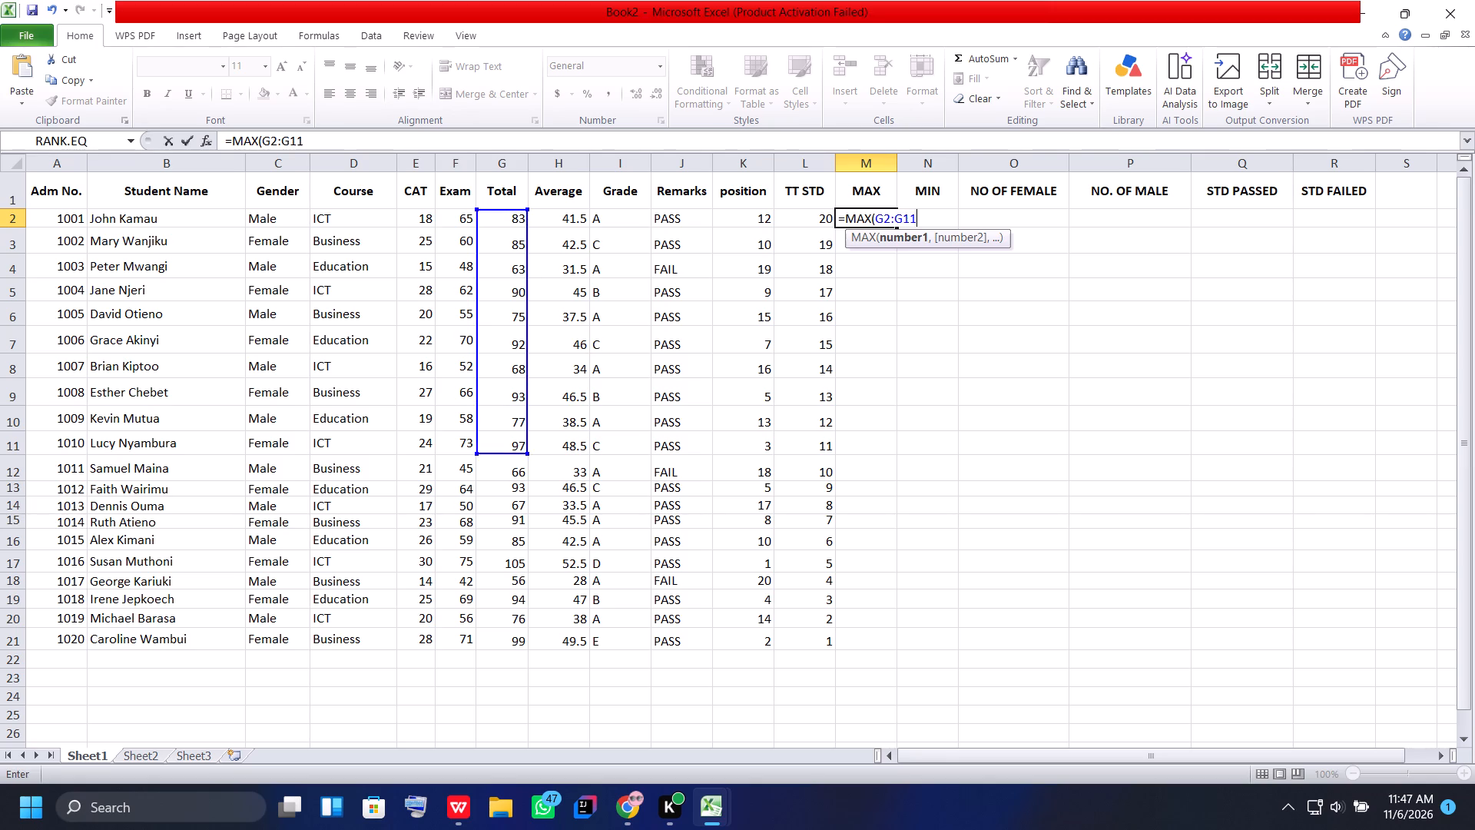
left_click_drag(513, 452, 522, 641)
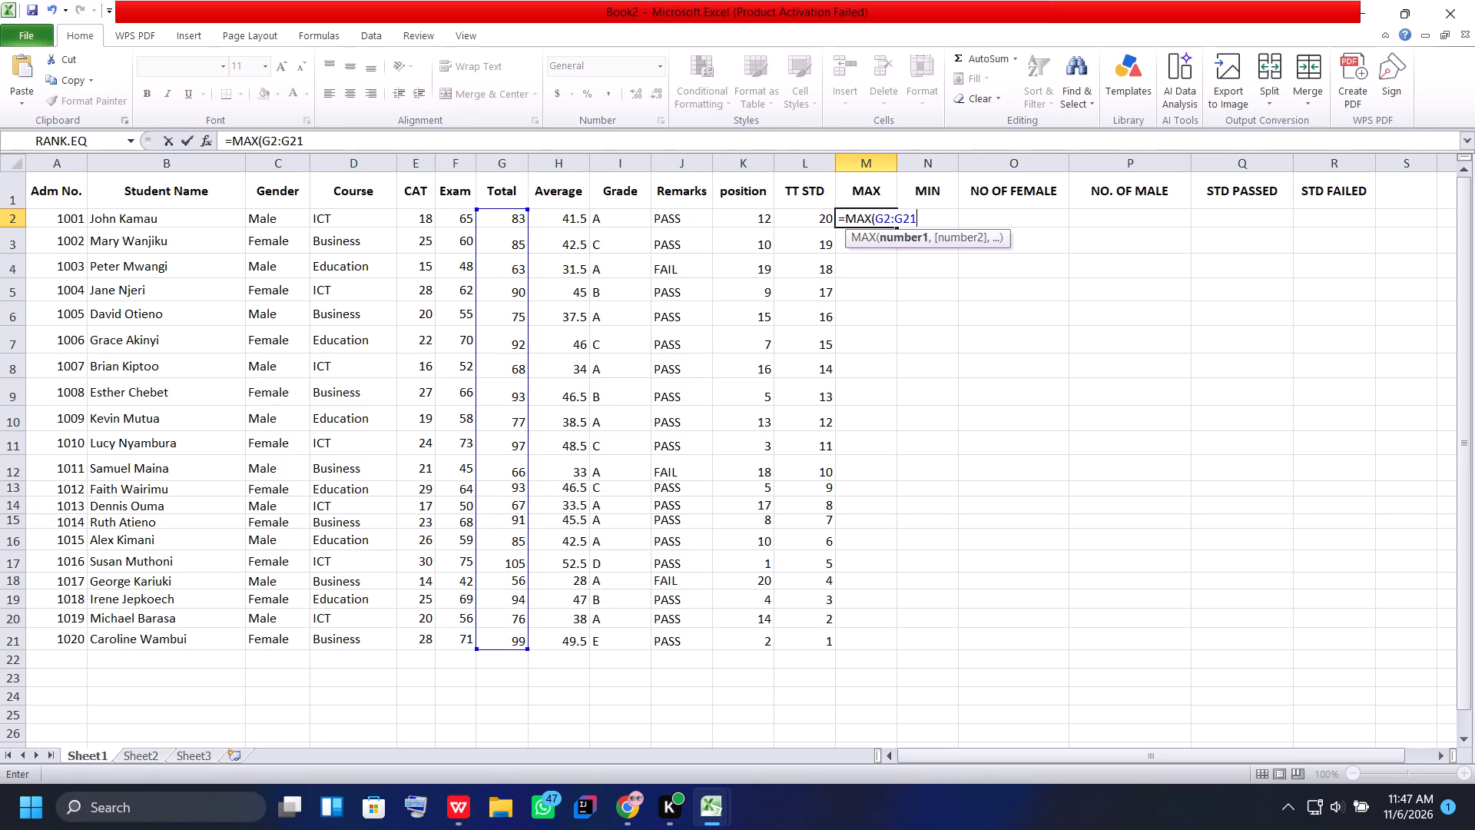
key("Return")
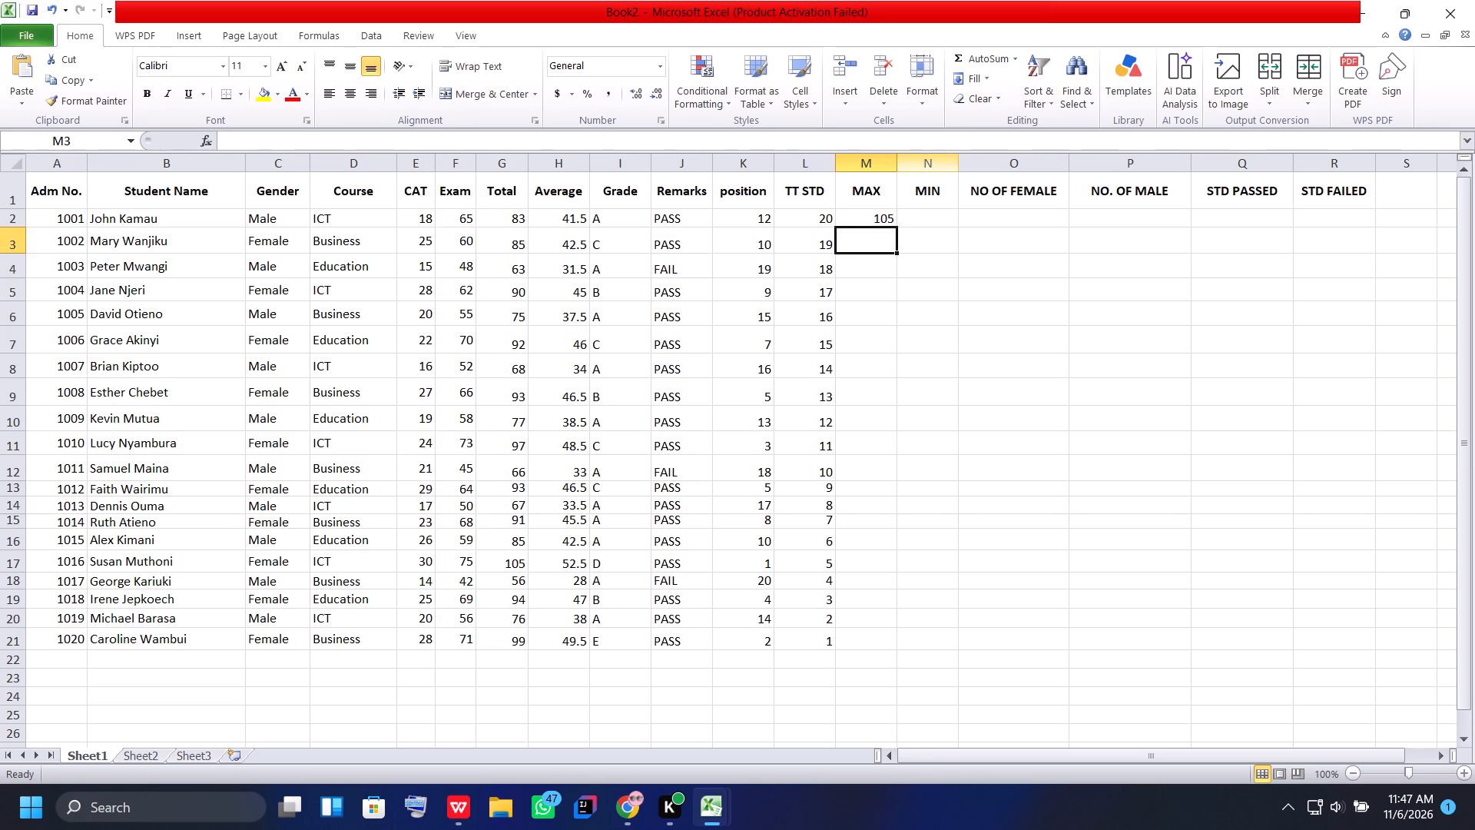
Fill the MAX formula from M2 down the MAX column through M21.
left_click(890, 221)
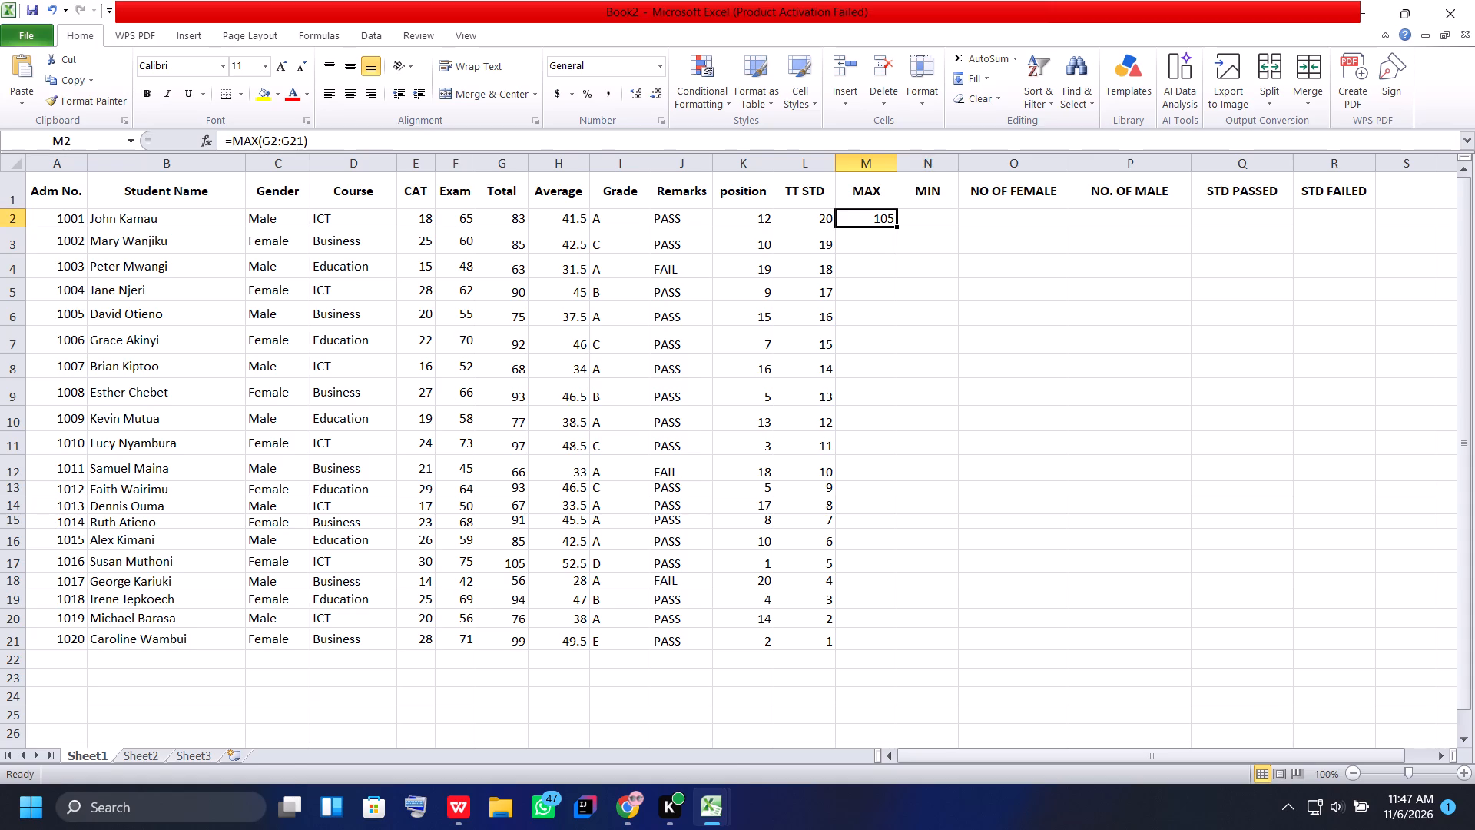
left_click_drag(897, 228, 886, 642)
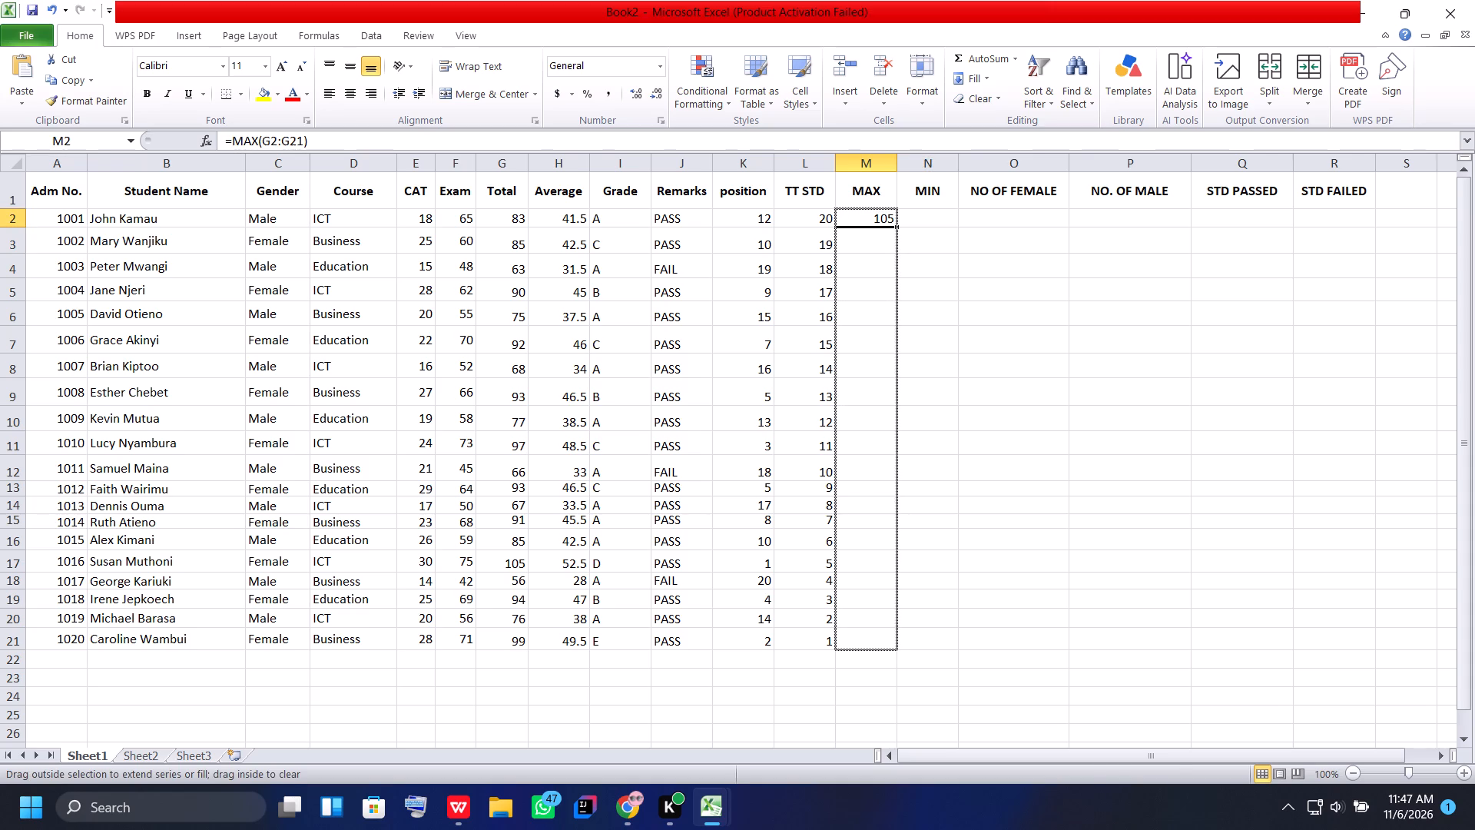
left_click_drag(886, 642, 880, 650)
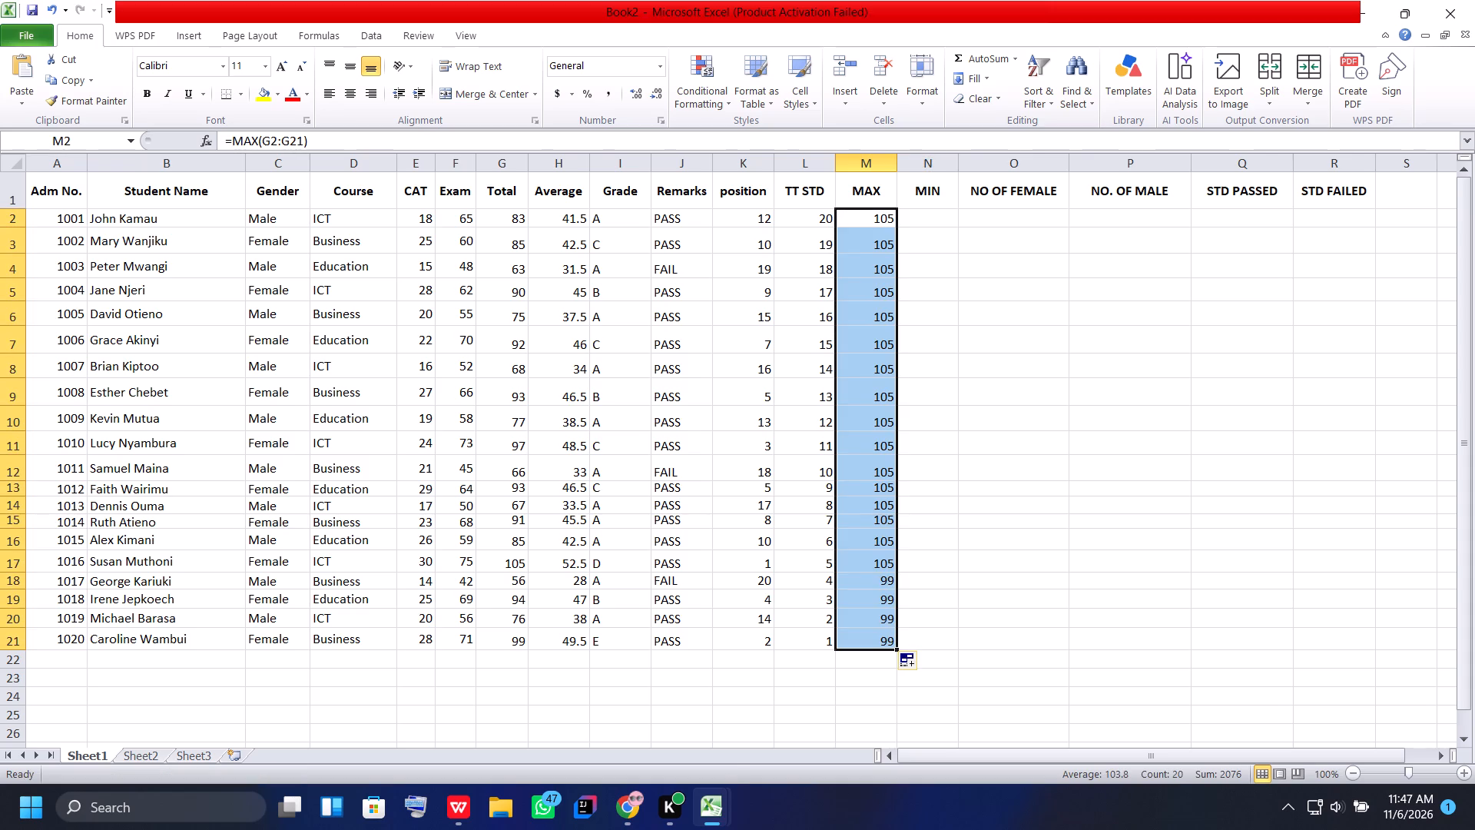
Enter a formula in N2 under MIN for the lowest Total mark, =MIN(G2:G21).
left_click(936, 220)
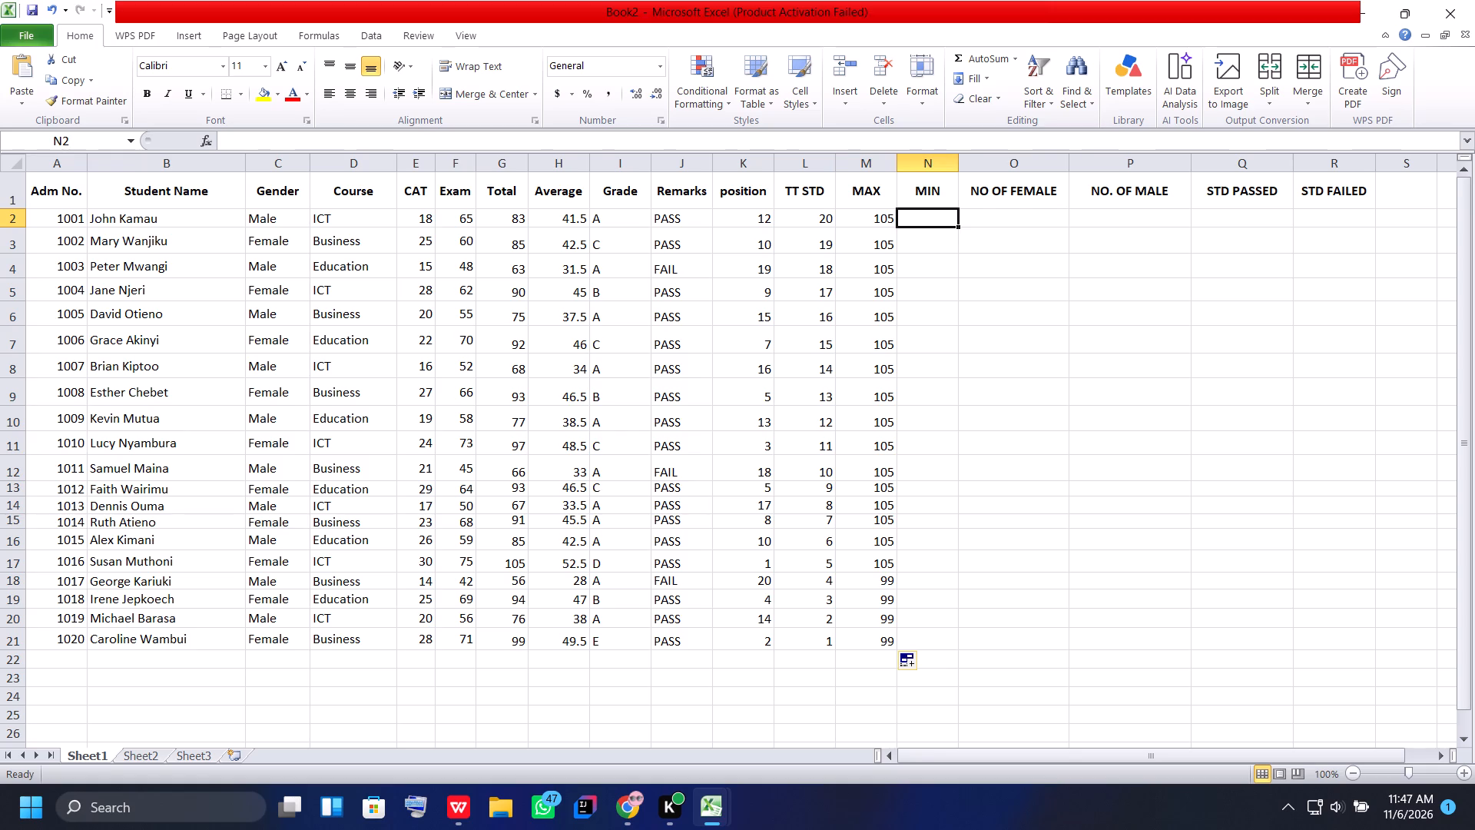
key("equal")
type("MIN")
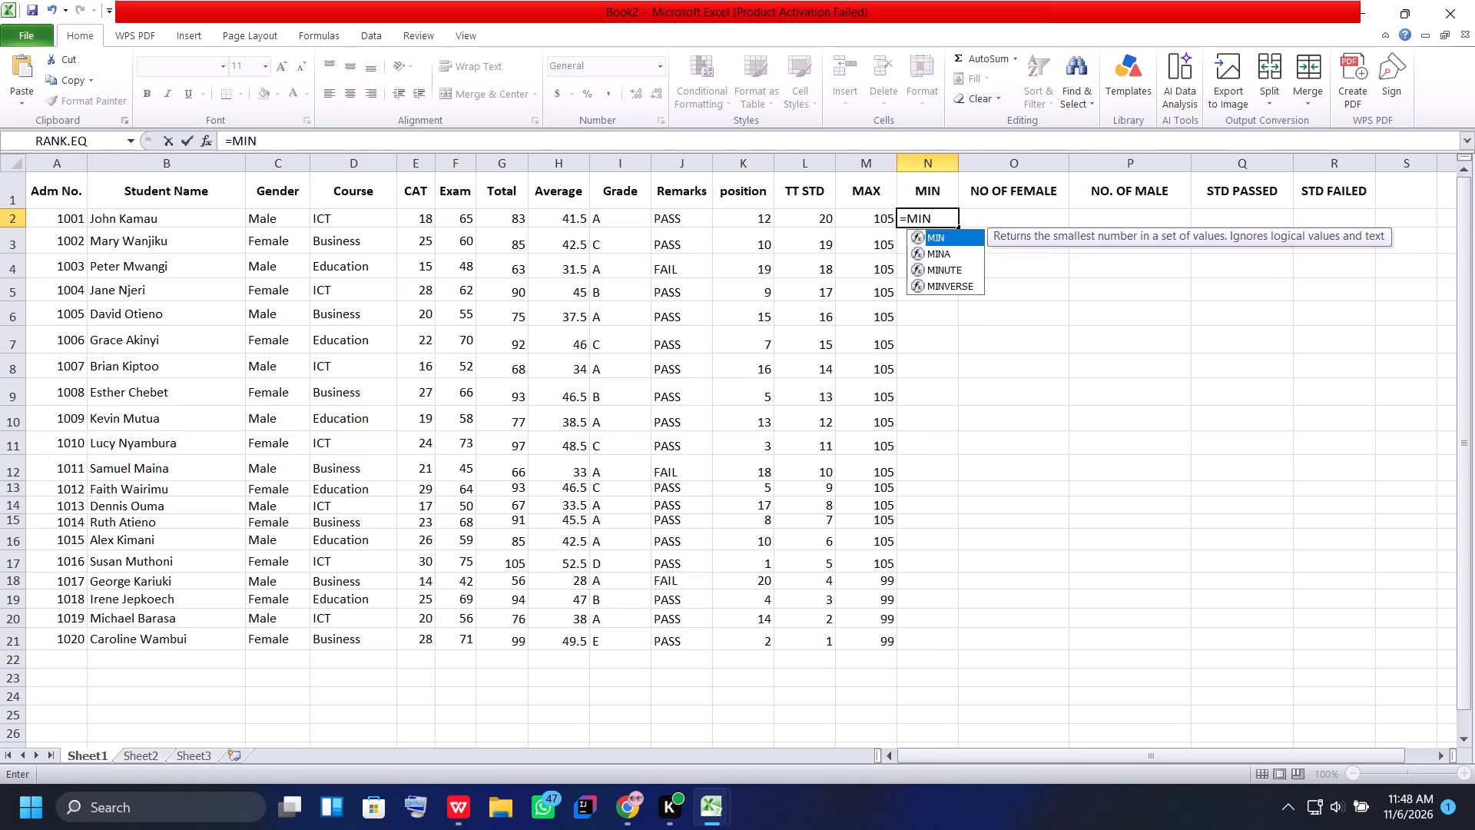
key("shift+parenleft")
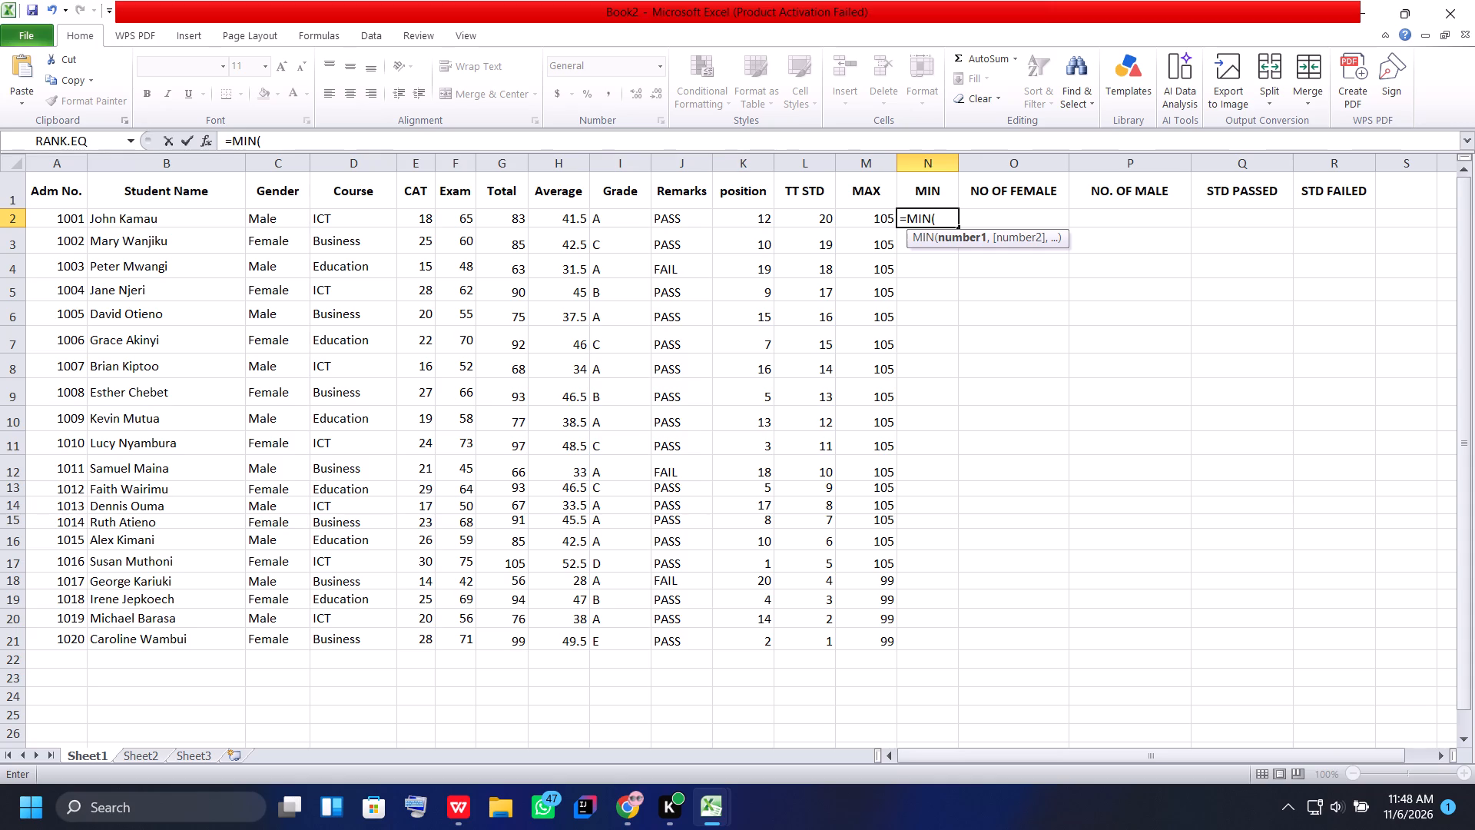
left_click(513, 217)
left_click_drag(527, 224, 525, 501)
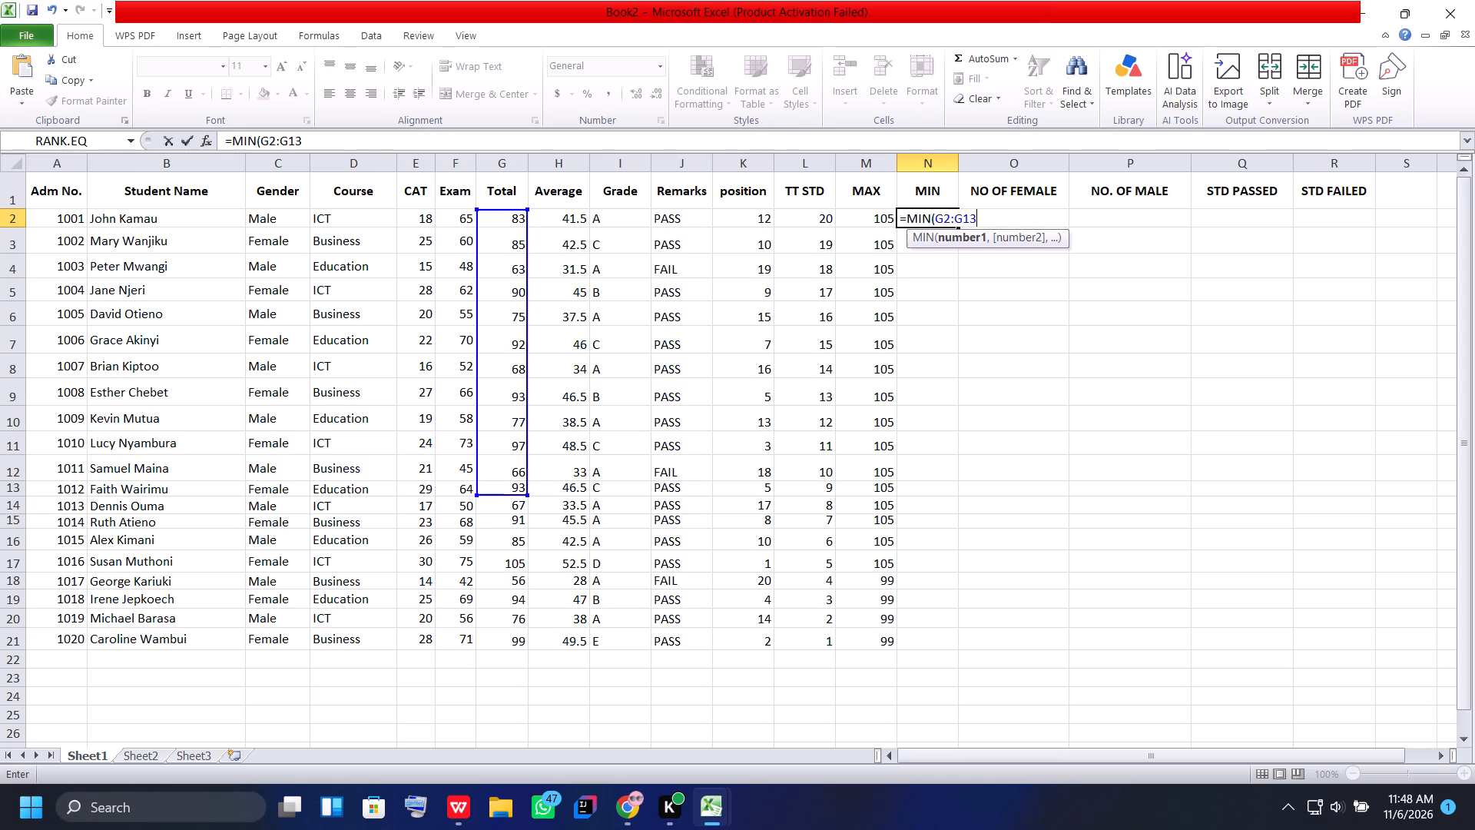
left_click_drag(525, 501, 531, 646)
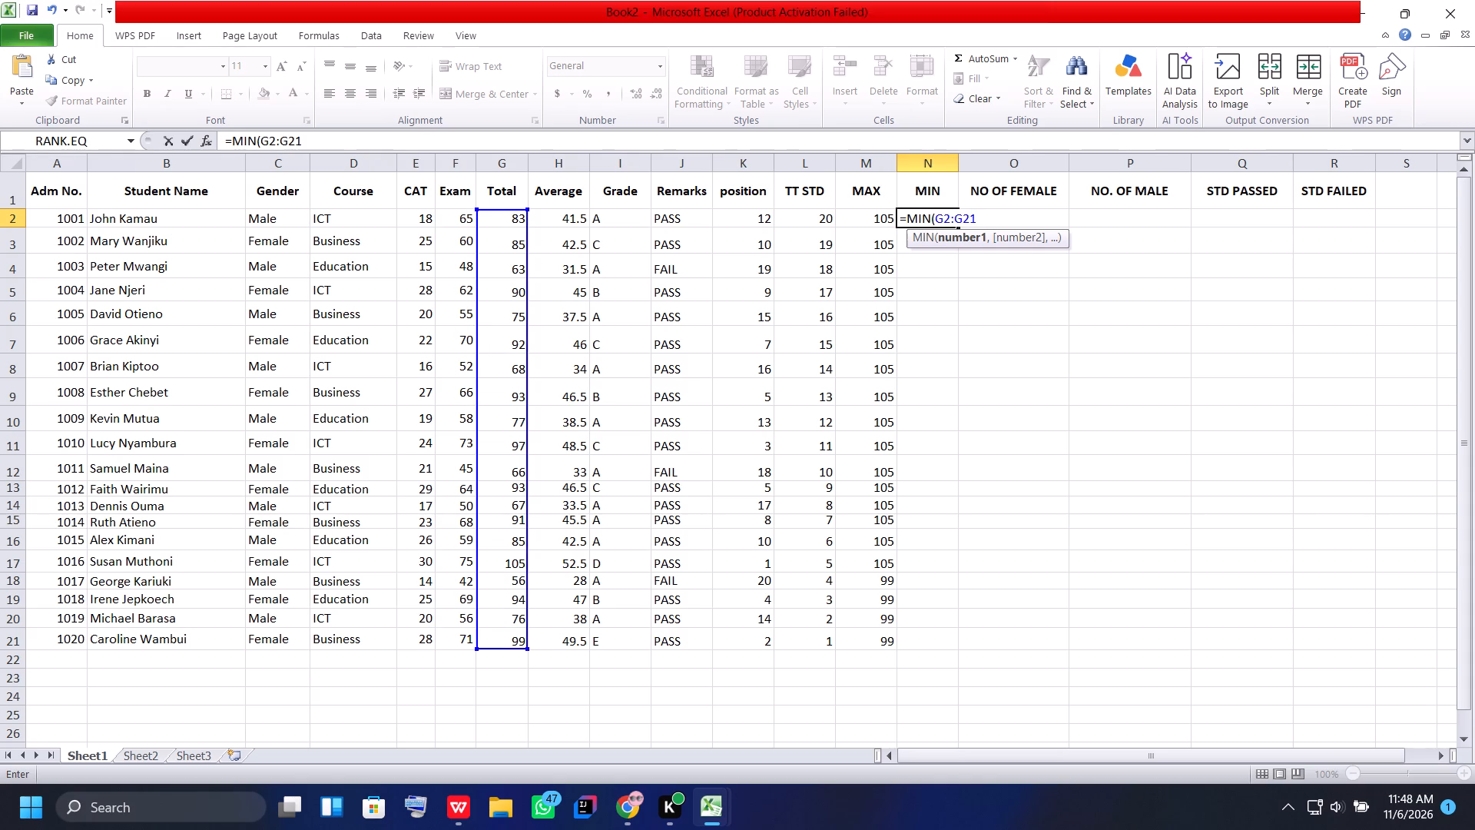
key("Return")
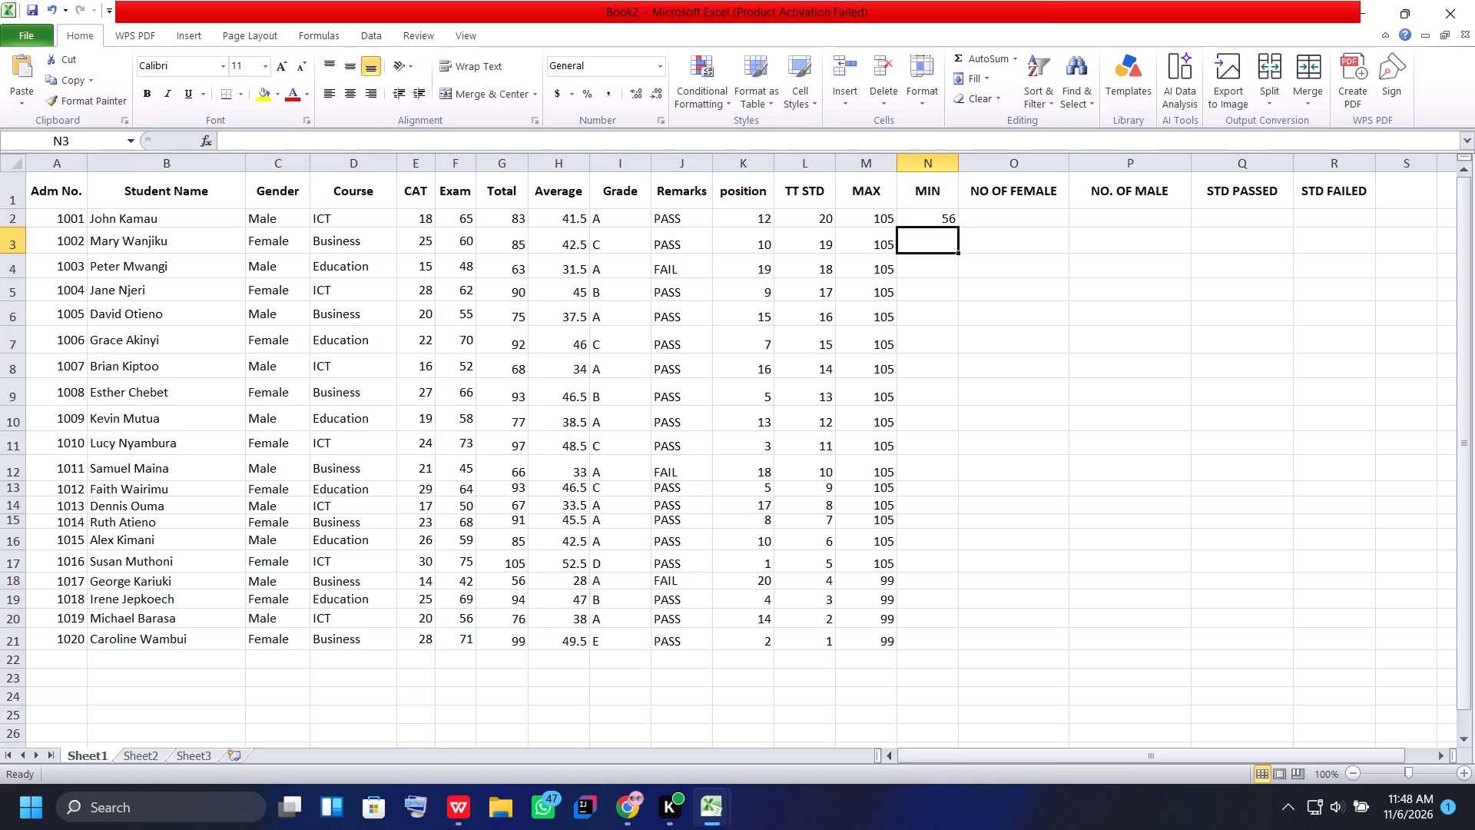
Fill the MIN formula from N2 down the MIN column through N21.
left_click(950, 212)
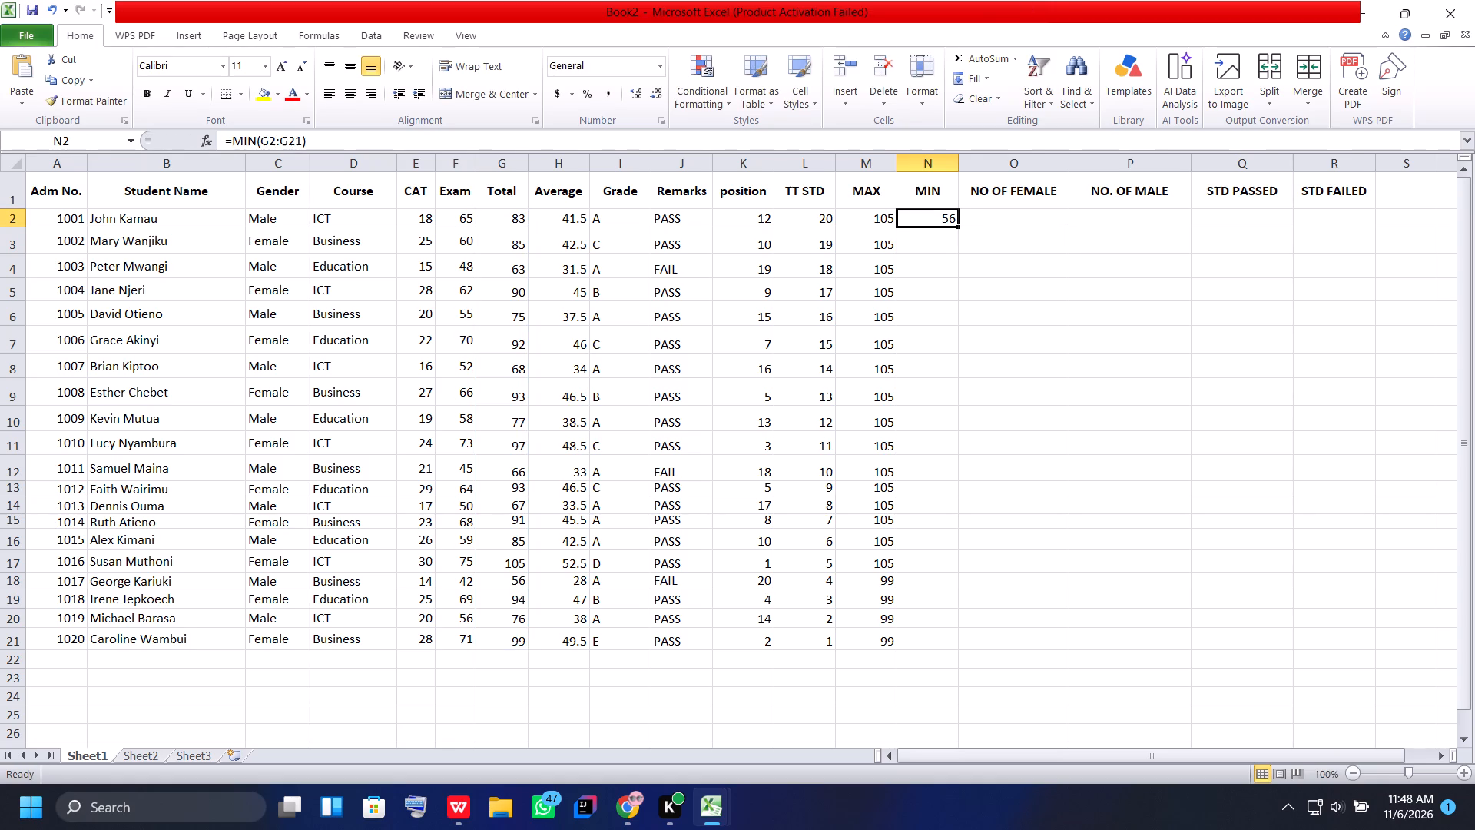
left_click_drag(956, 227, 957, 270)
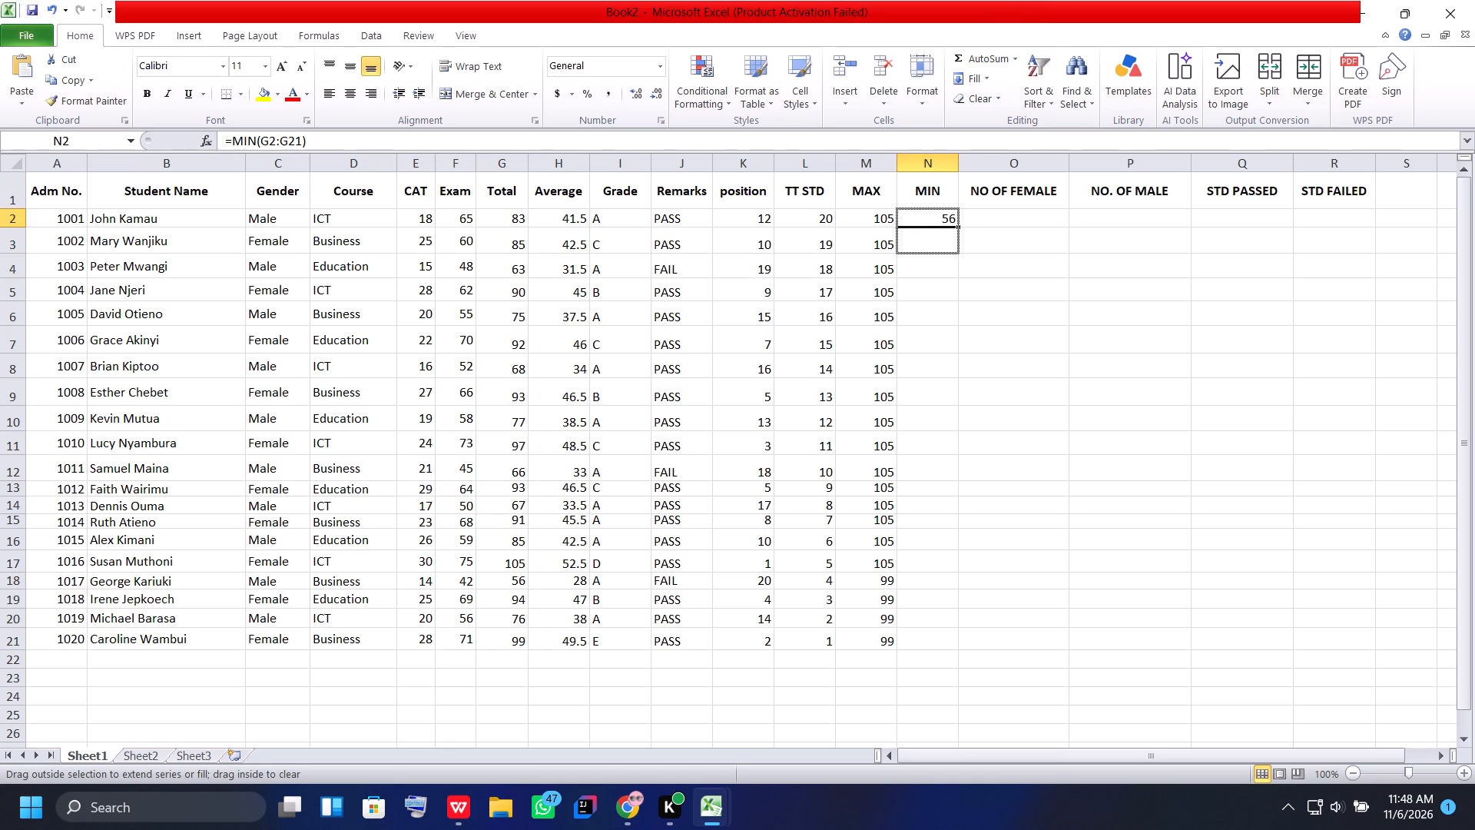
left_click_drag(957, 270, 934, 597)
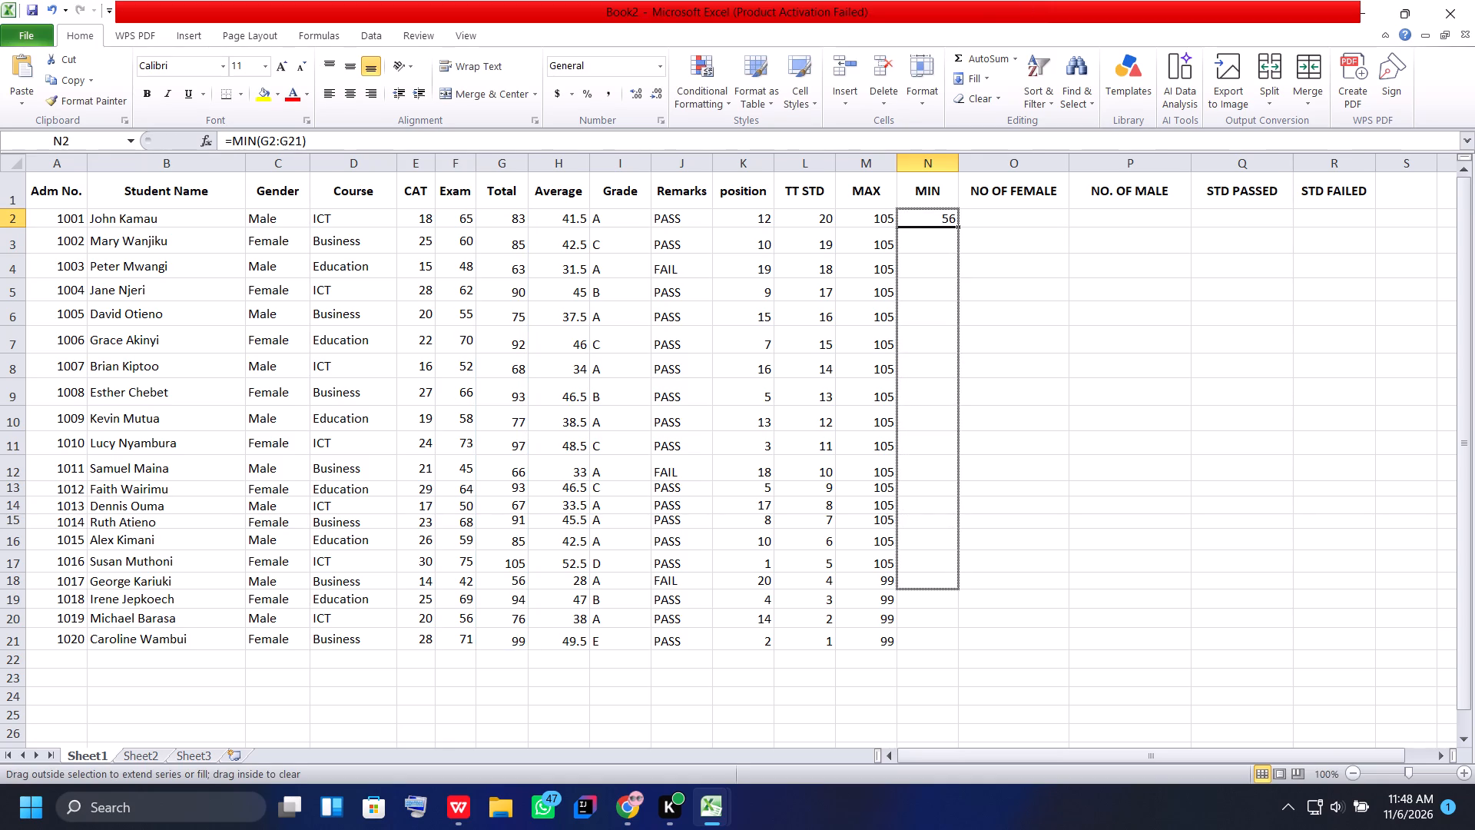
left_click_drag(934, 597, 923, 642)
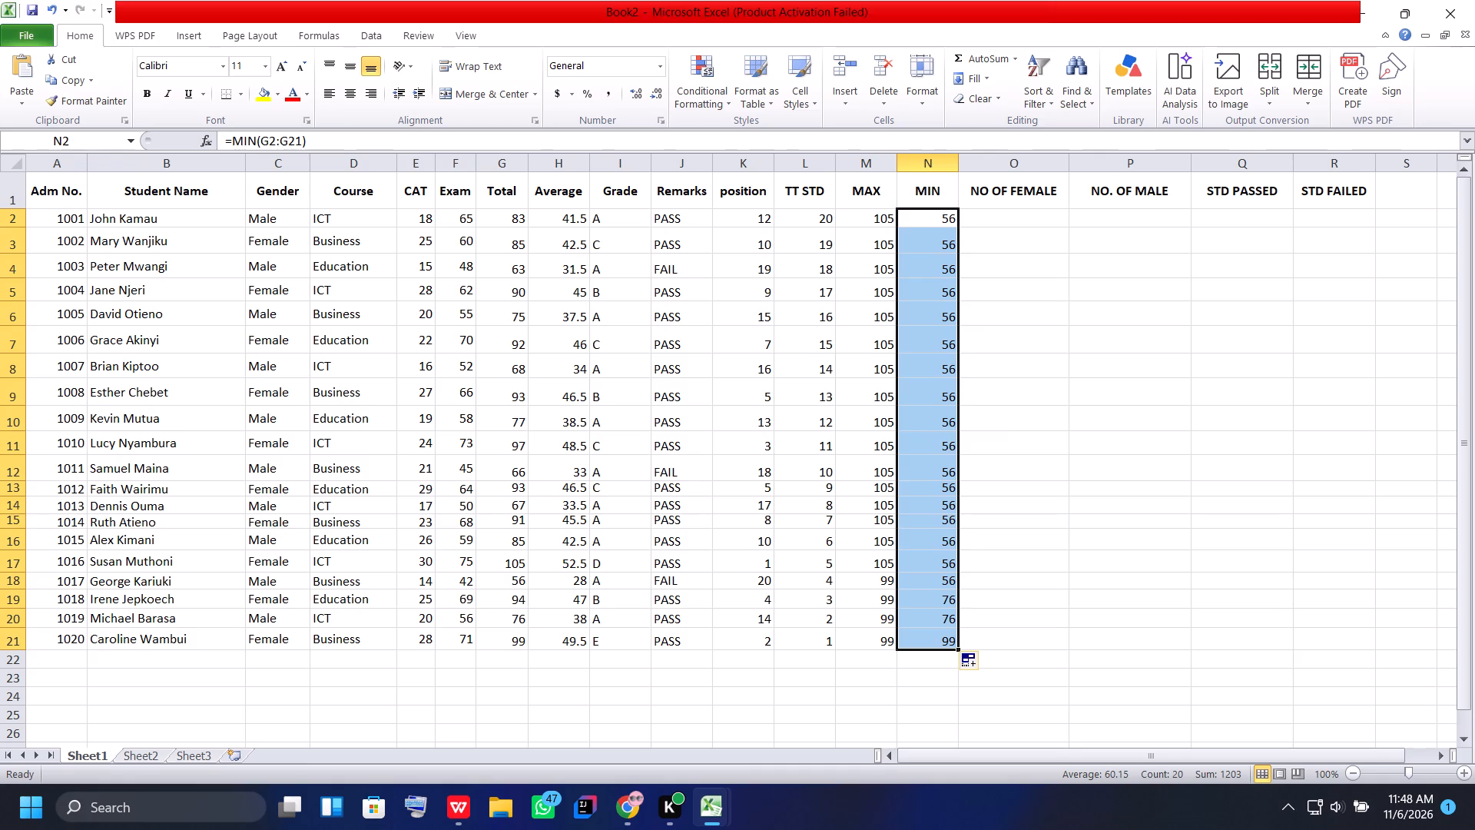
Enter a COUNTIF formula in O2 under NO OF FEMALE over the Gender column, =COUNTIF(C2:C21,"FEMALE").
left_click(1006, 214)
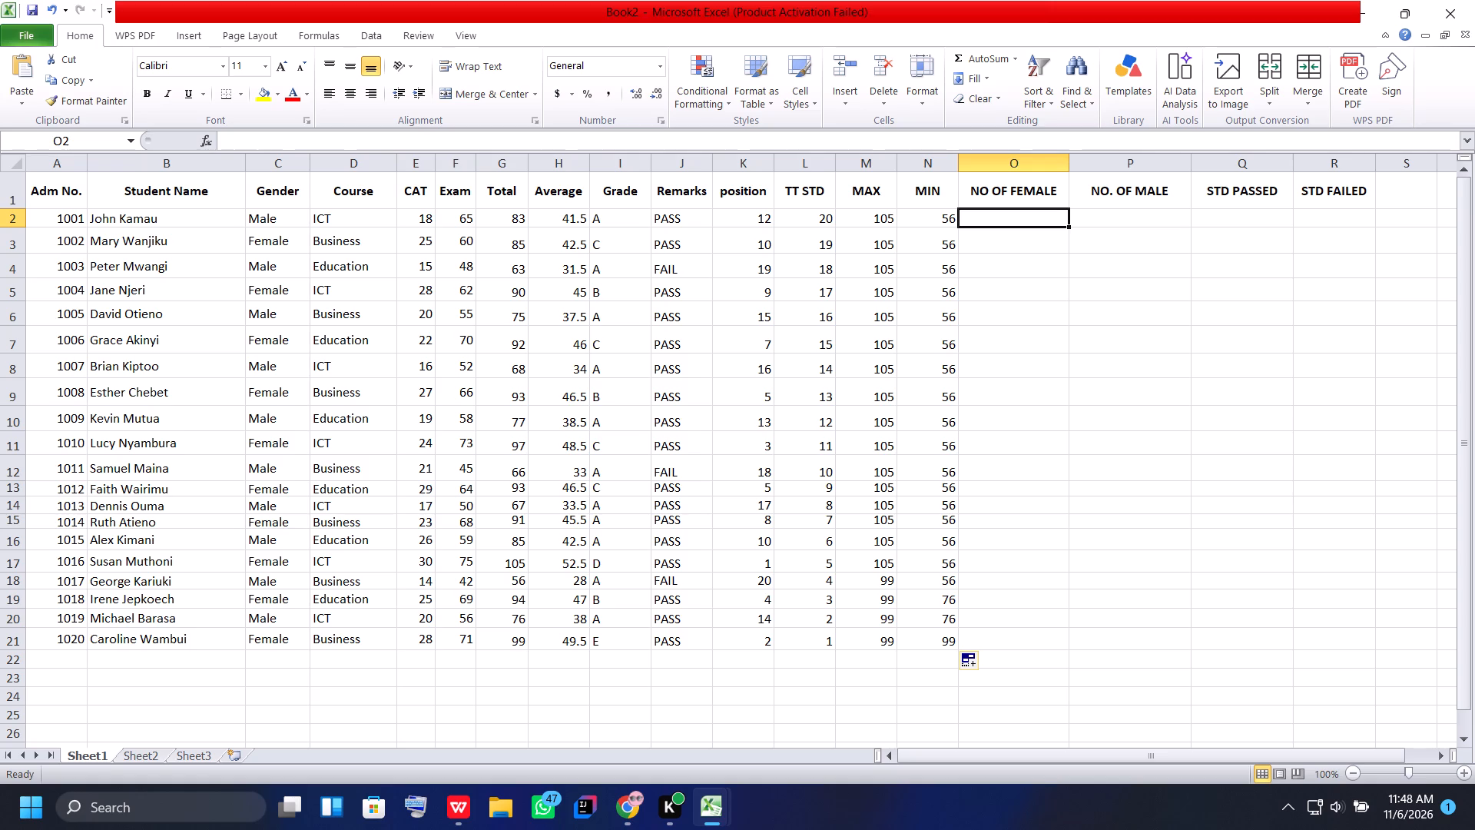
left_click(993, 227)
left_click(993, 220)
key("equal")
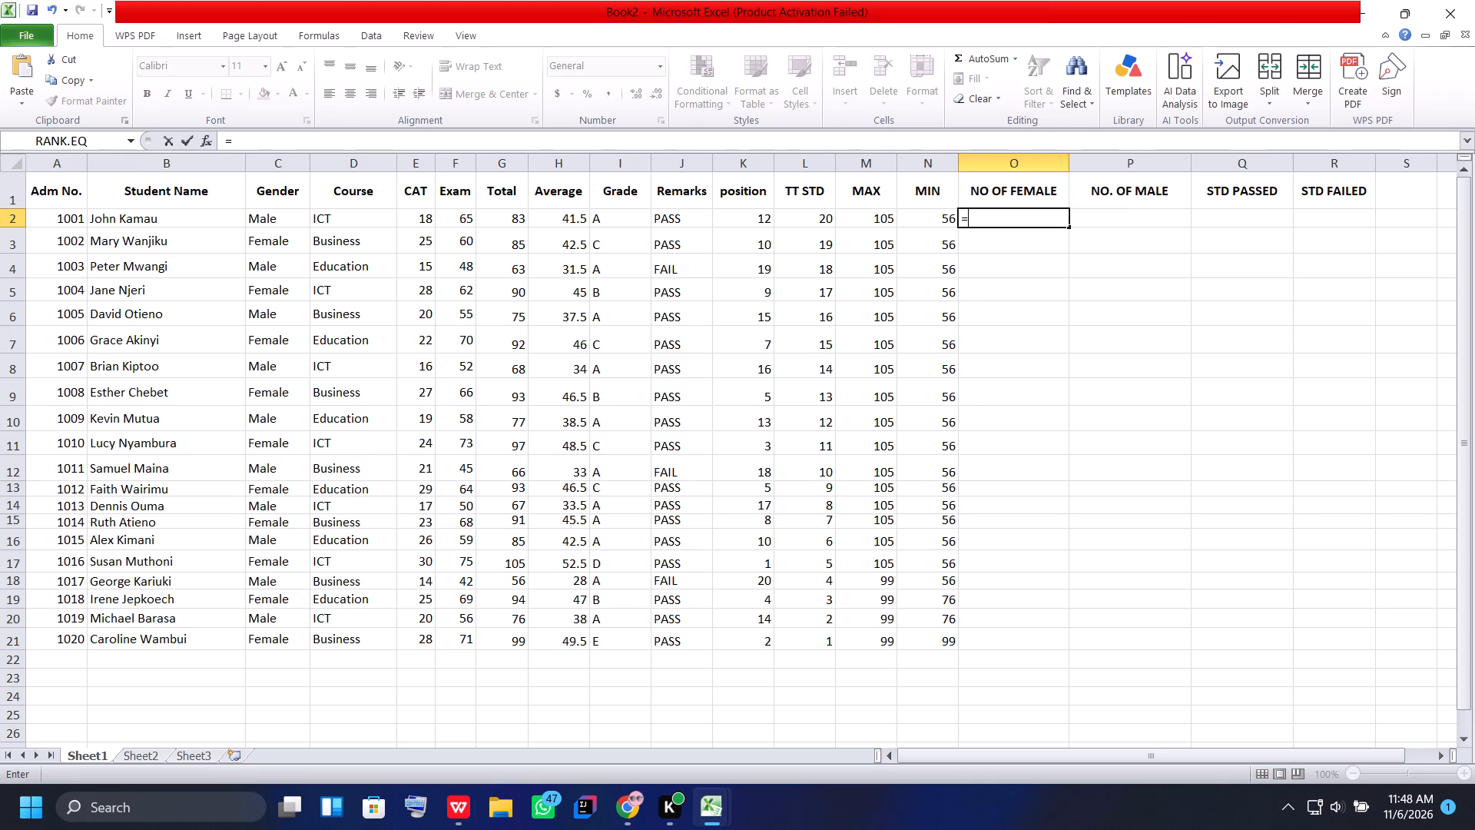
key("c")
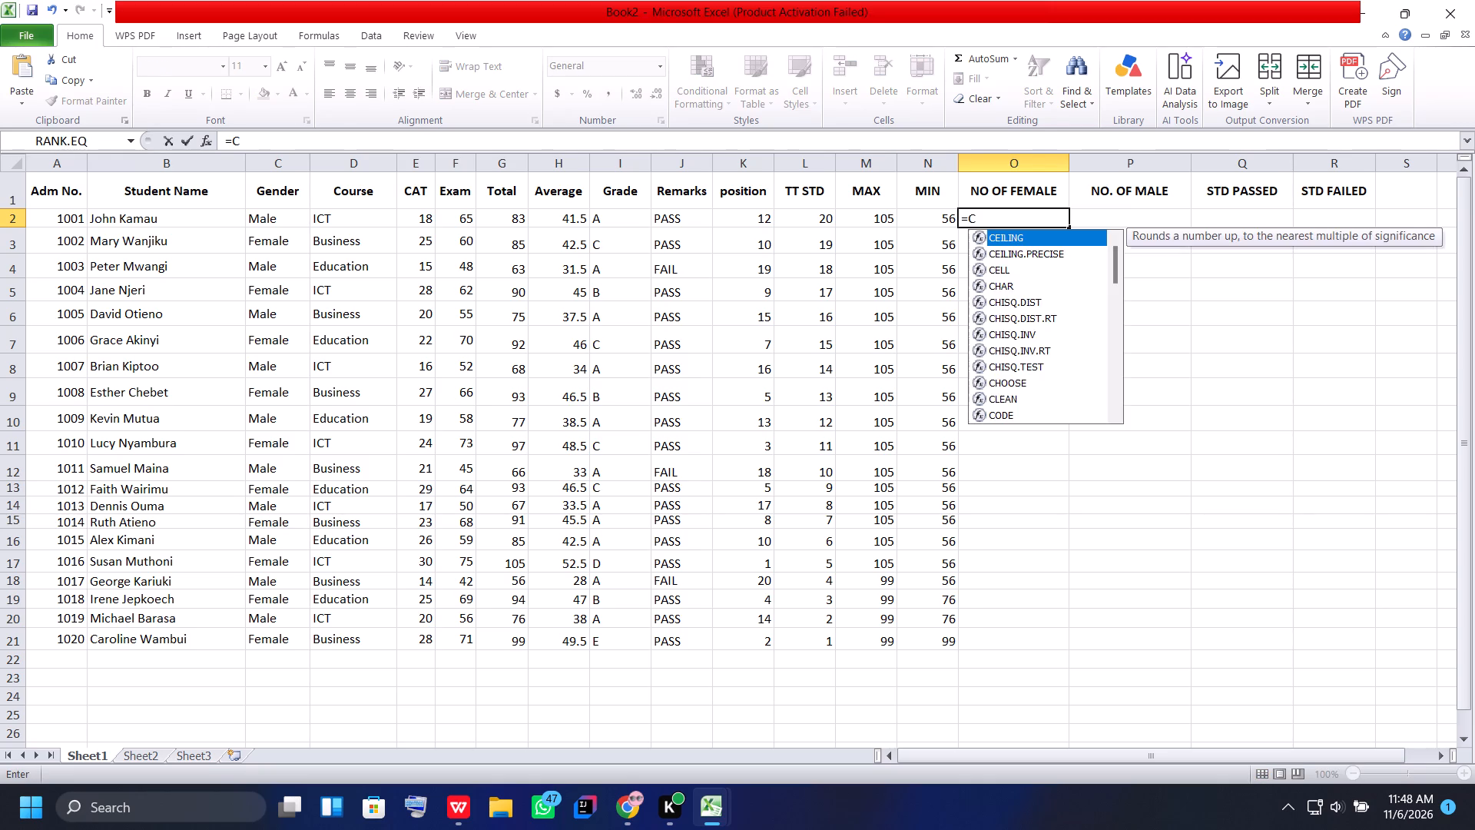
type("OUNTI")
key("f")
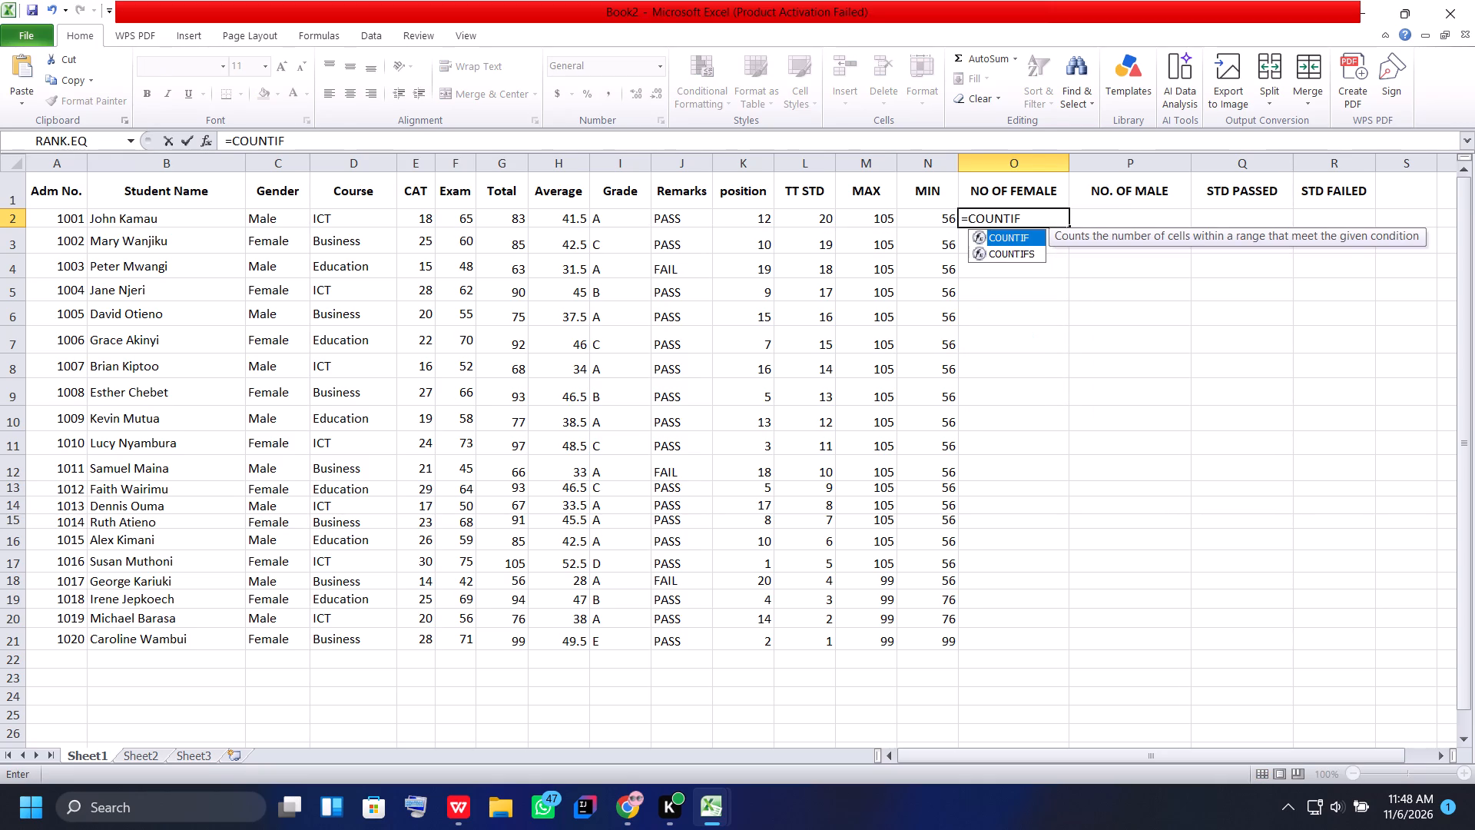
key("shift+parenleft")
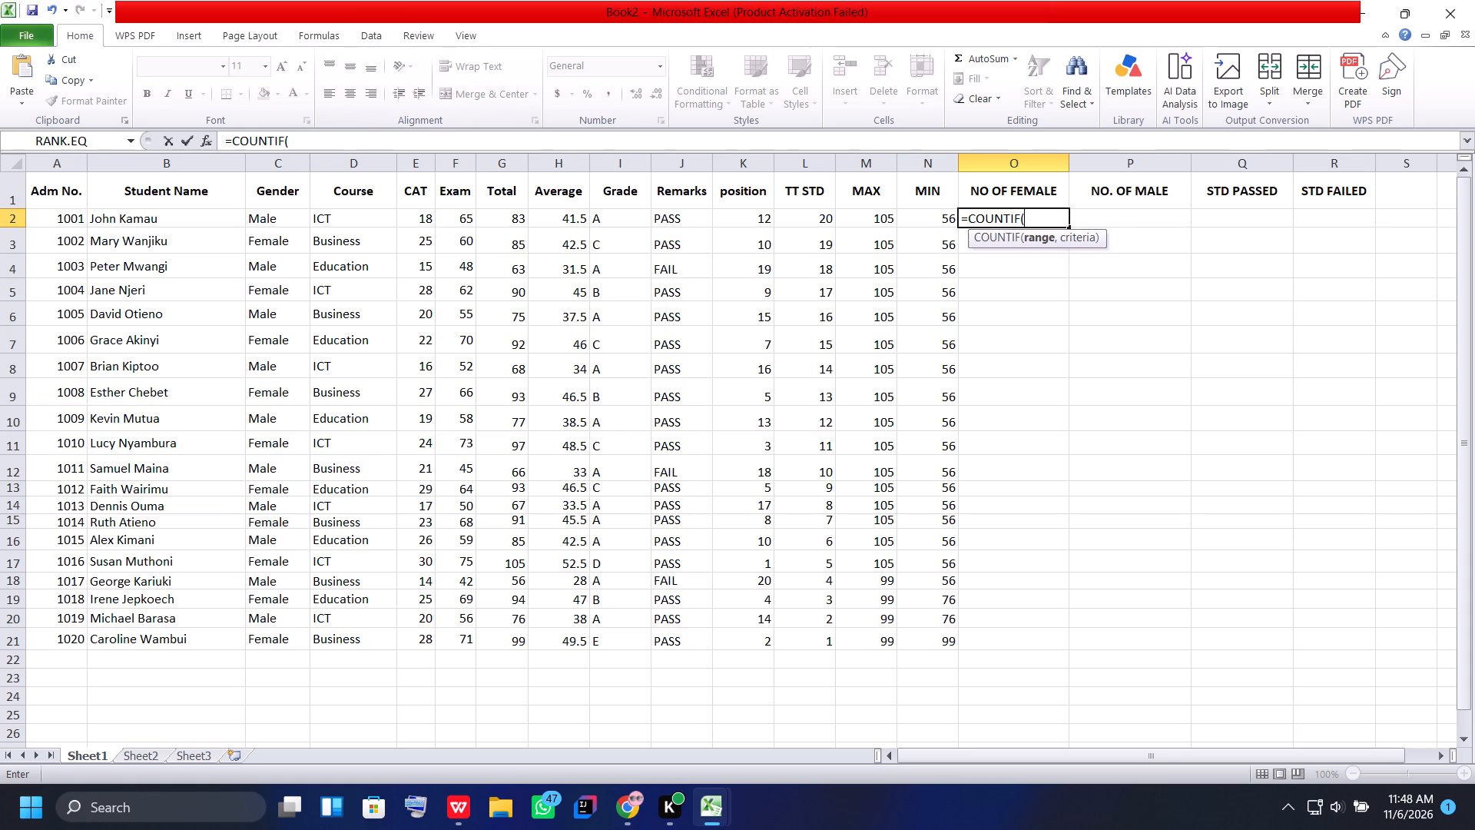
left_click(282, 221)
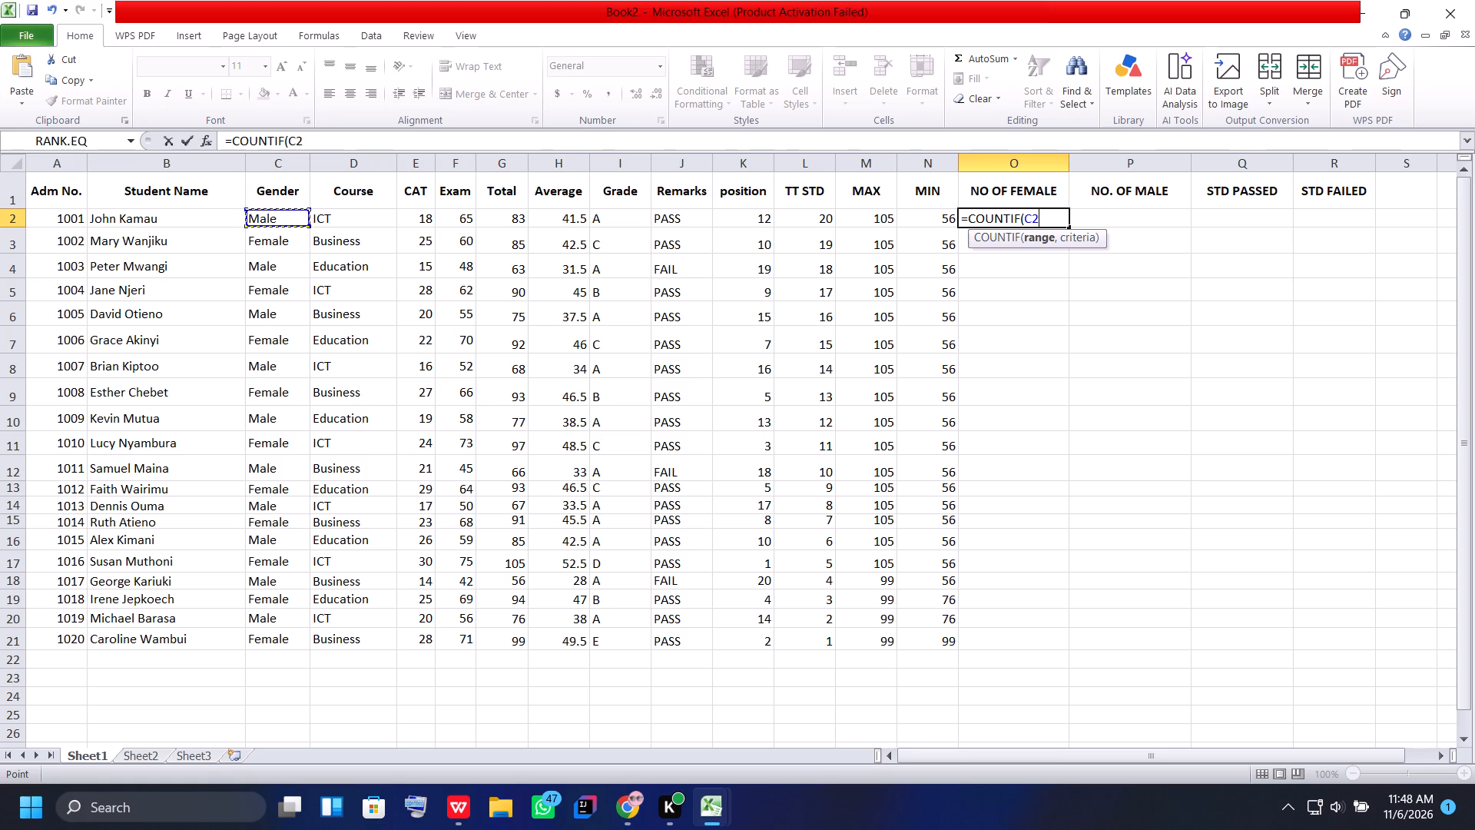
left_click(309, 222)
left_click_drag(307, 224, 306, 306)
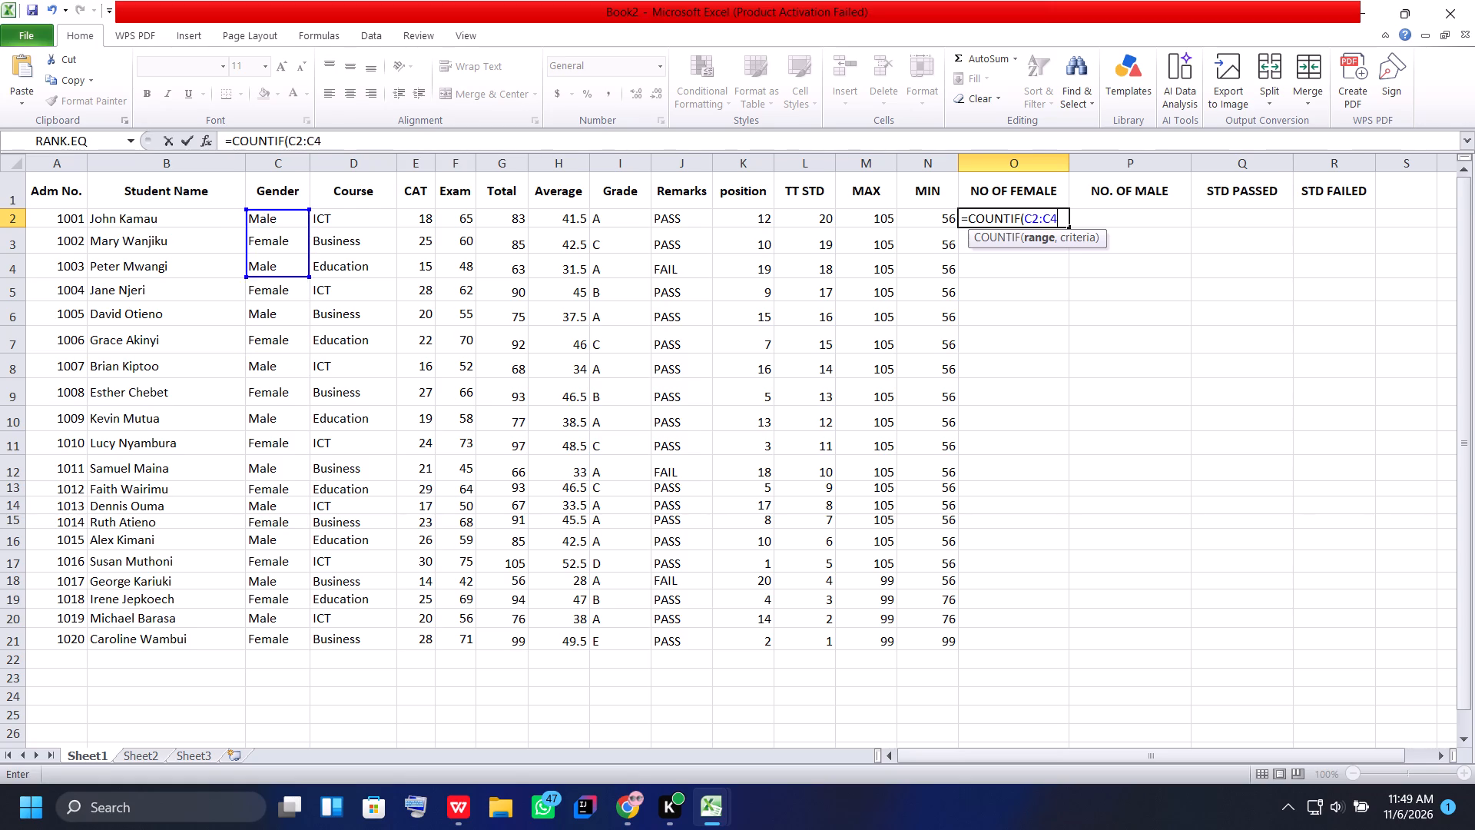
left_click_drag(306, 306, 243, 619)
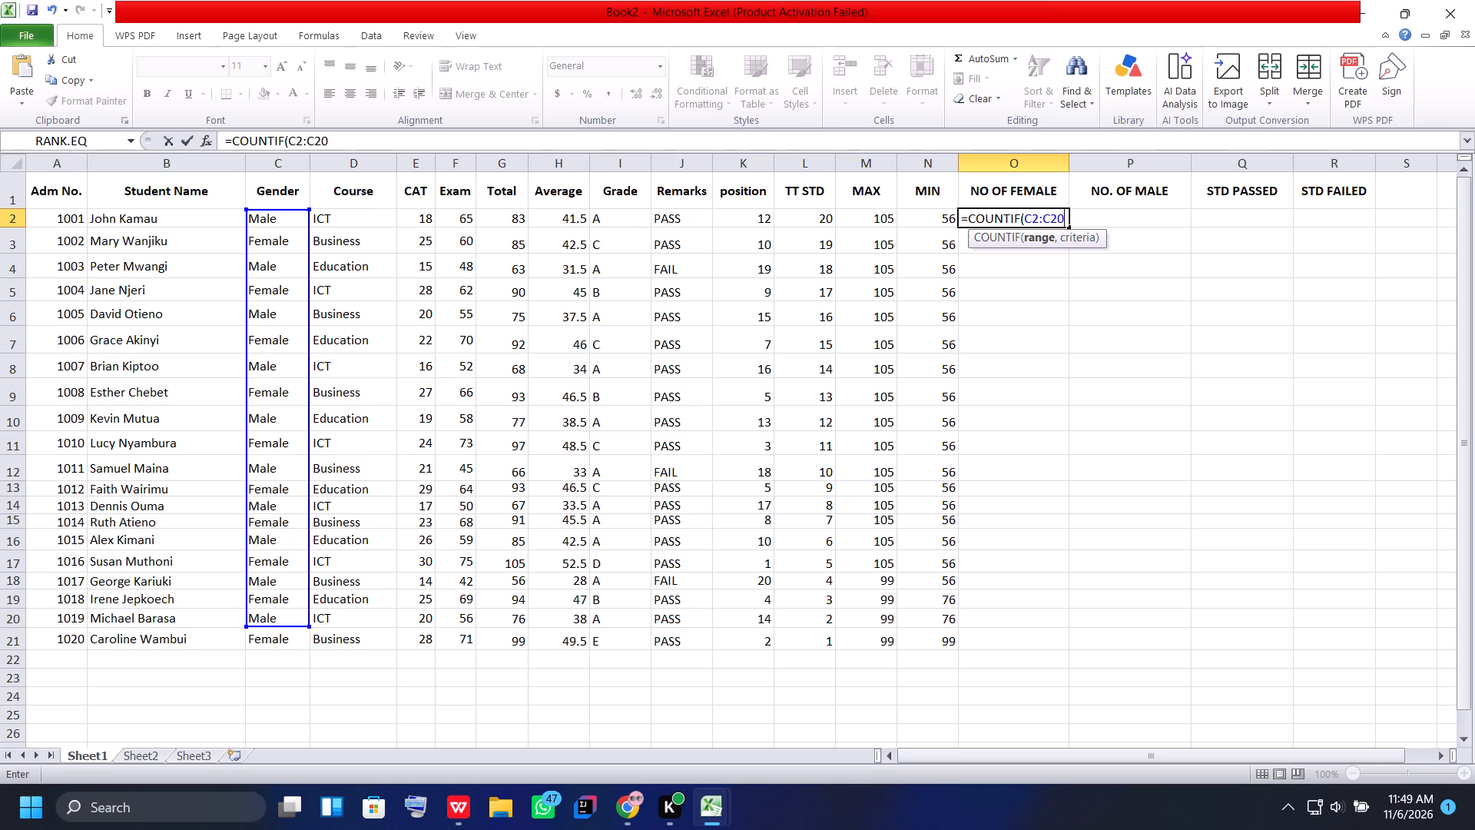
left_click_drag(243, 619, 257, 641)
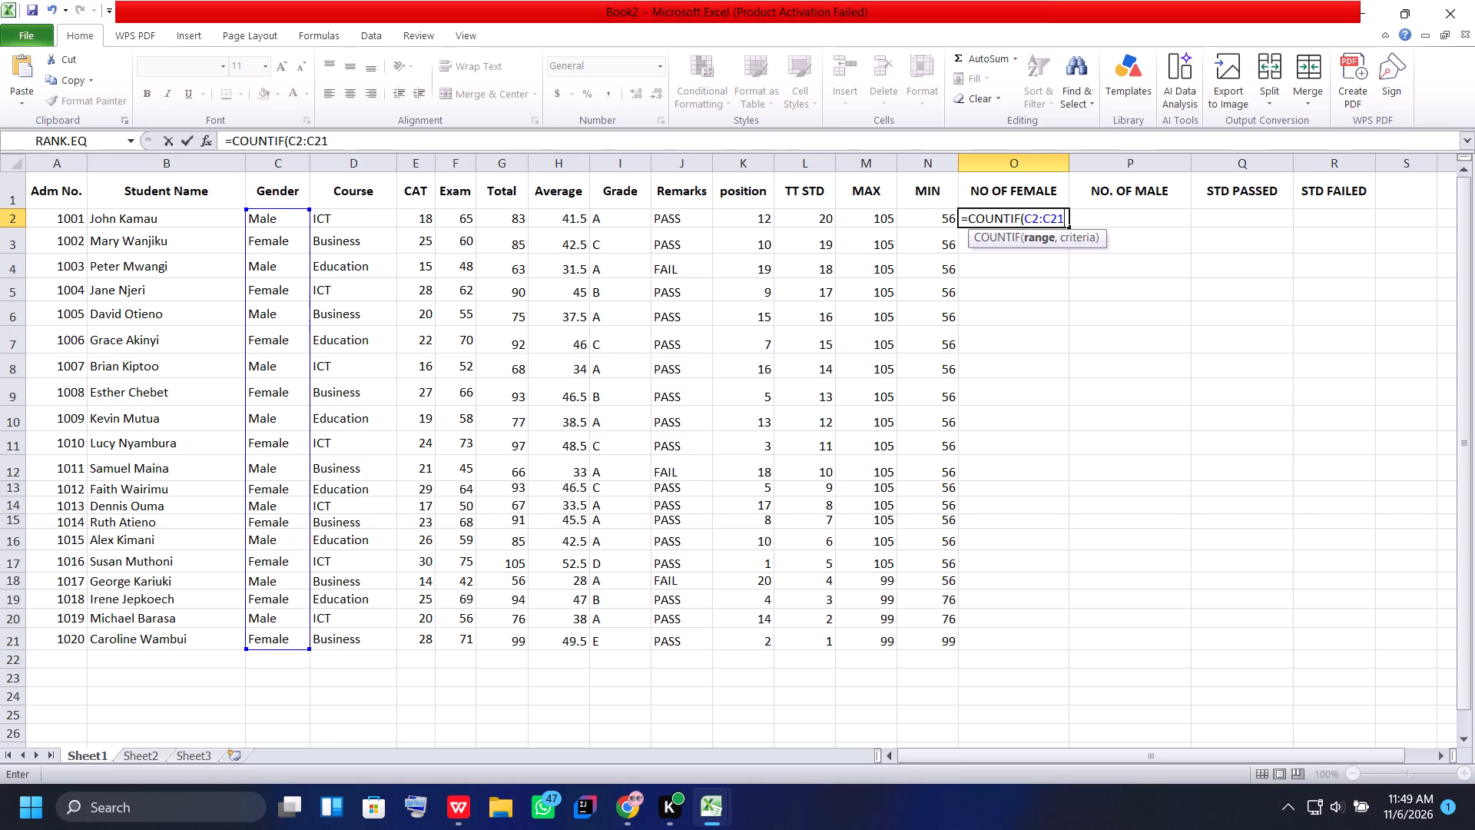
key("comma")
key("shift+quotedbl")
type("FE")
type("MALE")
key("shift+quotedbl")
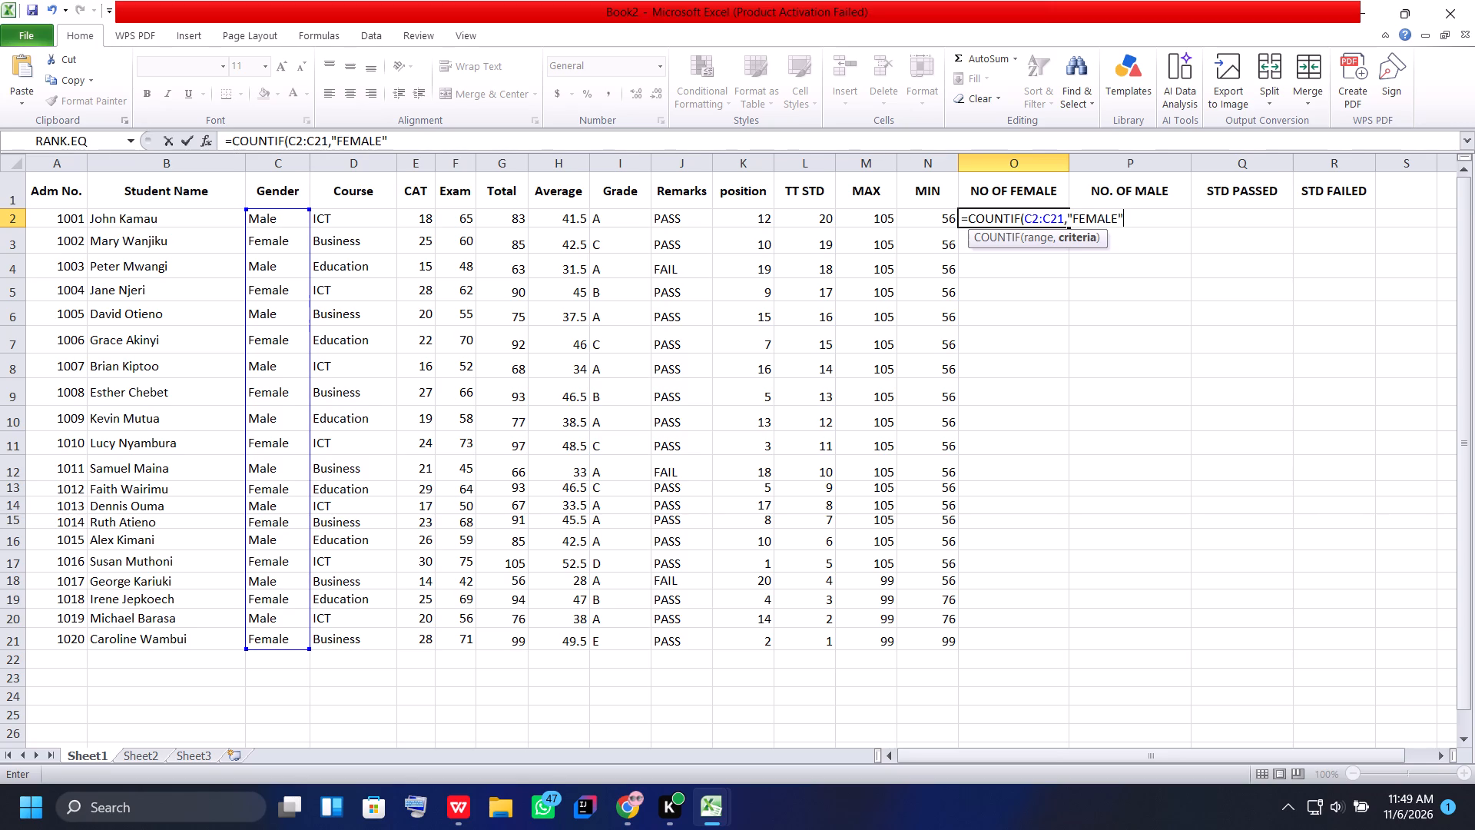
key("Return")
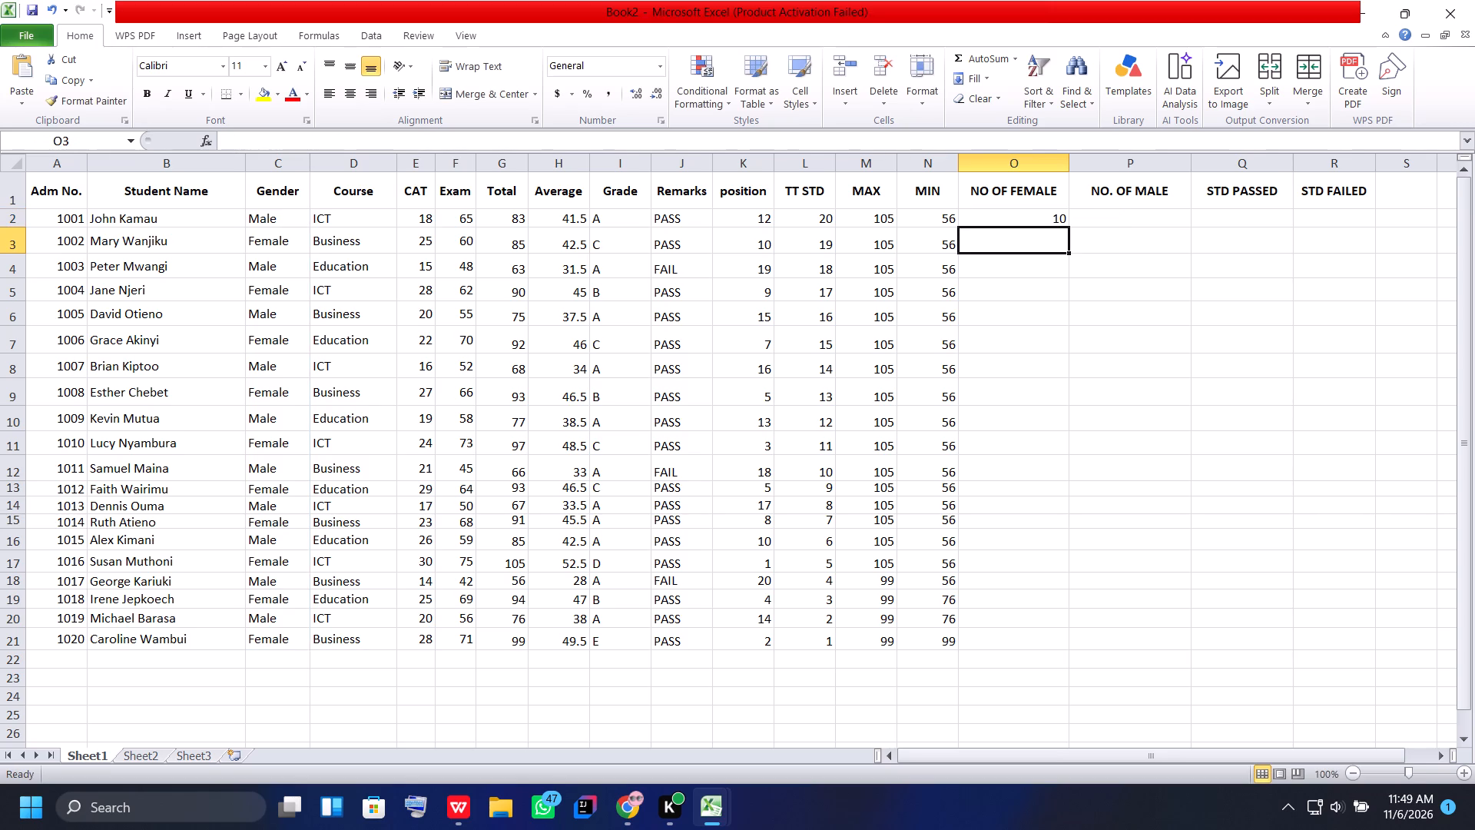
Fill the COUNTIF formula from O2 down the NO OF FEMALE column through O21.
left_click(1033, 223)
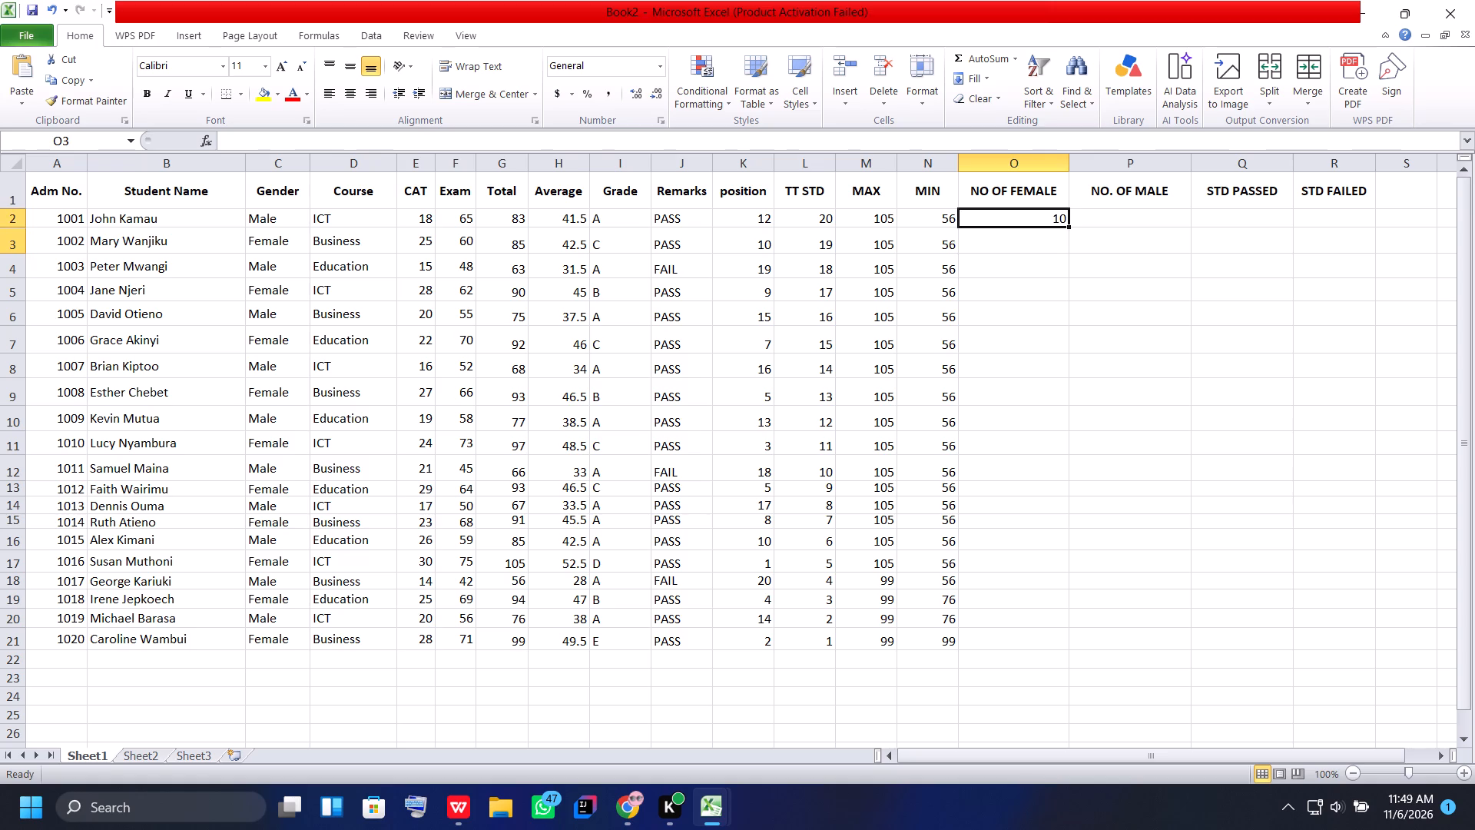
left_click_drag(1066, 225, 1021, 382)
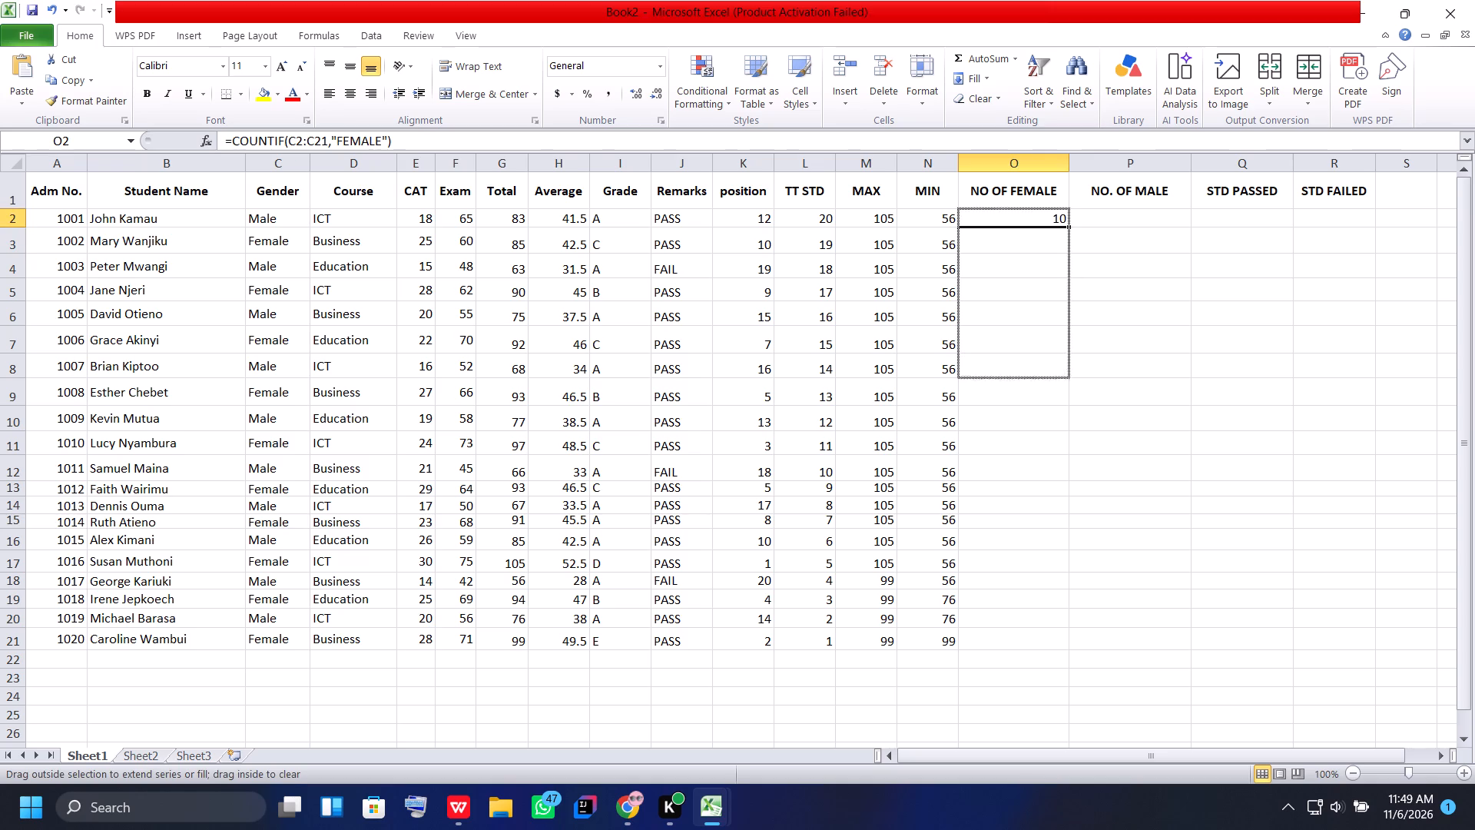
left_click_drag(1021, 382, 968, 644)
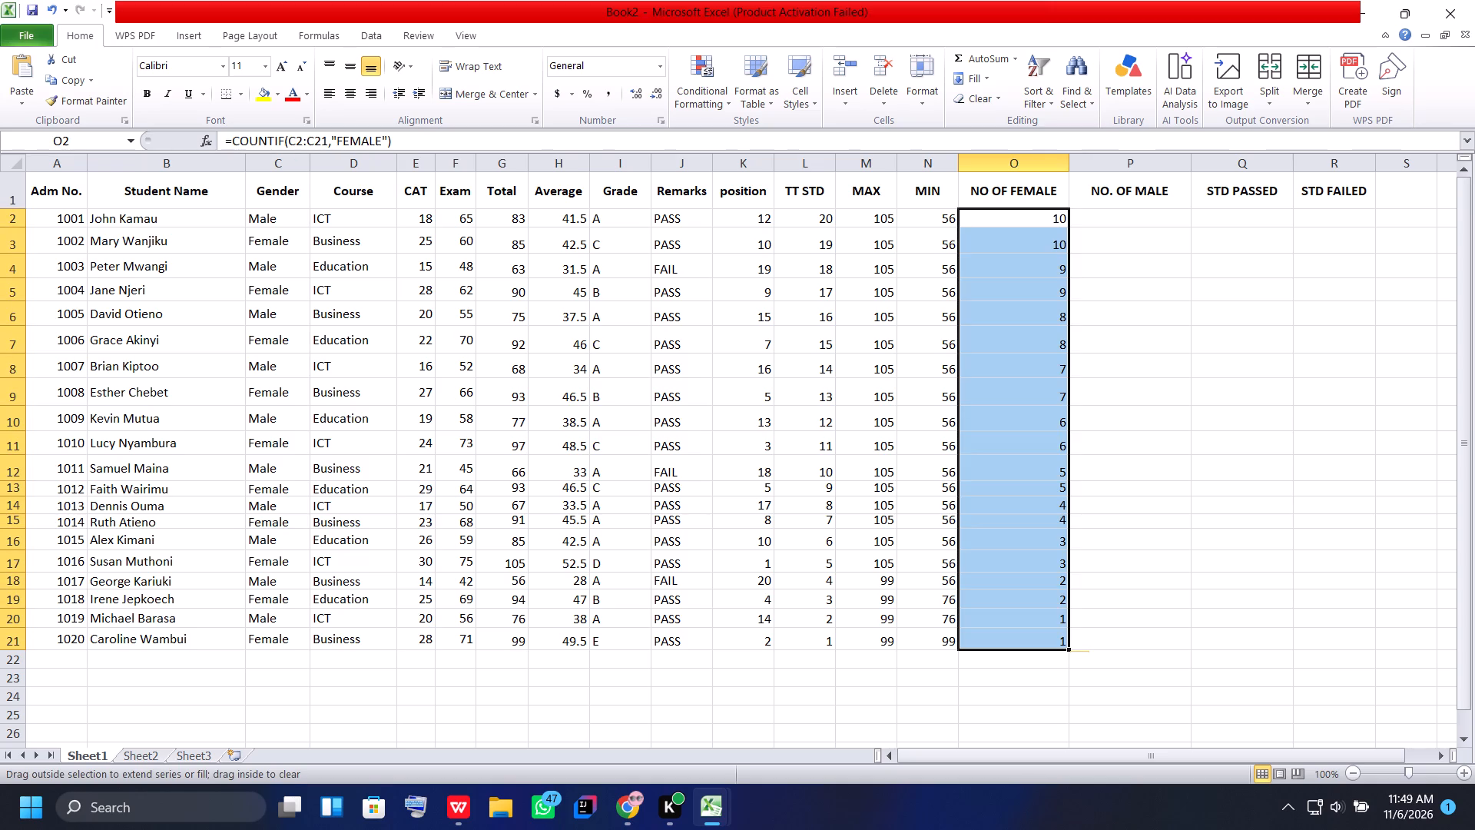
Enter a COUNTIF formula in P2 under NO. OF MALE over the Gender column, =COUNTIF(C2:C21,"MALE").
left_click(1122, 214)
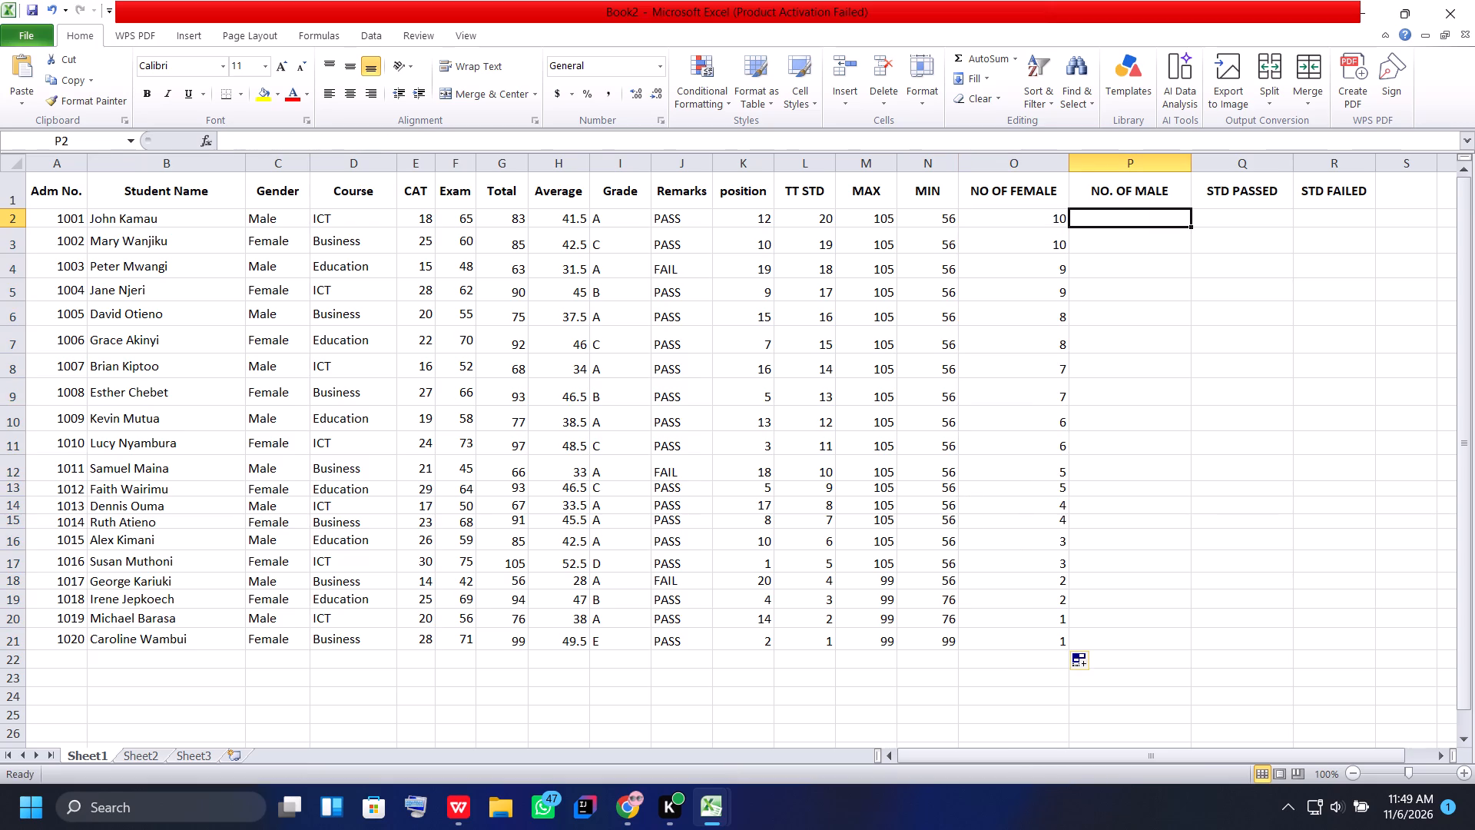
key("equal")
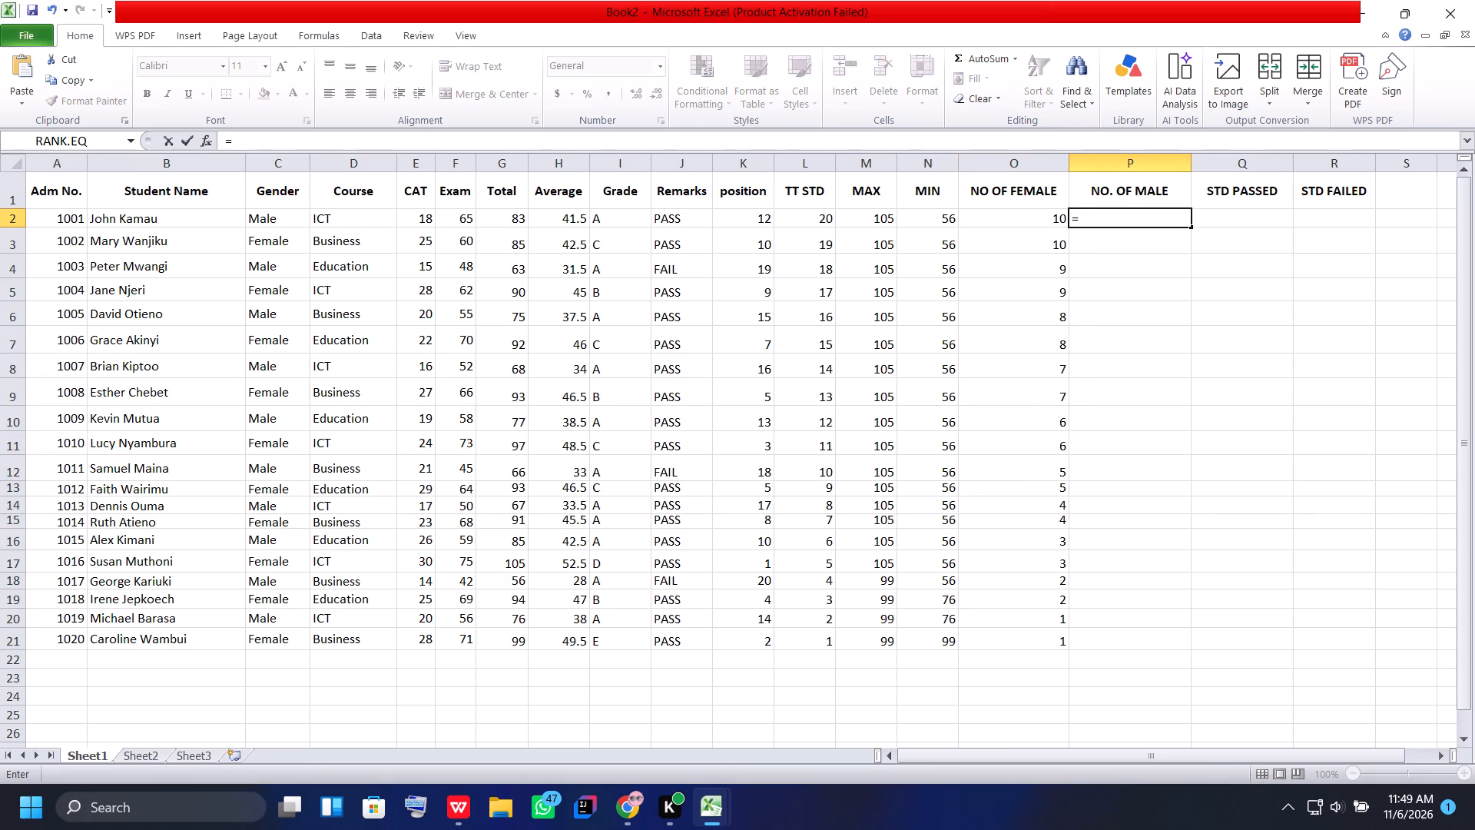
key("c")
type("OUNTI")
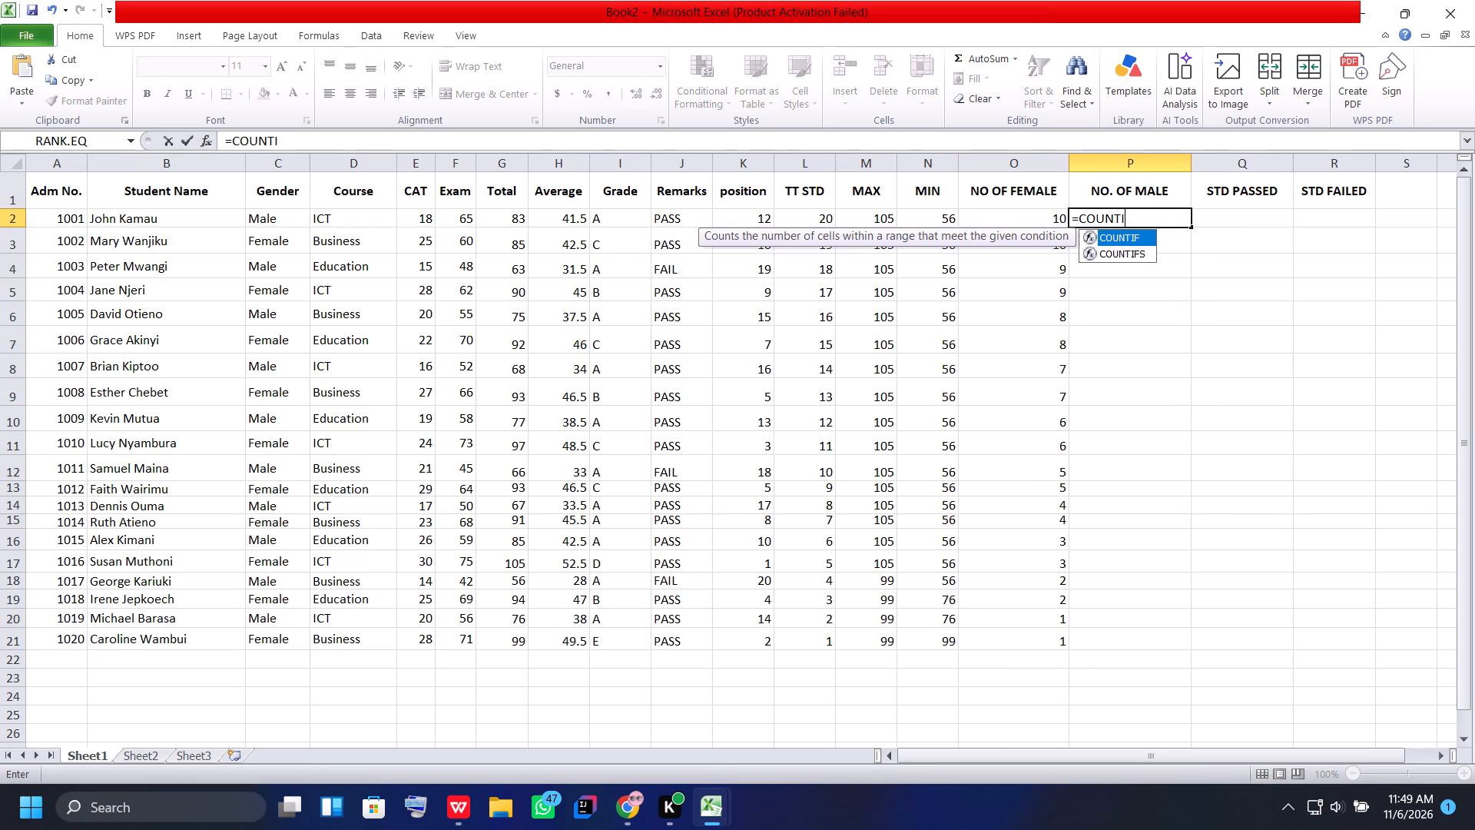
key("f")
key("shift+parenleft")
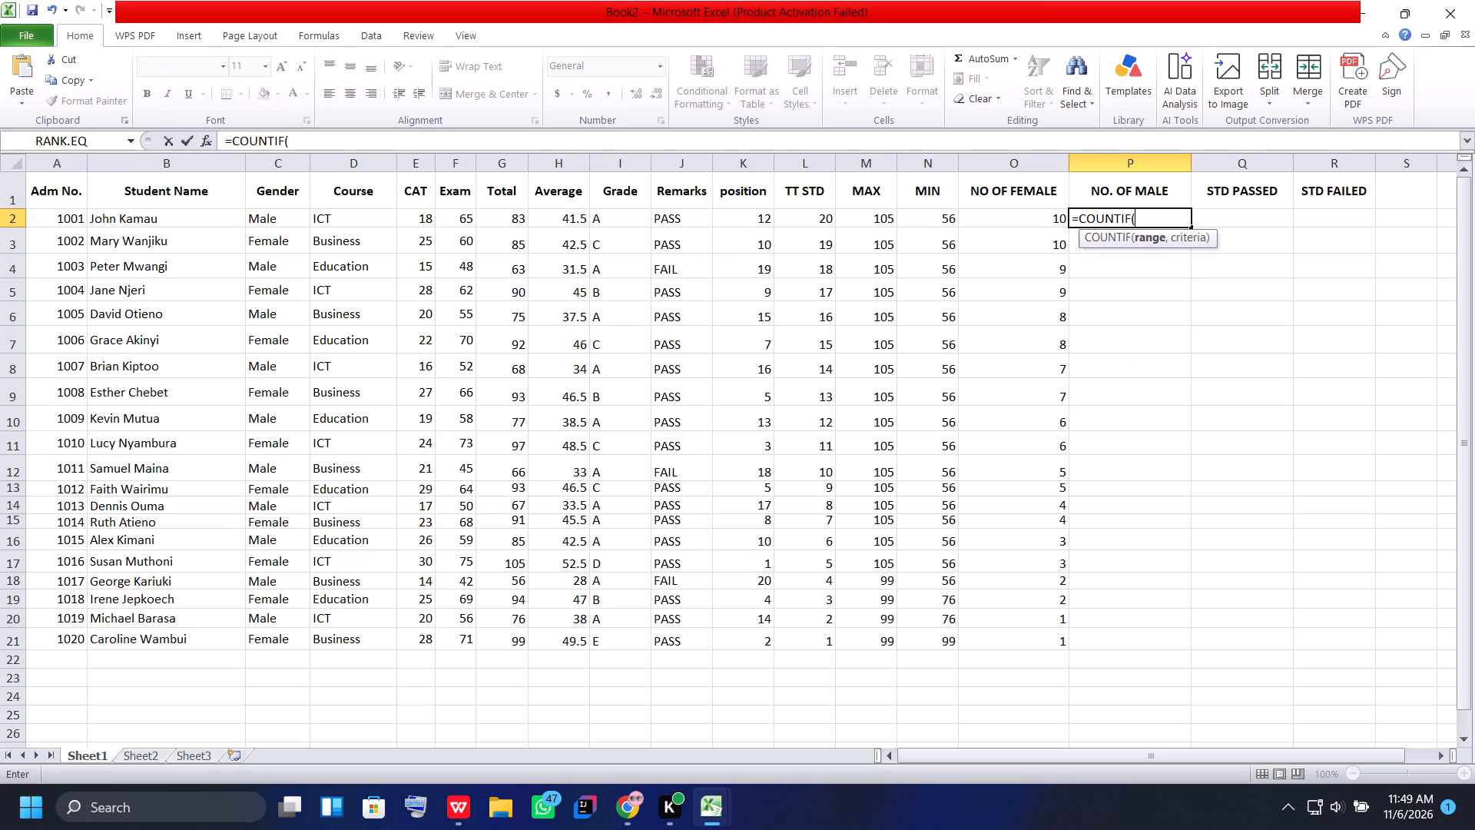
left_click_drag(285, 227, 293, 220)
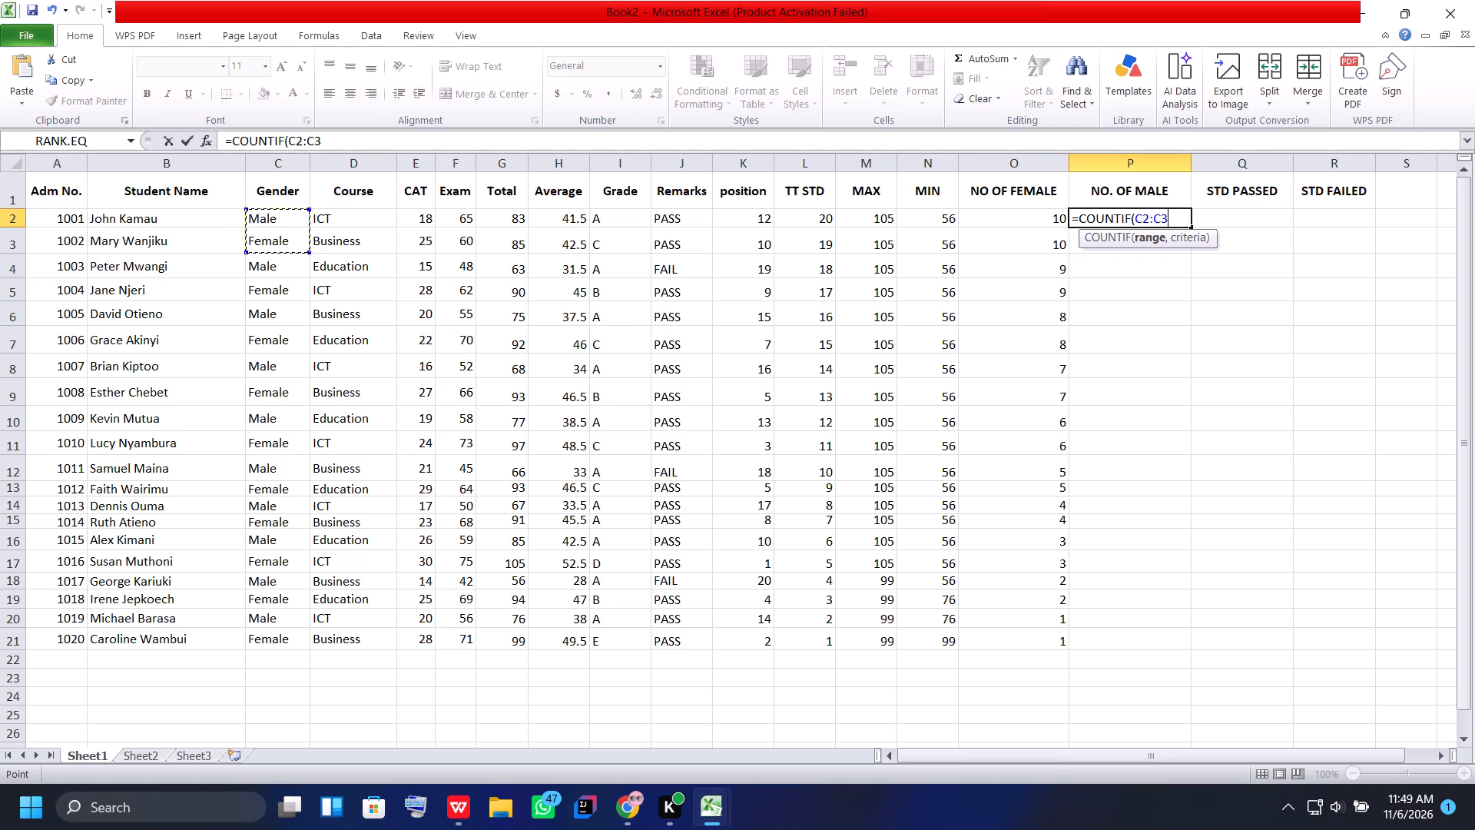
left_click_drag(306, 251, 267, 486)
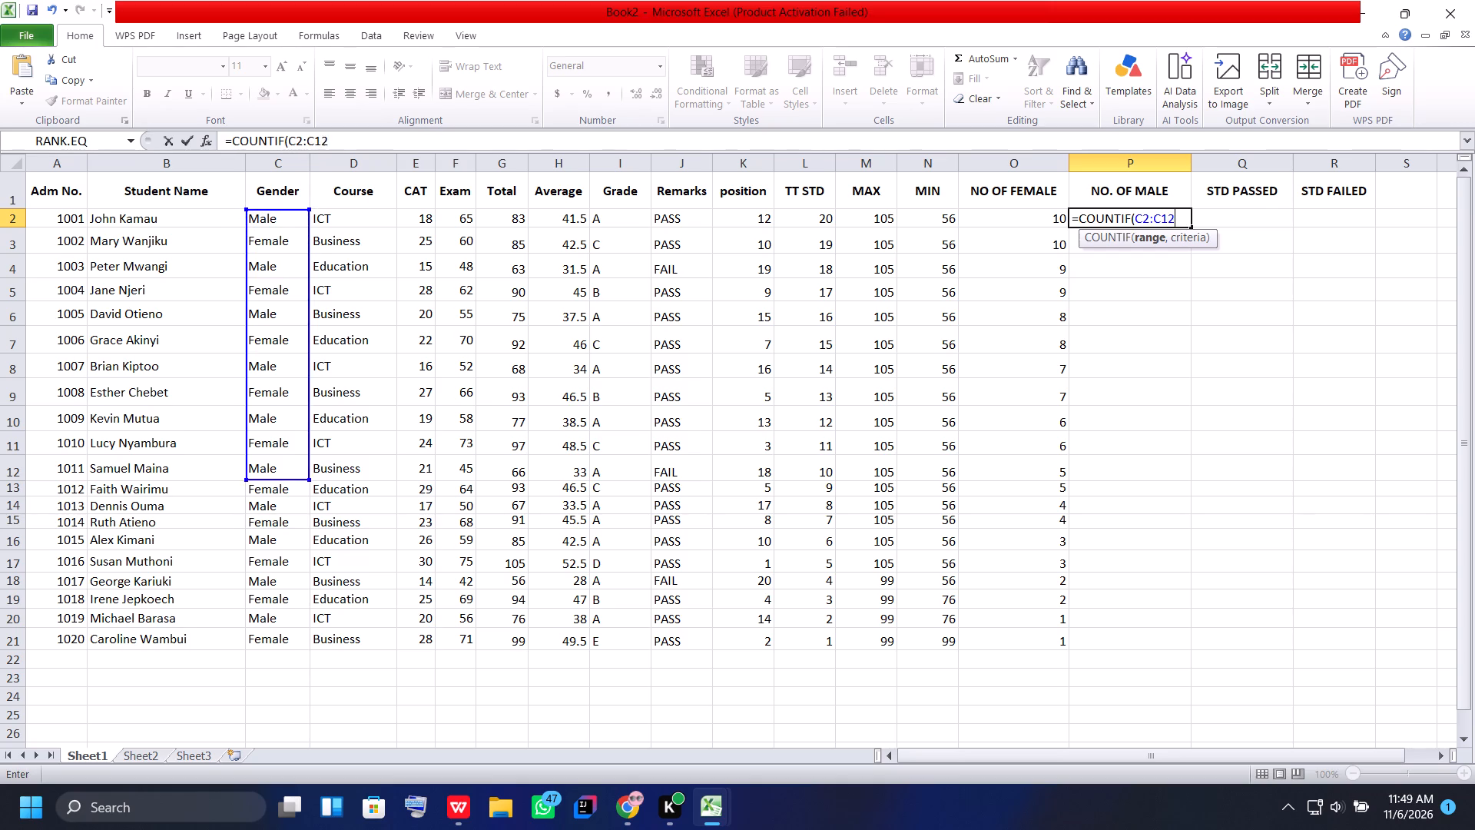
left_click_drag(267, 486, 264, 644)
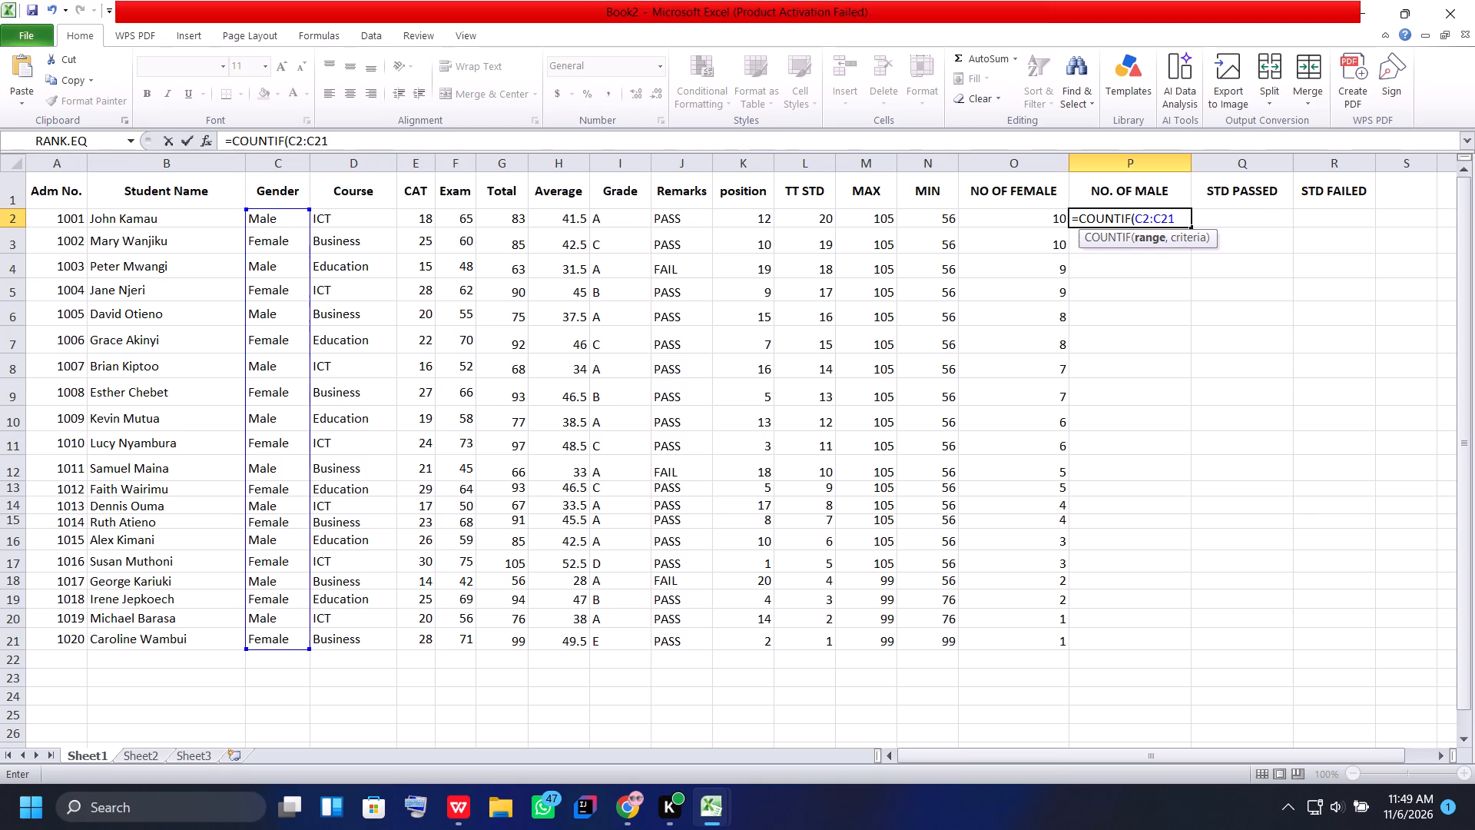
key("comma")
type("\"MALE")
key("shift+quotedbl")
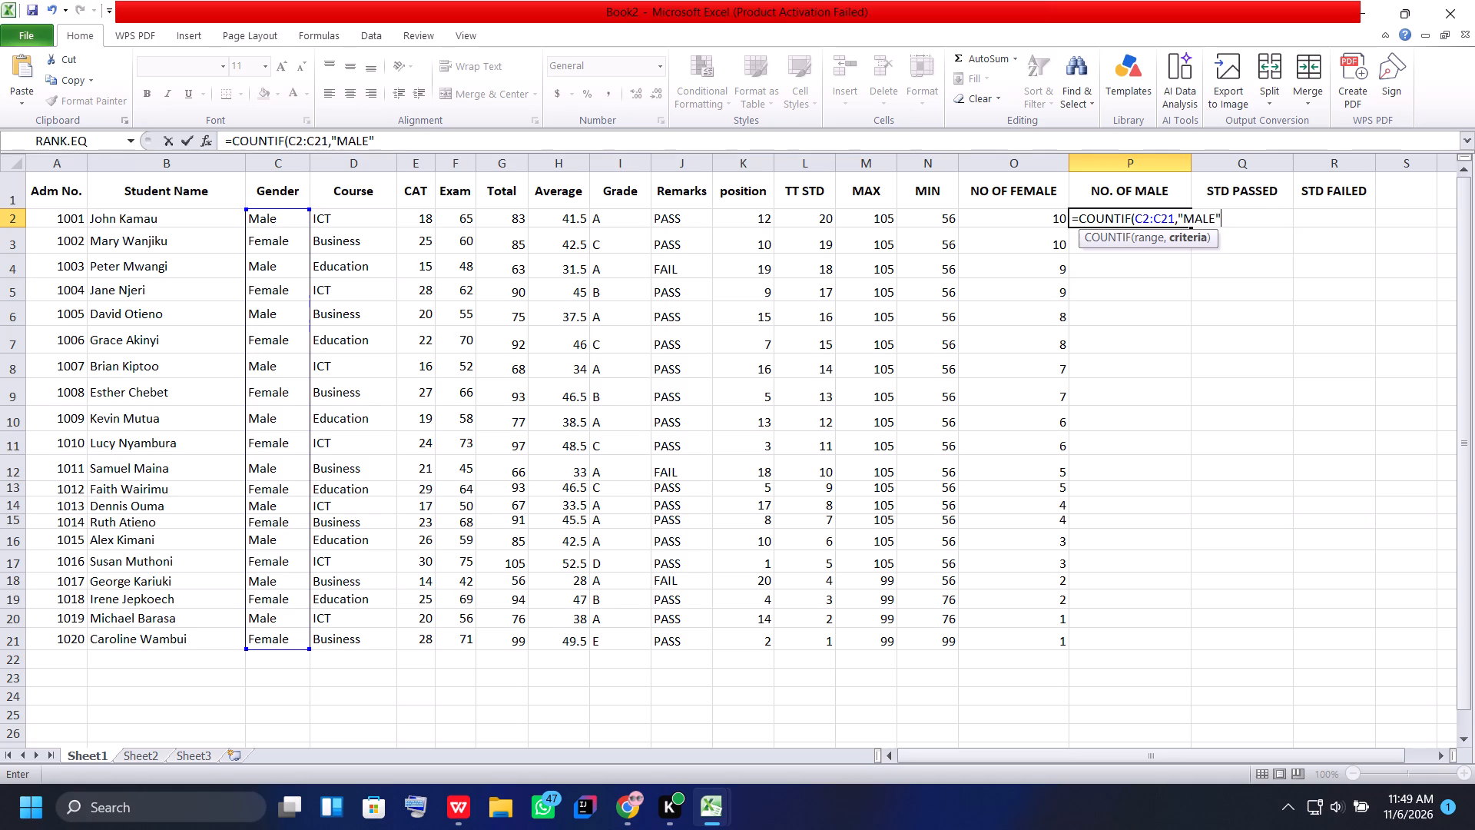
key("Return")
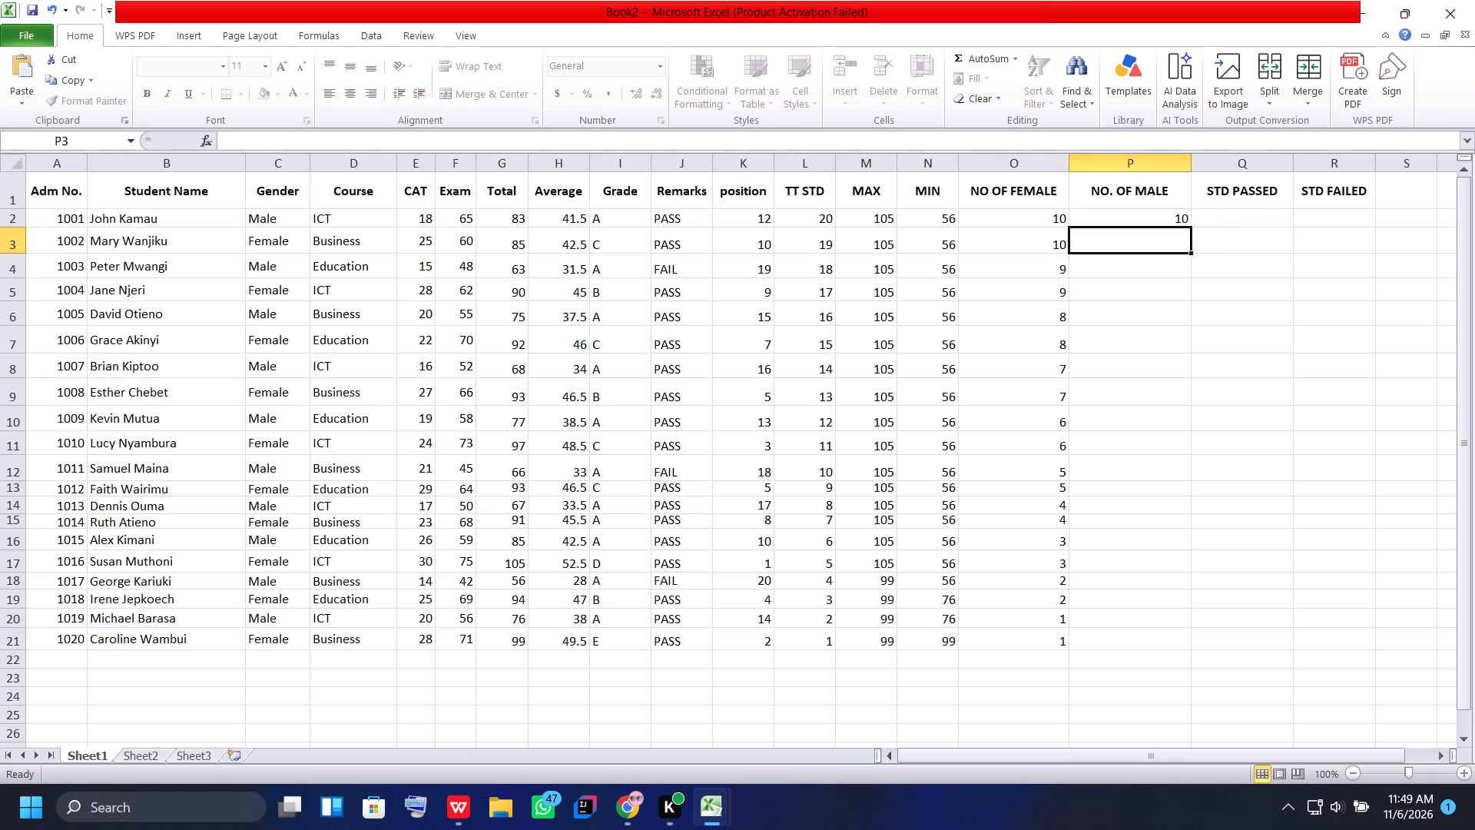
Fill the COUNTIF formula from P2 down the NO. OF MALE column through P21.
left_click(1132, 217)
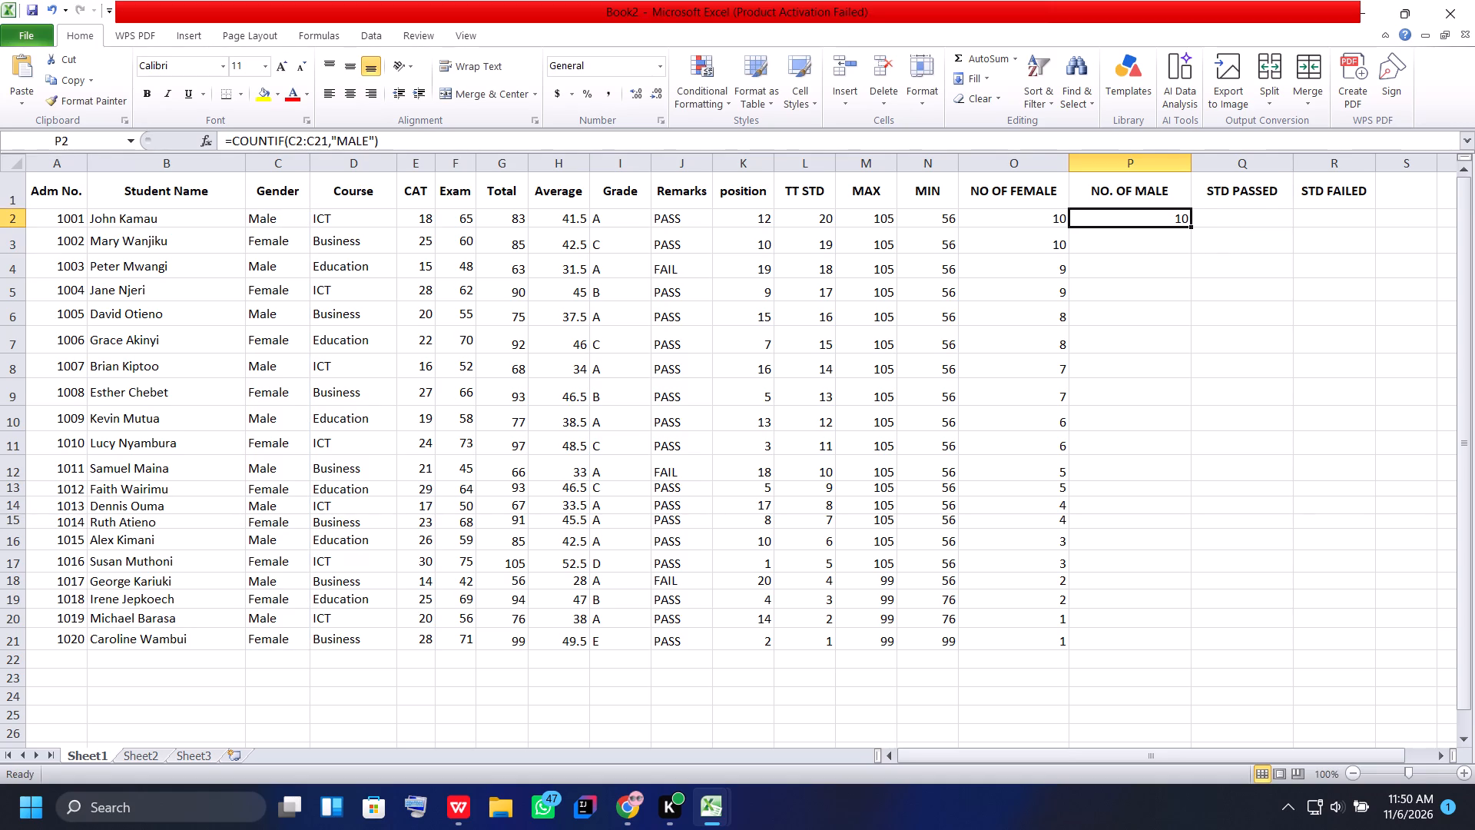
left_click_drag(1190, 225, 1184, 251)
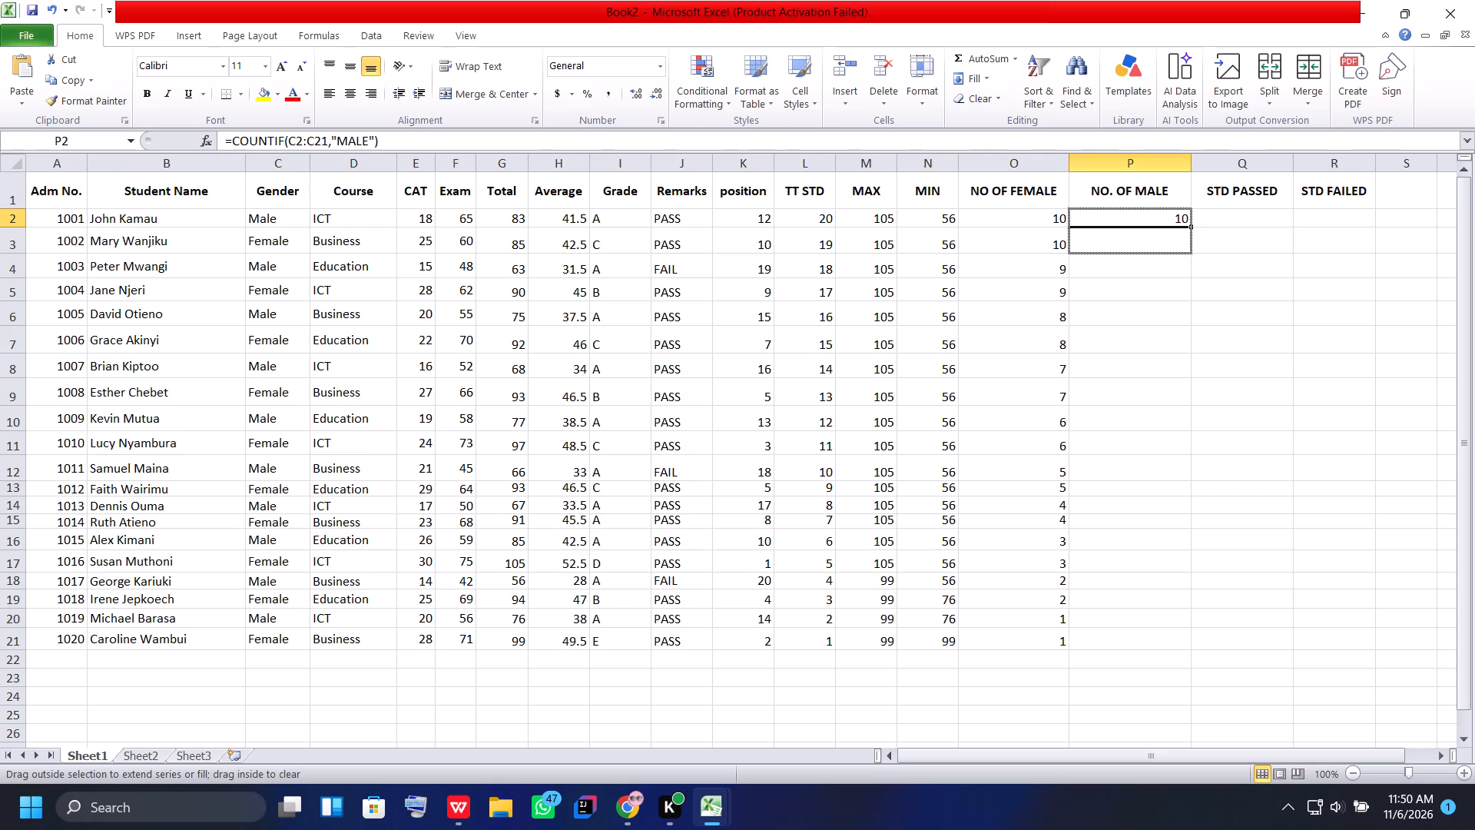
left_click_drag(1184, 251, 1208, 589)
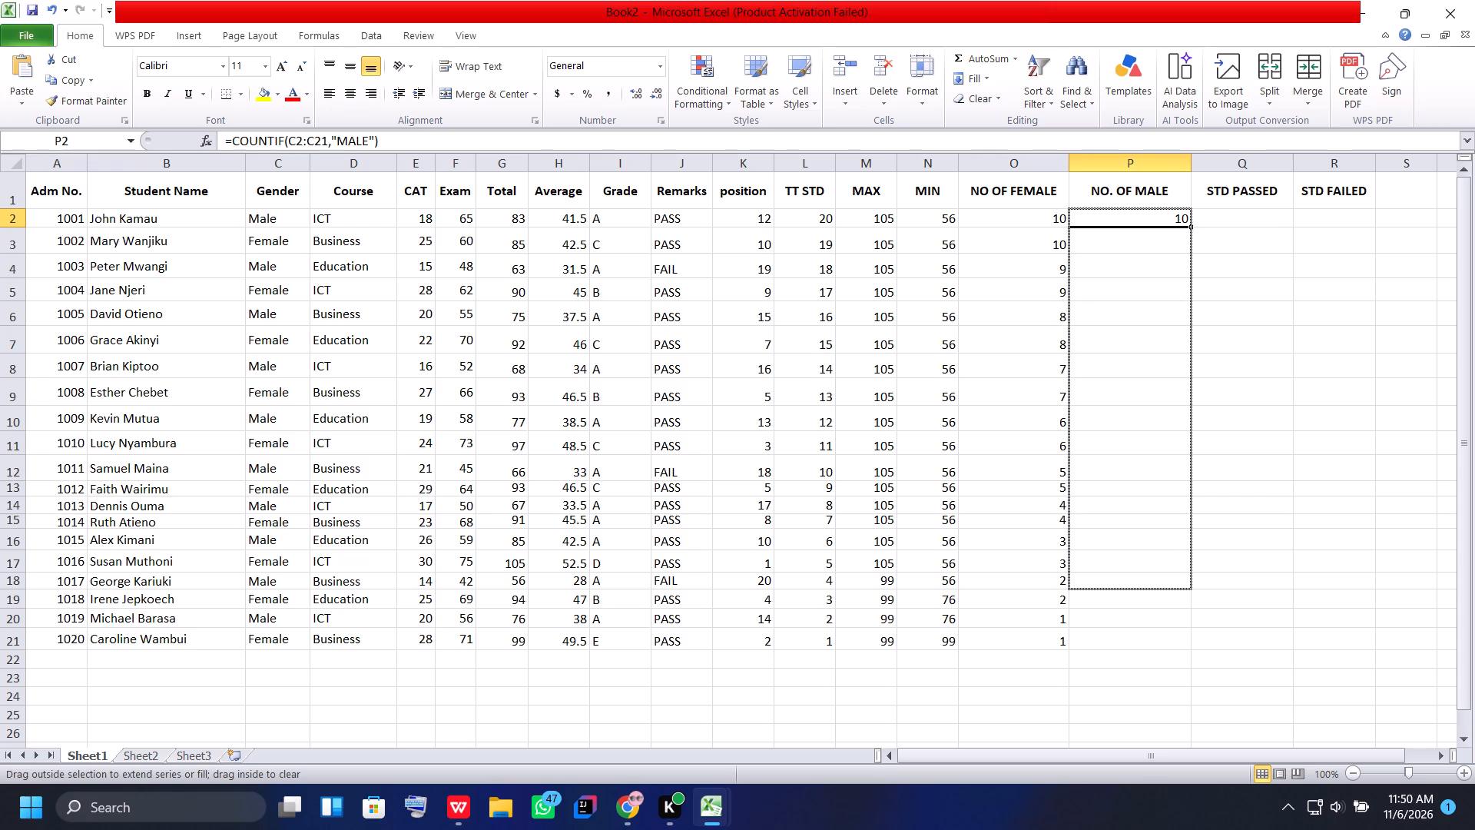
left_click_drag(1208, 589, 1190, 646)
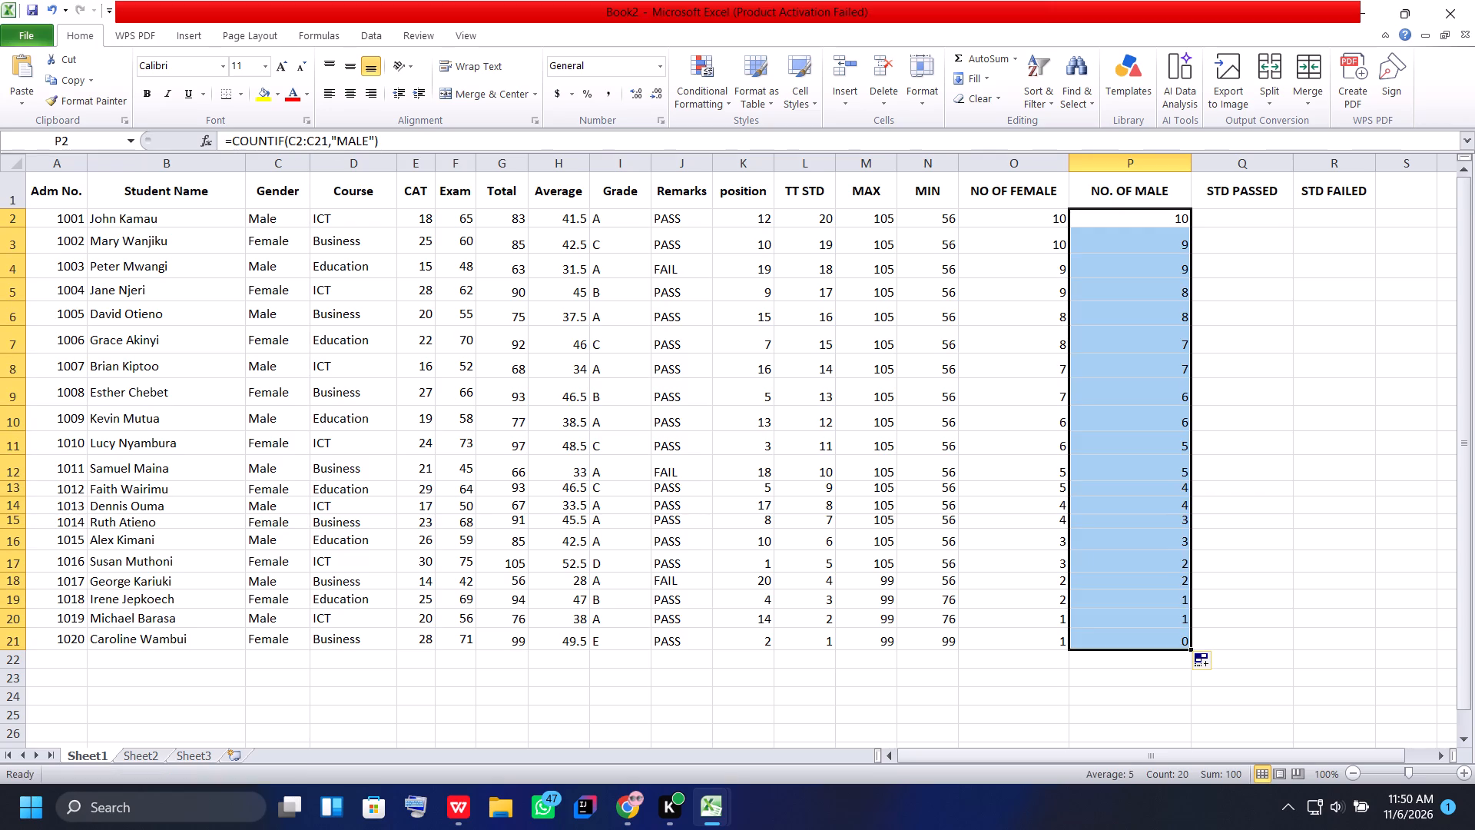
Select cell Q2 under STD PASSED for the passed-students formula.
left_click(1236, 211)
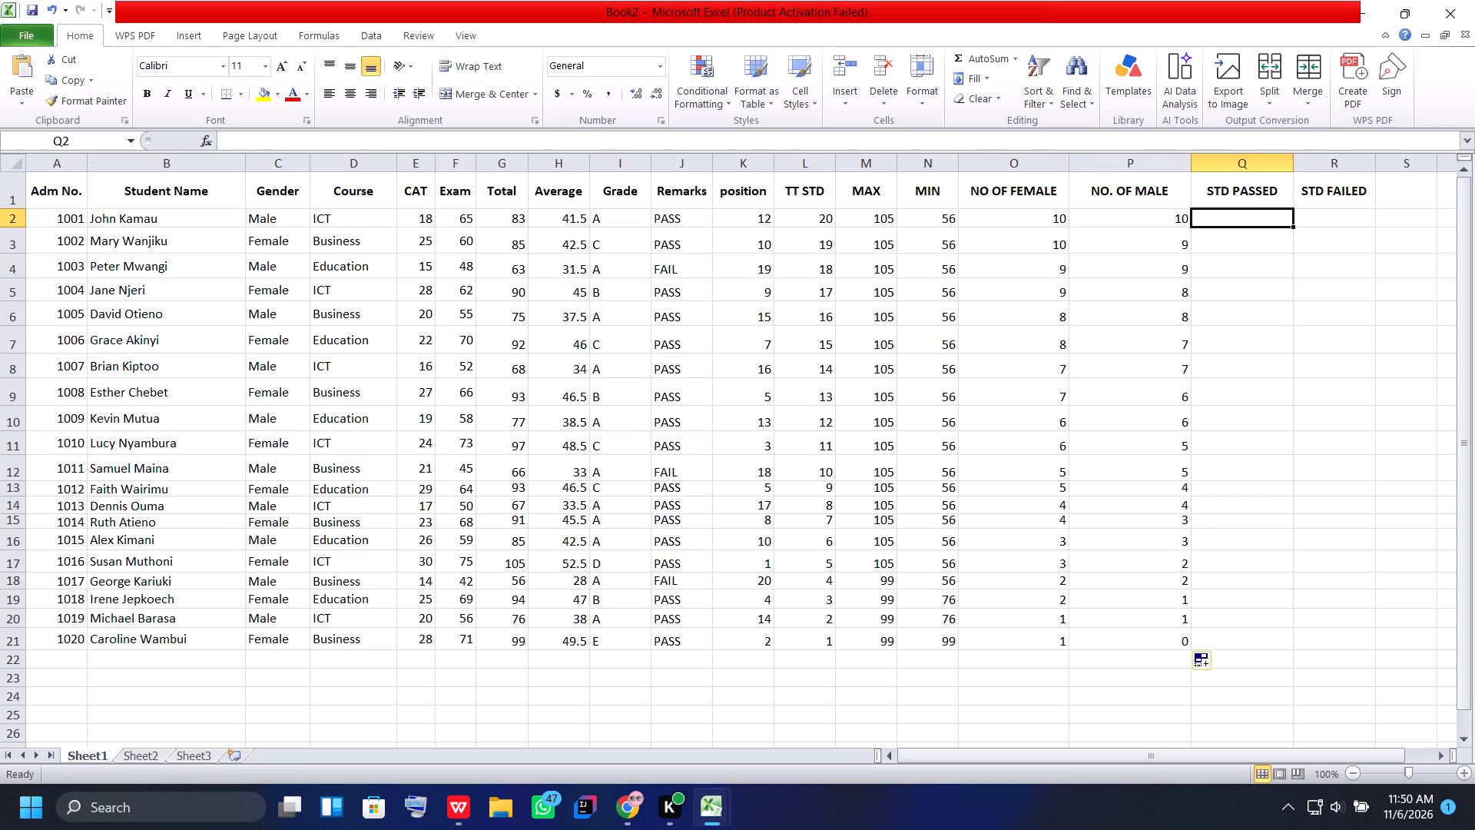
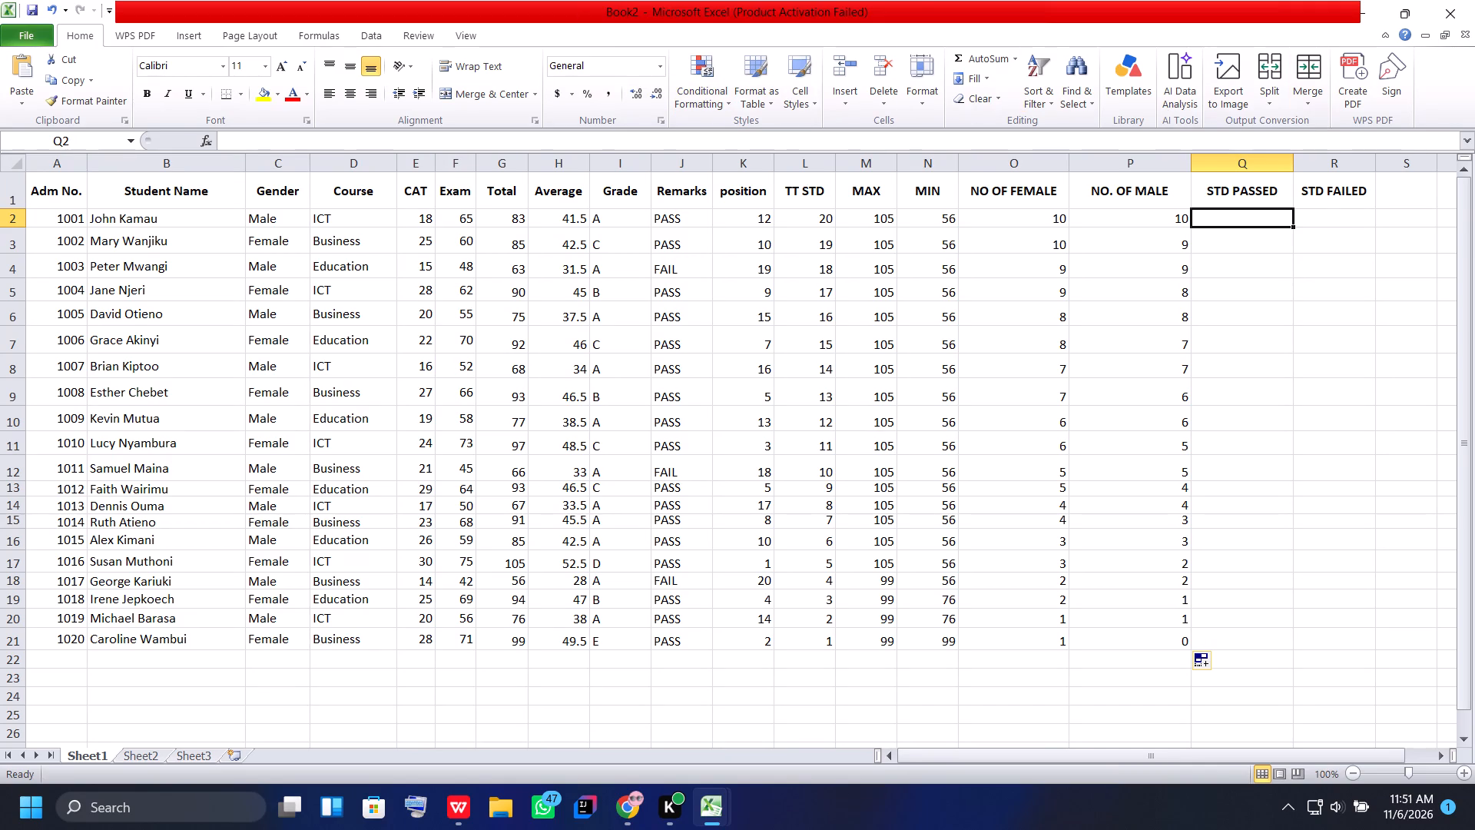
Start a formula in cell Q2 under STD PASSED with an equals sign.
left_click(1215, 221)
key("equal")
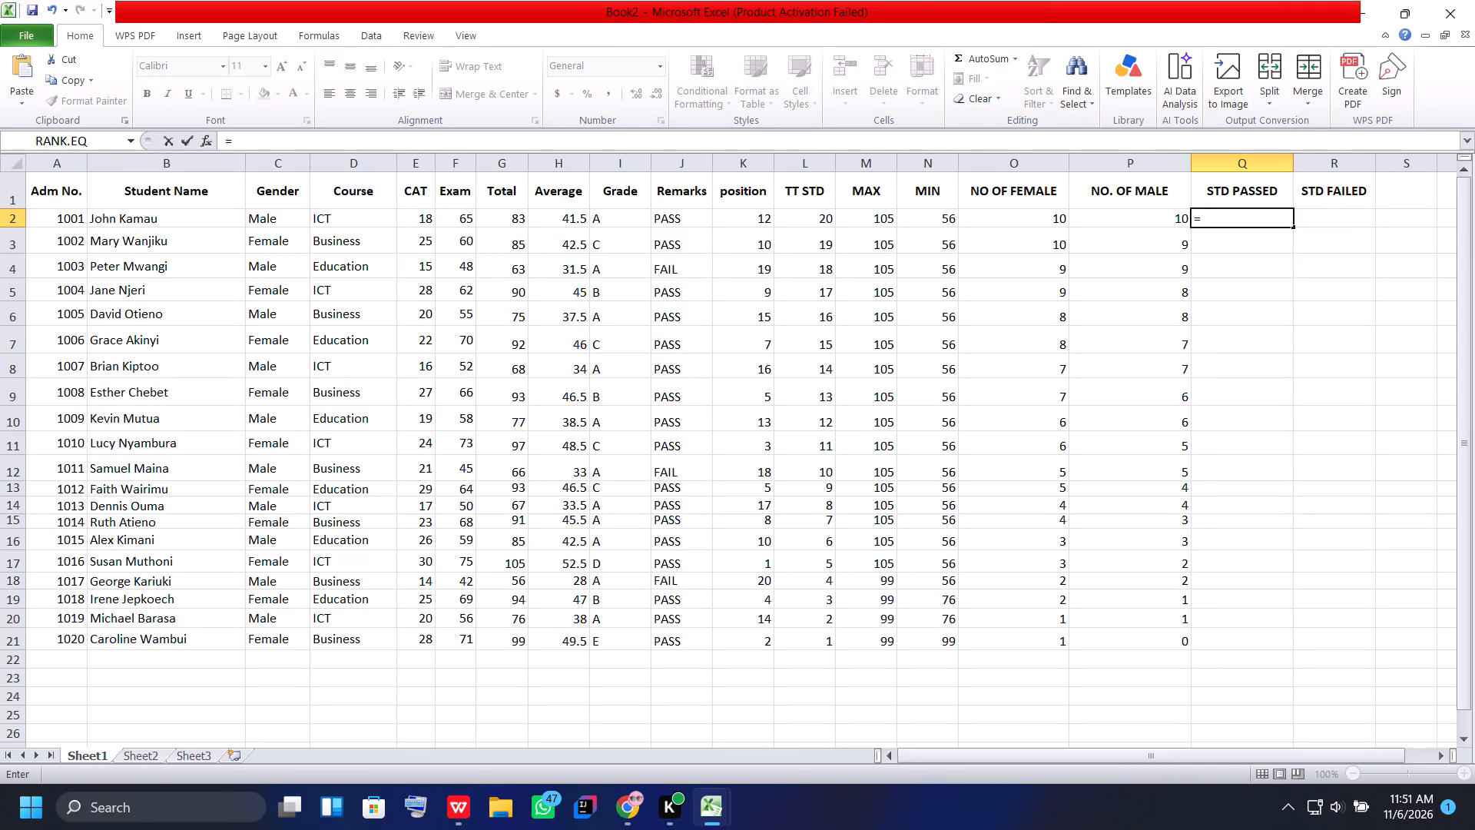
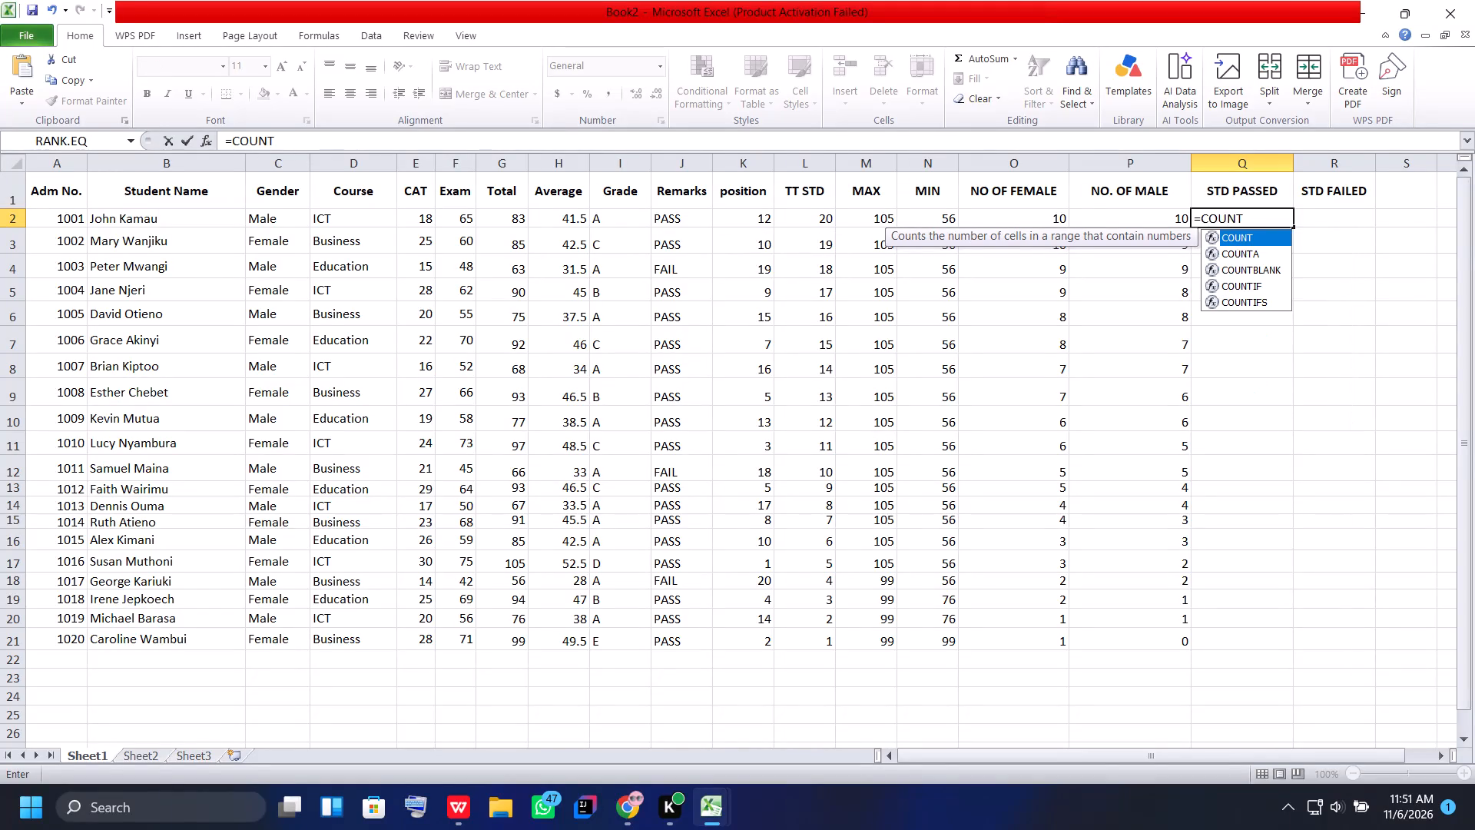
Complete the Q2 formula as a COUNTIF over the Remarks range J2:J21 with the criterion "PASS".
key("i")
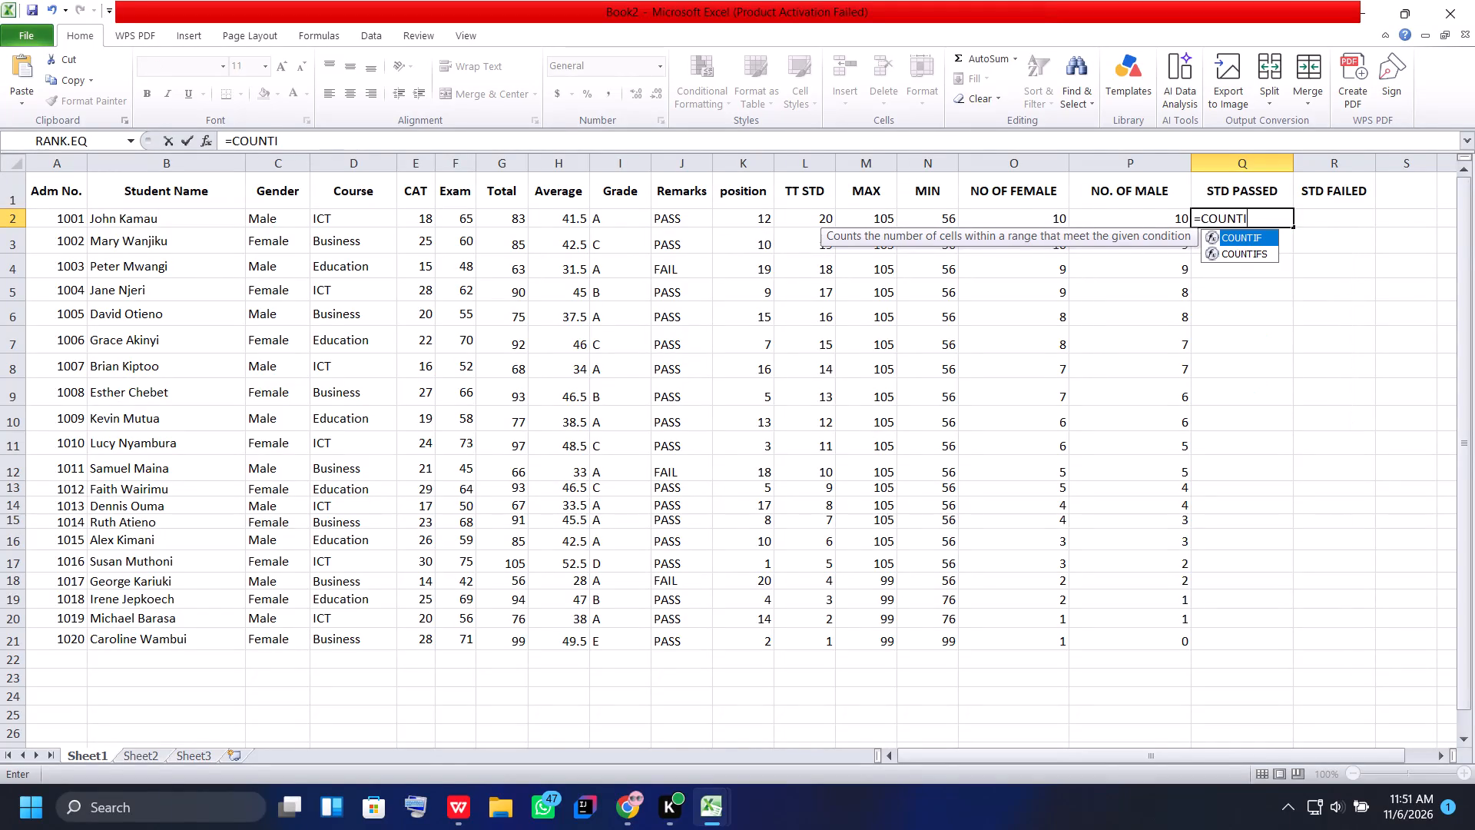
key("f")
key("shift+parenleft")
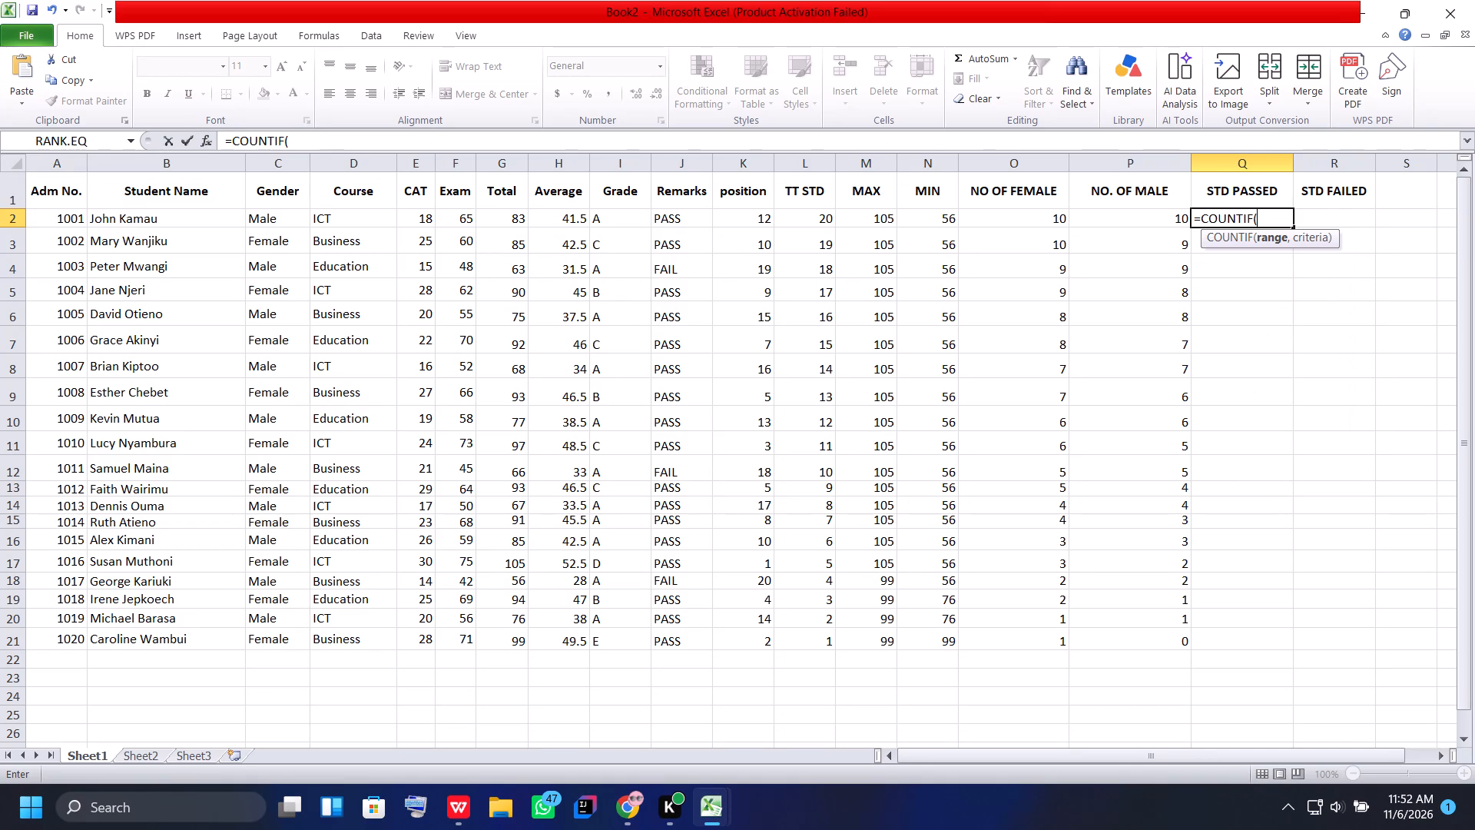
left_click(680, 218)
left_click_drag(708, 224, 679, 642)
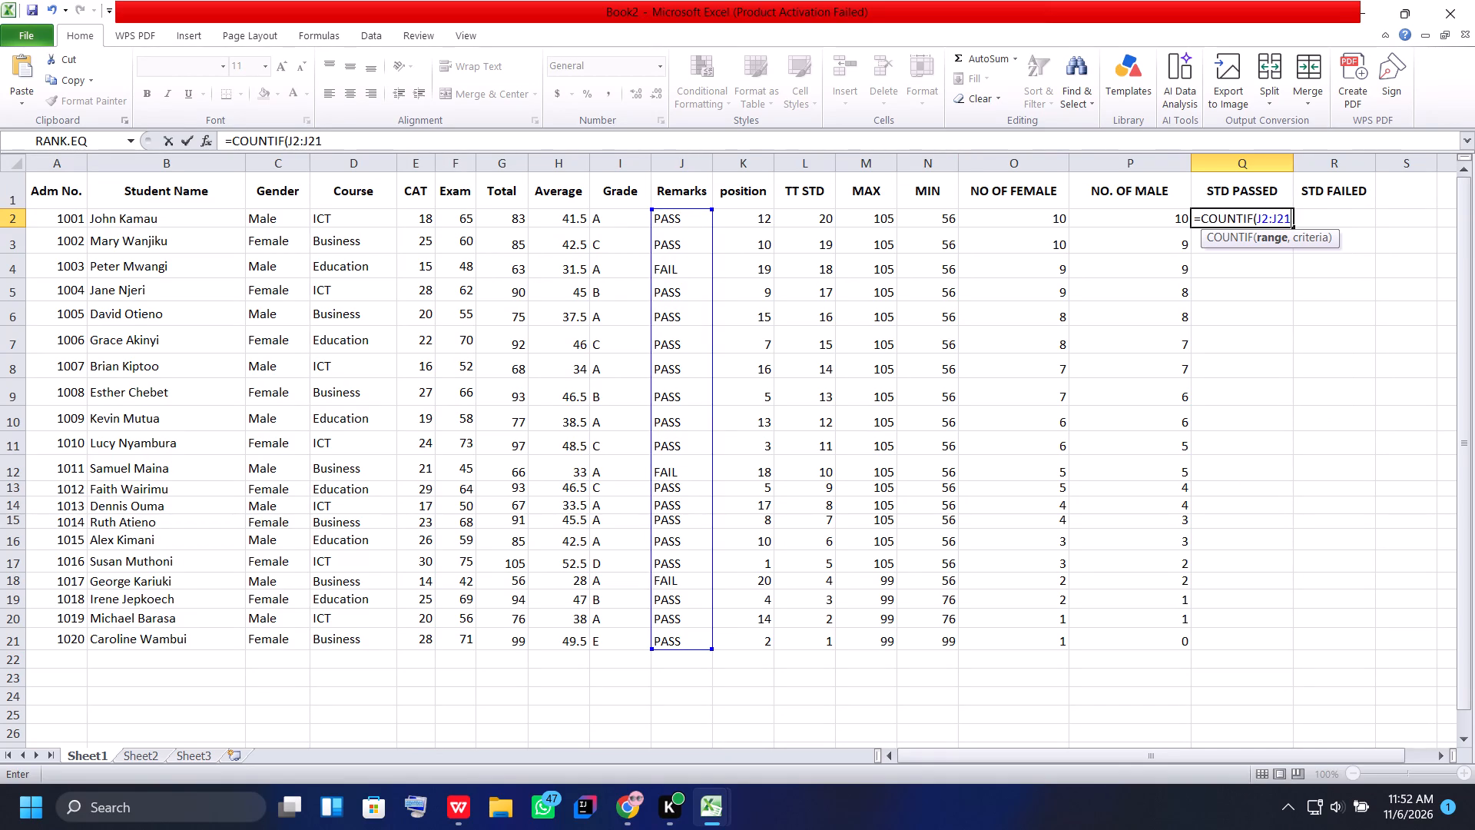
key("comma")
key("shift+quotedbl")
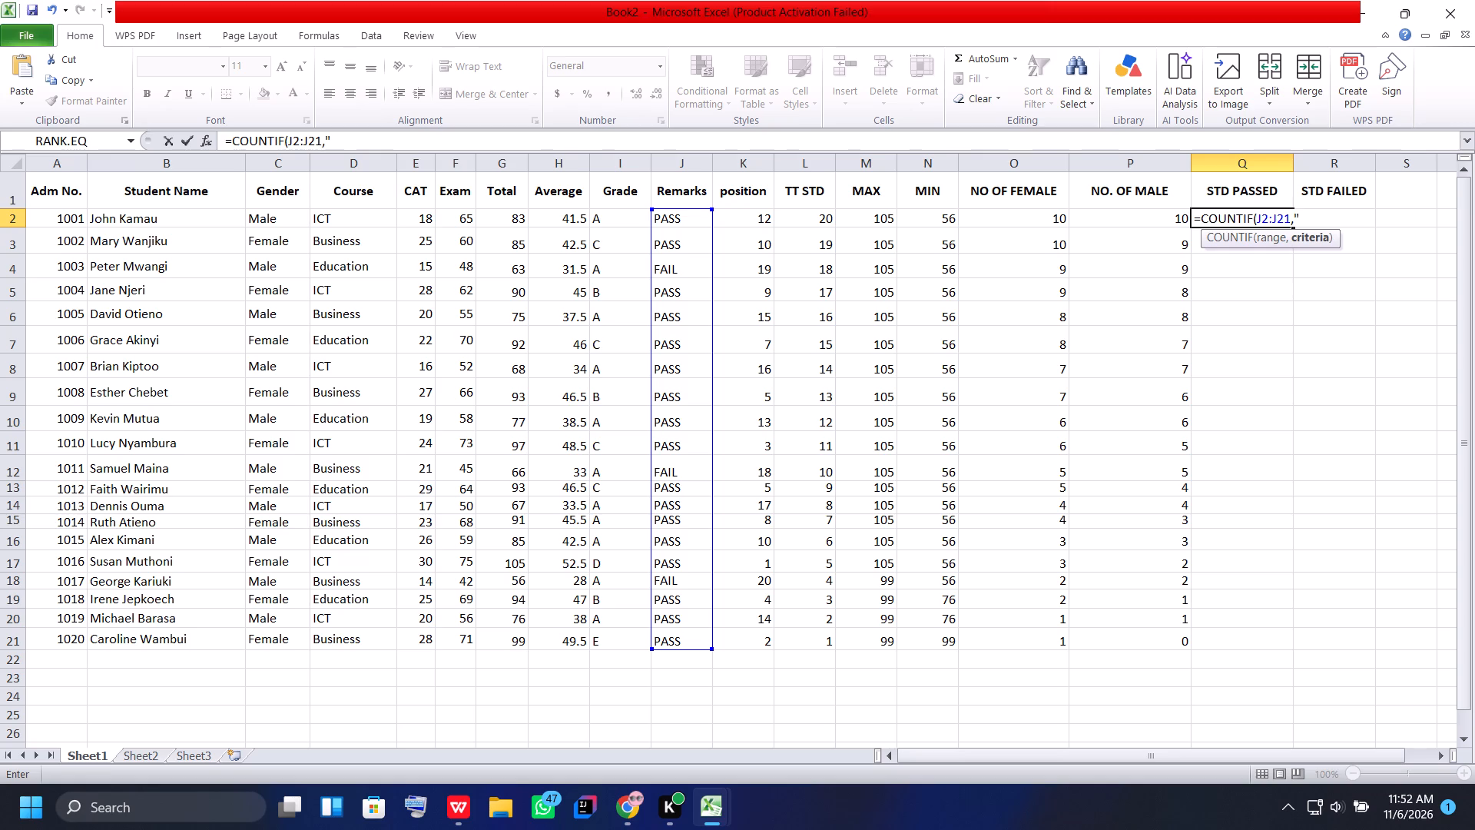
type("PASS")
key("shift+quotedbl")
key("Return")
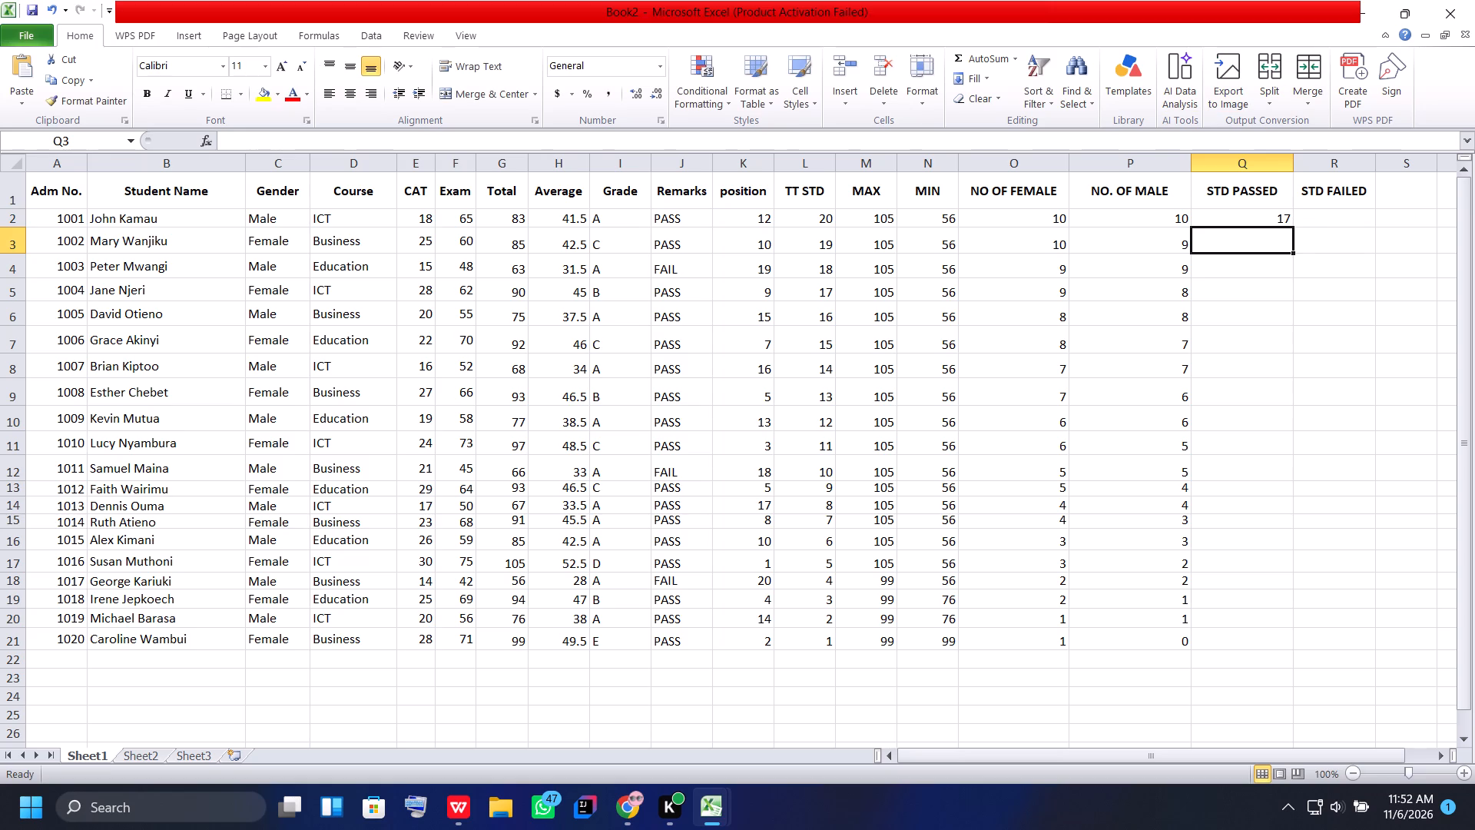
Fill the STD PASSED formula from Q2 down through Q21.
left_click(1240, 215)
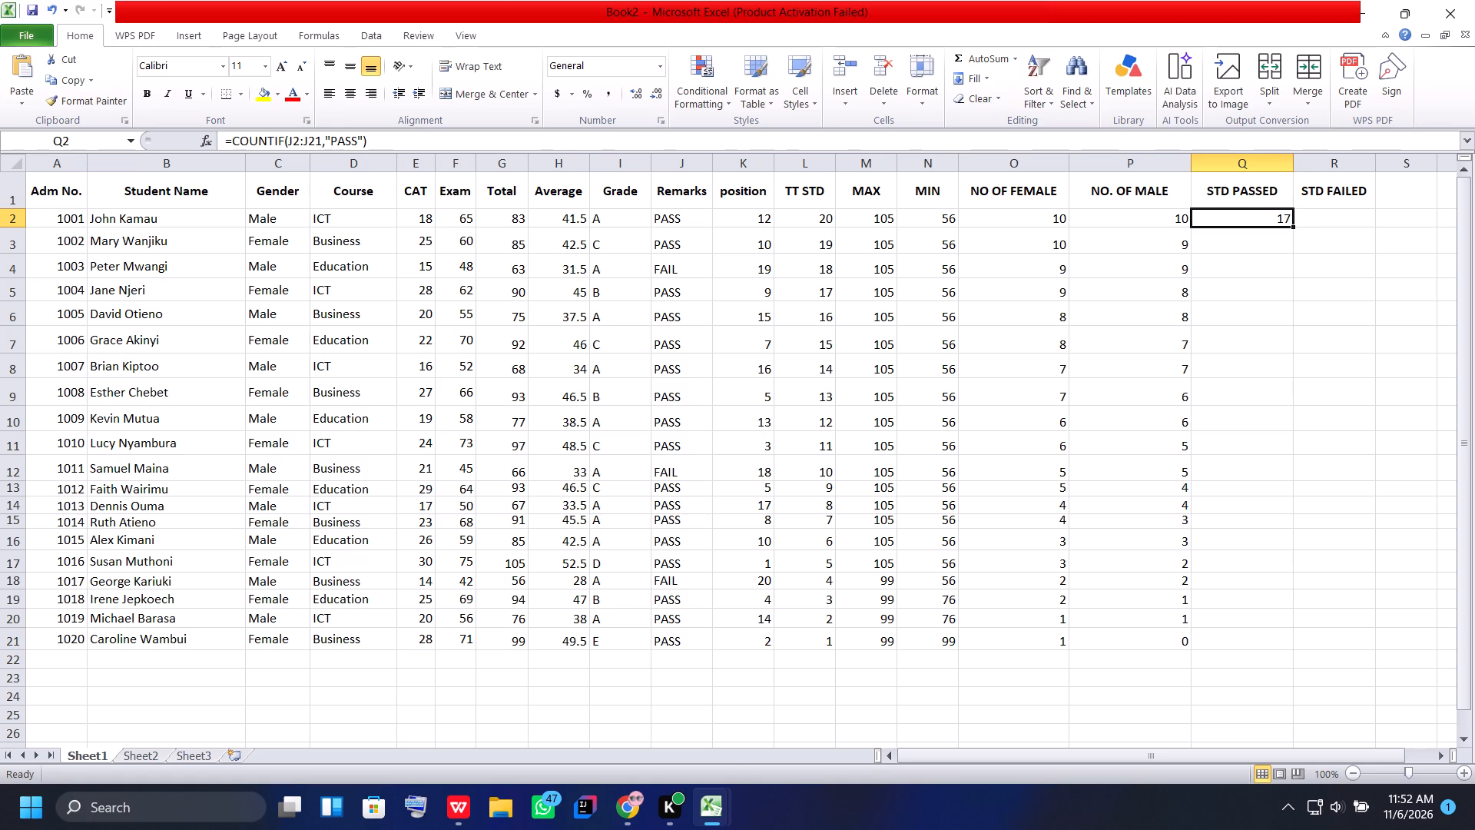
left_click_drag(1294, 226, 1286, 383)
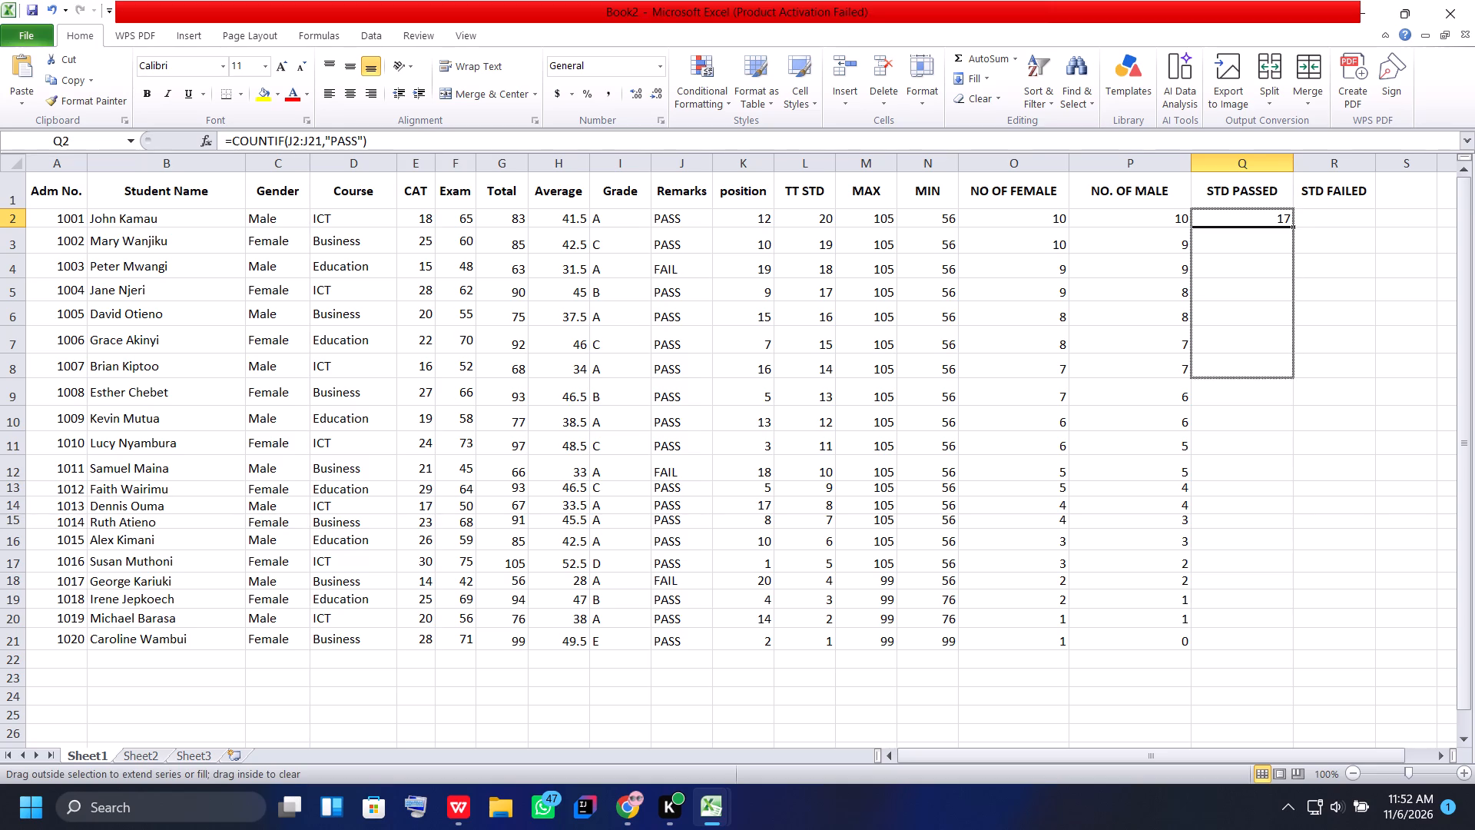
left_click_drag(1286, 383, 1288, 623)
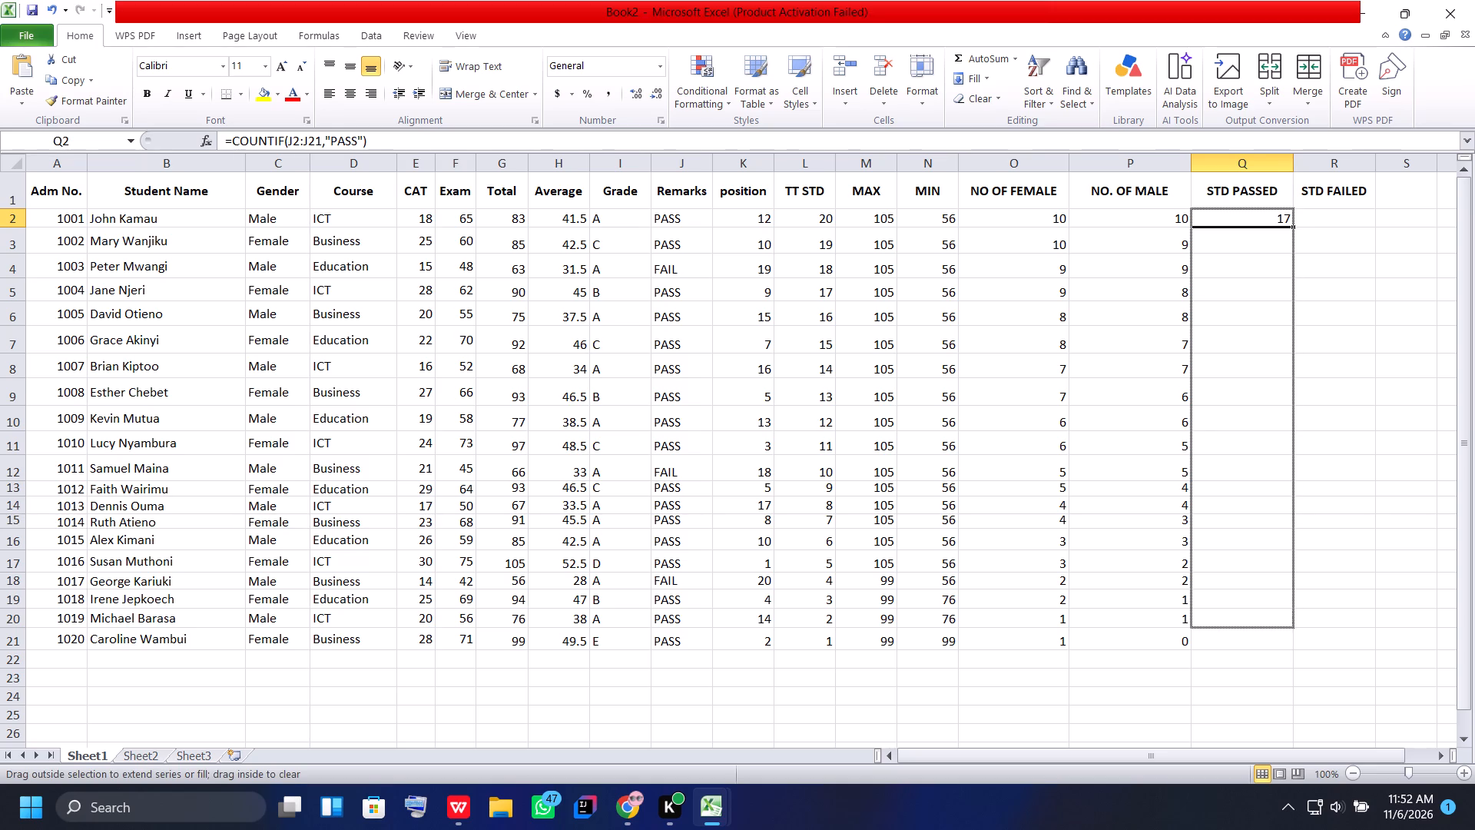
left_click_drag(1288, 623, 1284, 639)
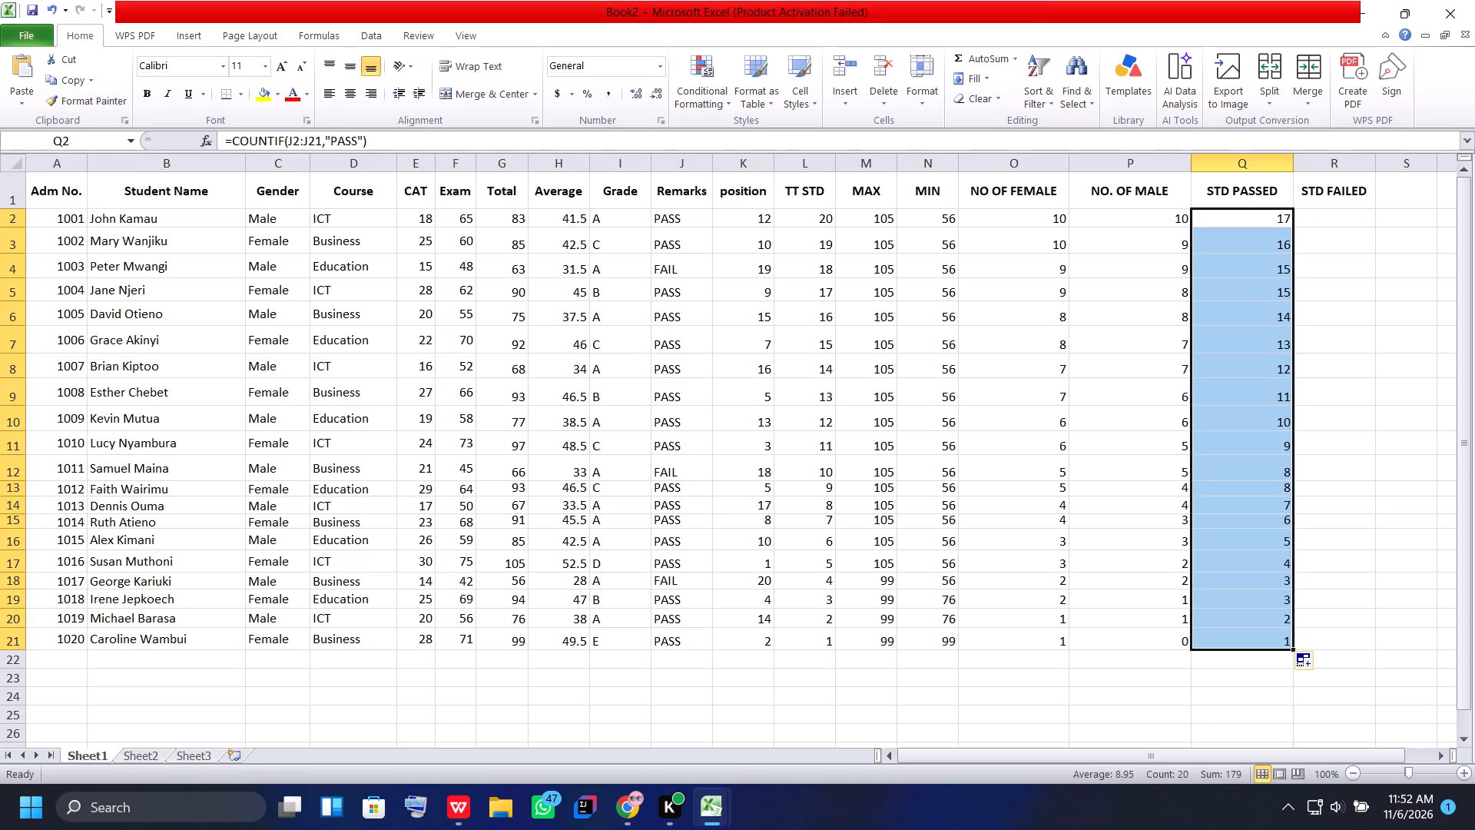
Enter a COUNTIF formula in R2 under STD FAILED over the Remarks range J2:J21 with the criterion "FAIL".
left_click(1340, 221)
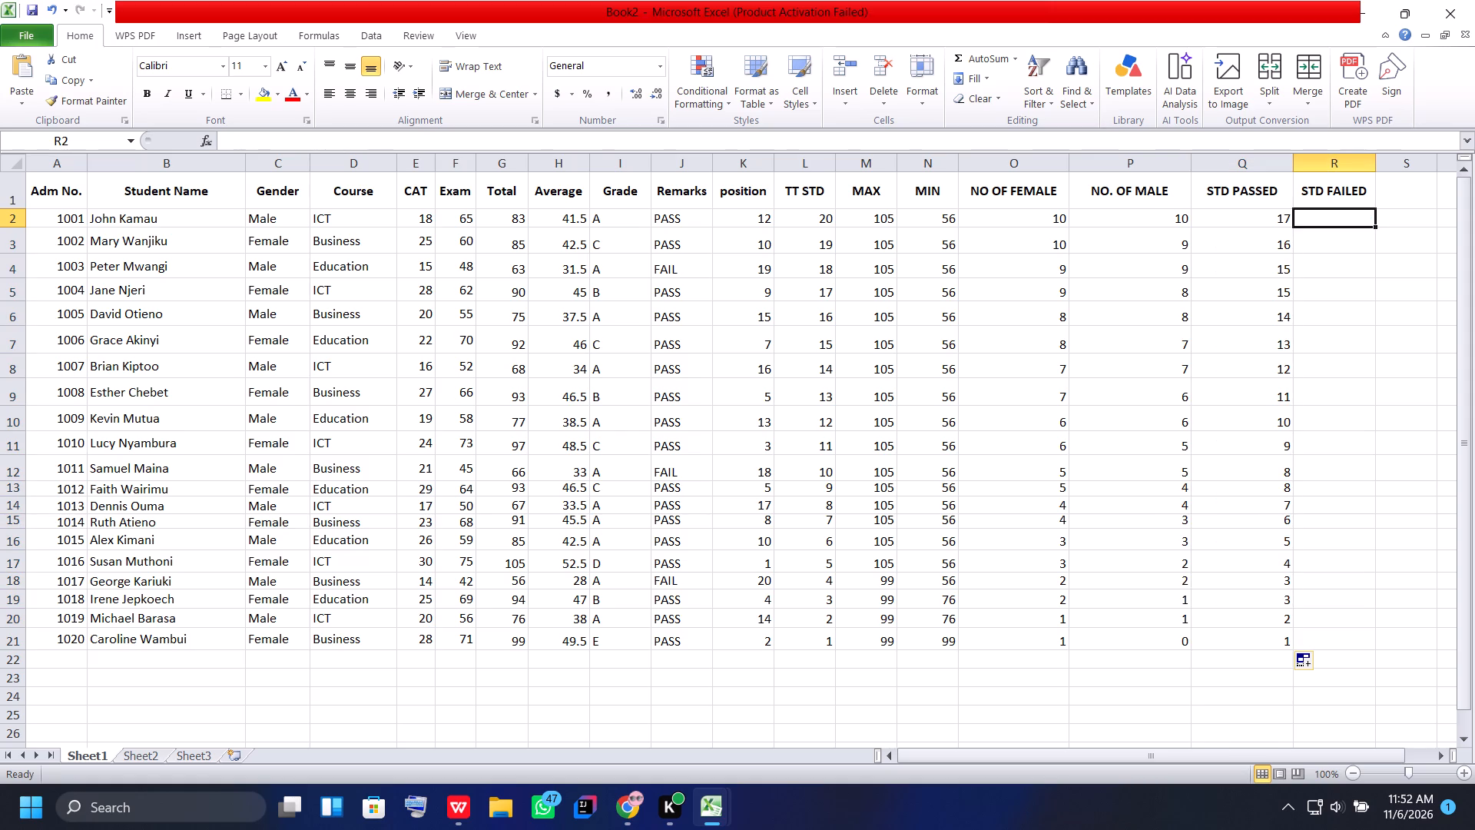
key("equal")
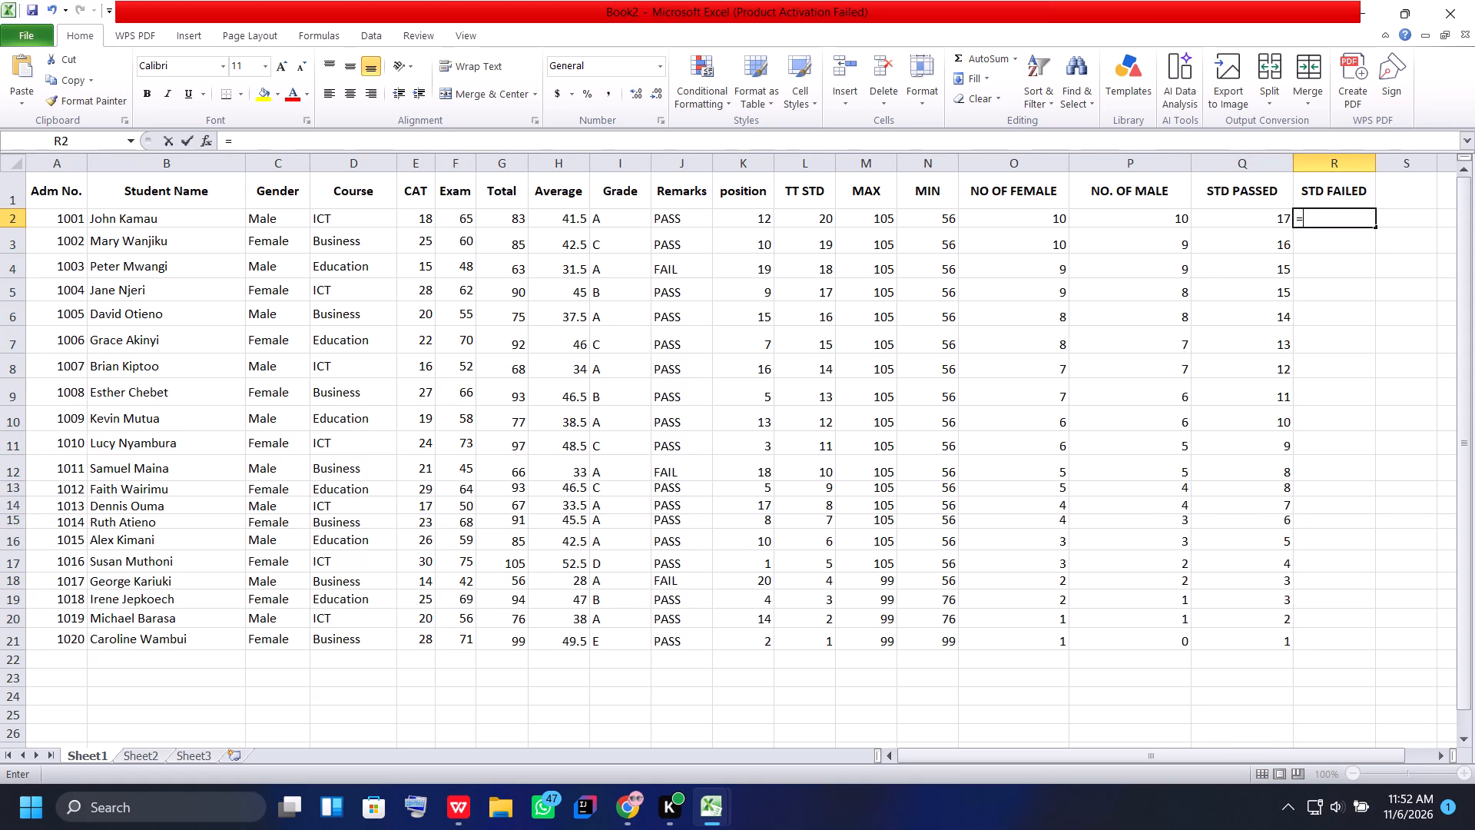
type("COUNTIF")
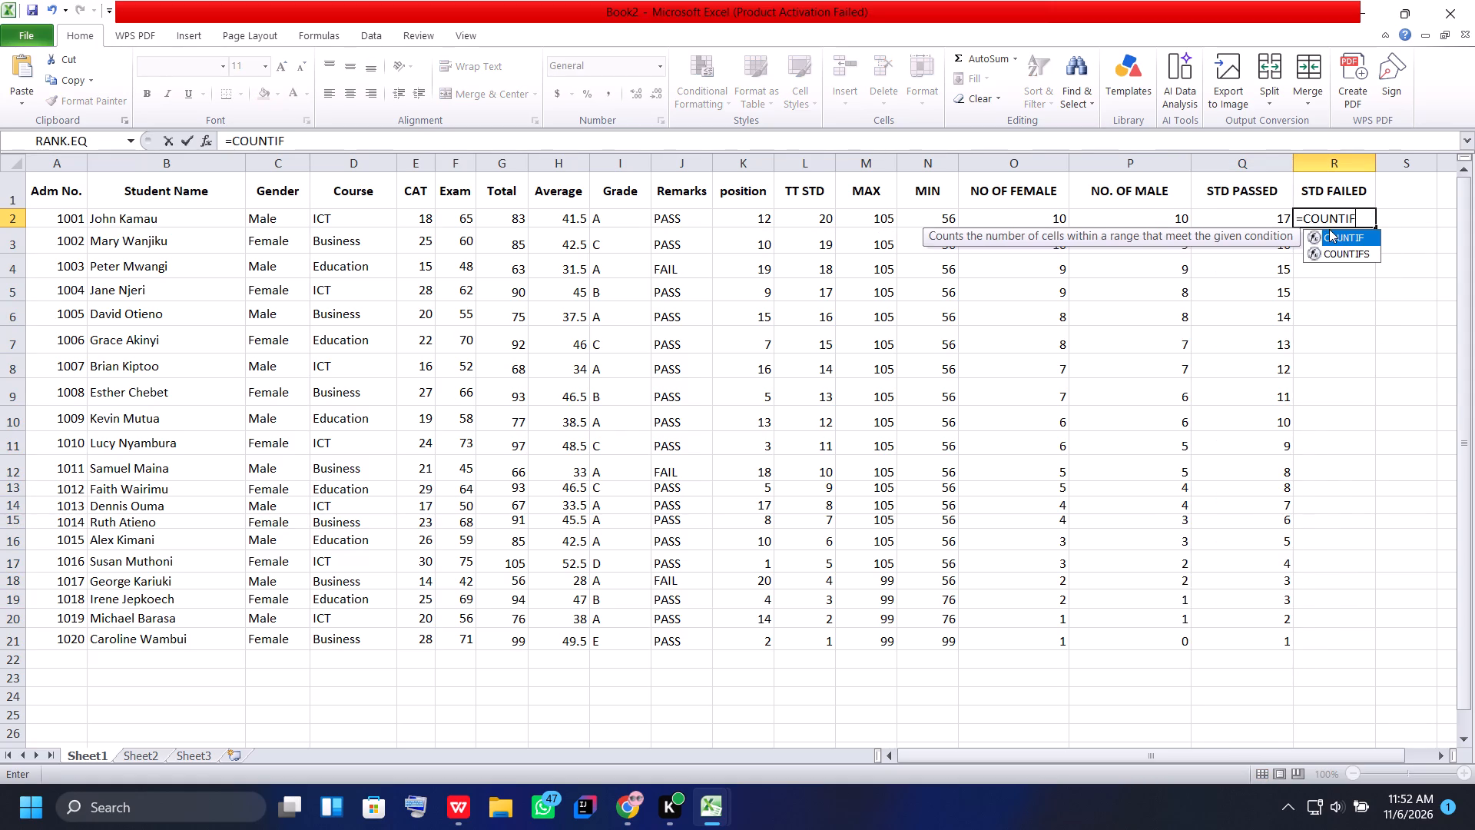
key("shift+parenleft")
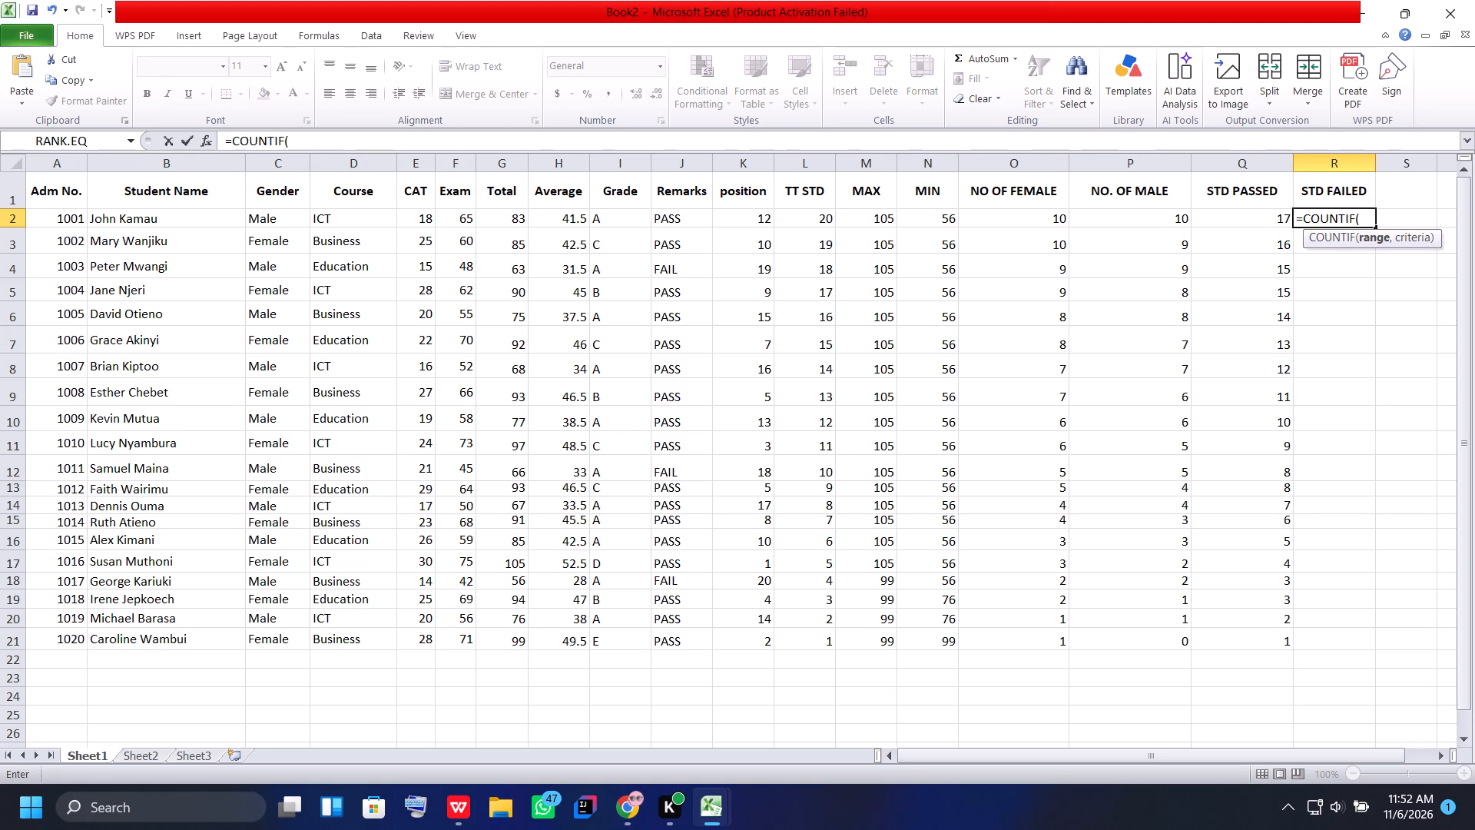
left_click(682, 211)
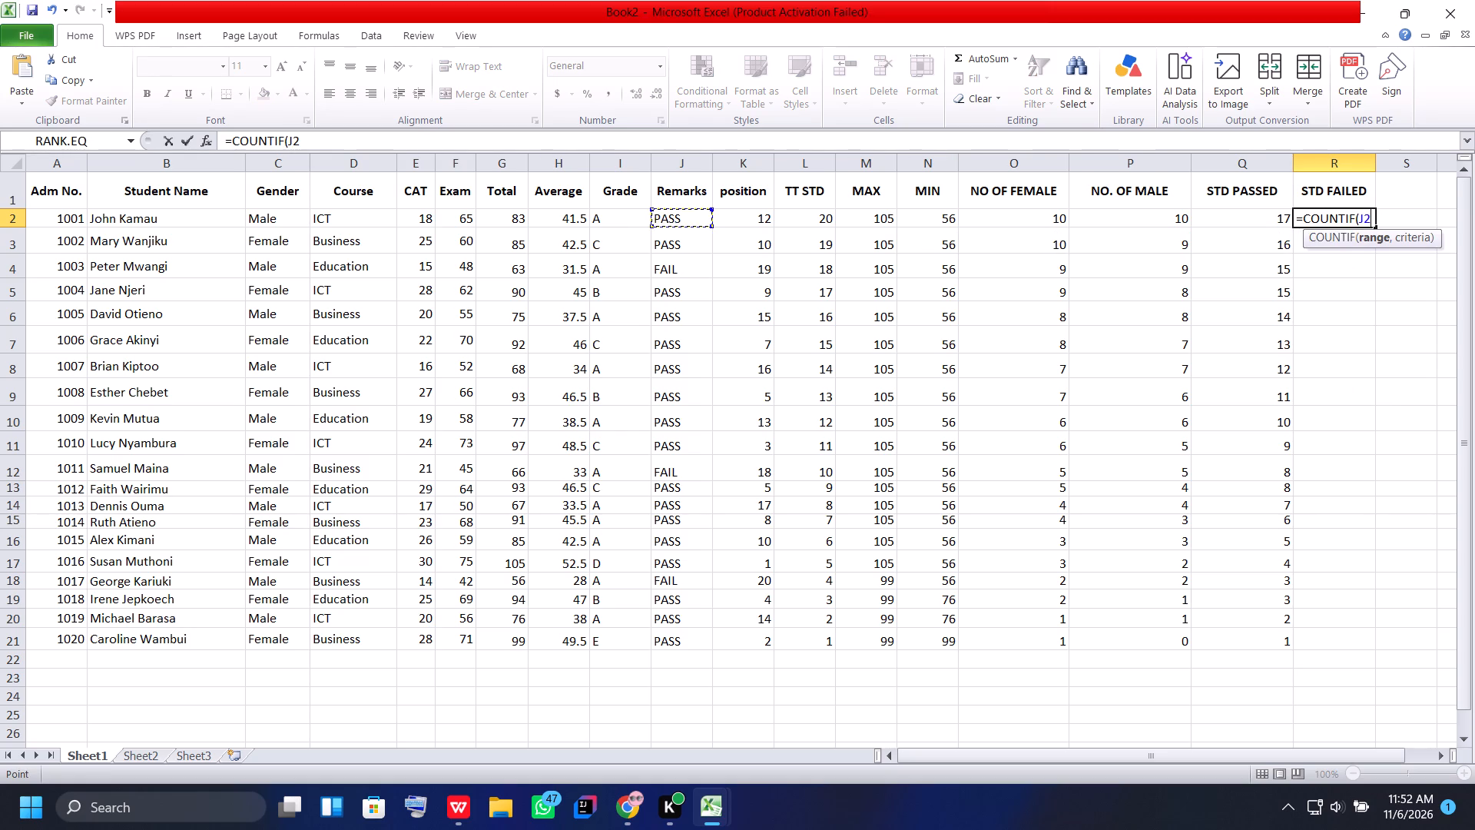
left_click(705, 225)
left_click_drag(710, 227, 686, 635)
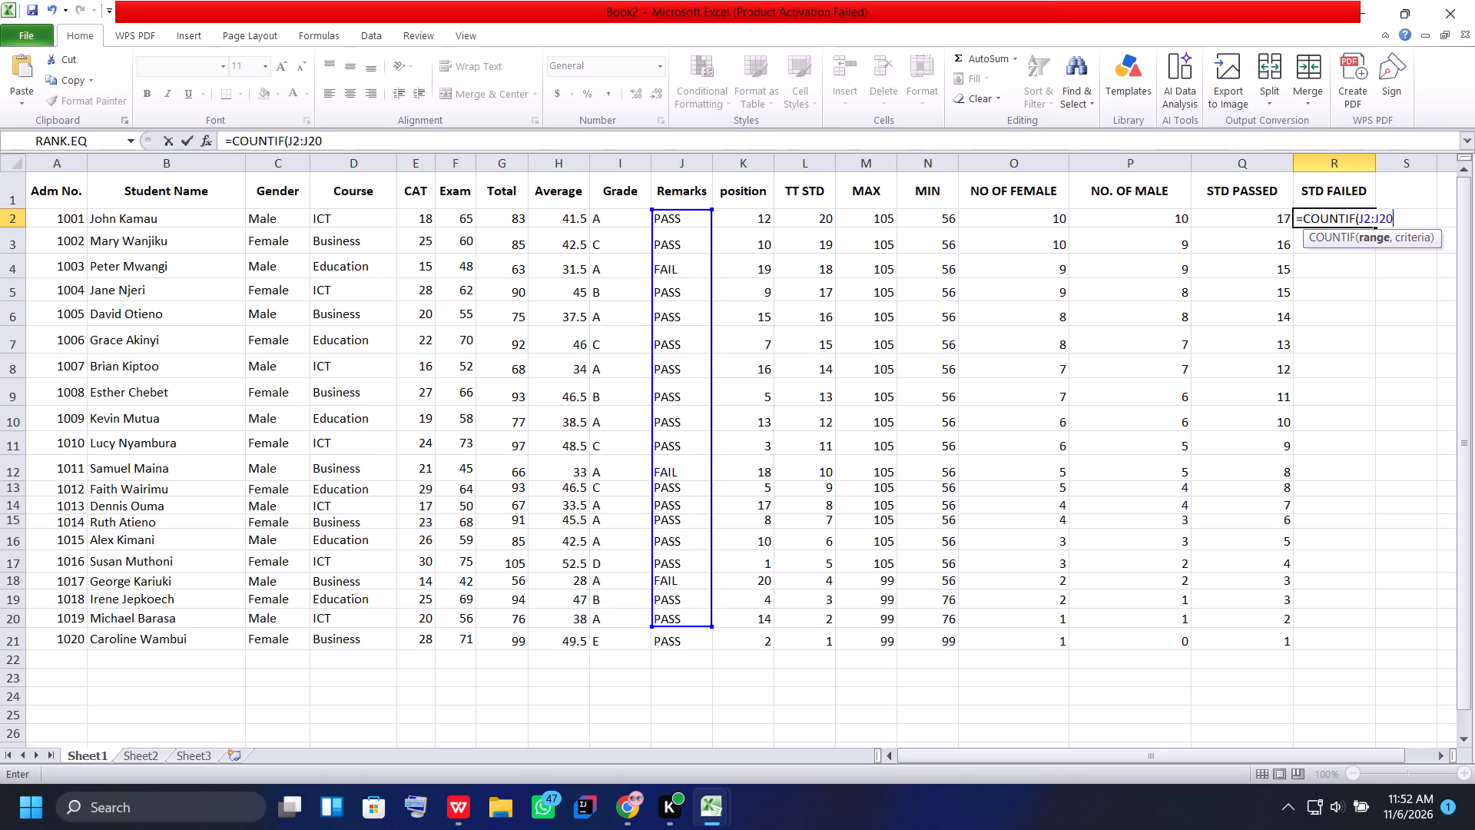
left_click_drag(686, 635, 684, 646)
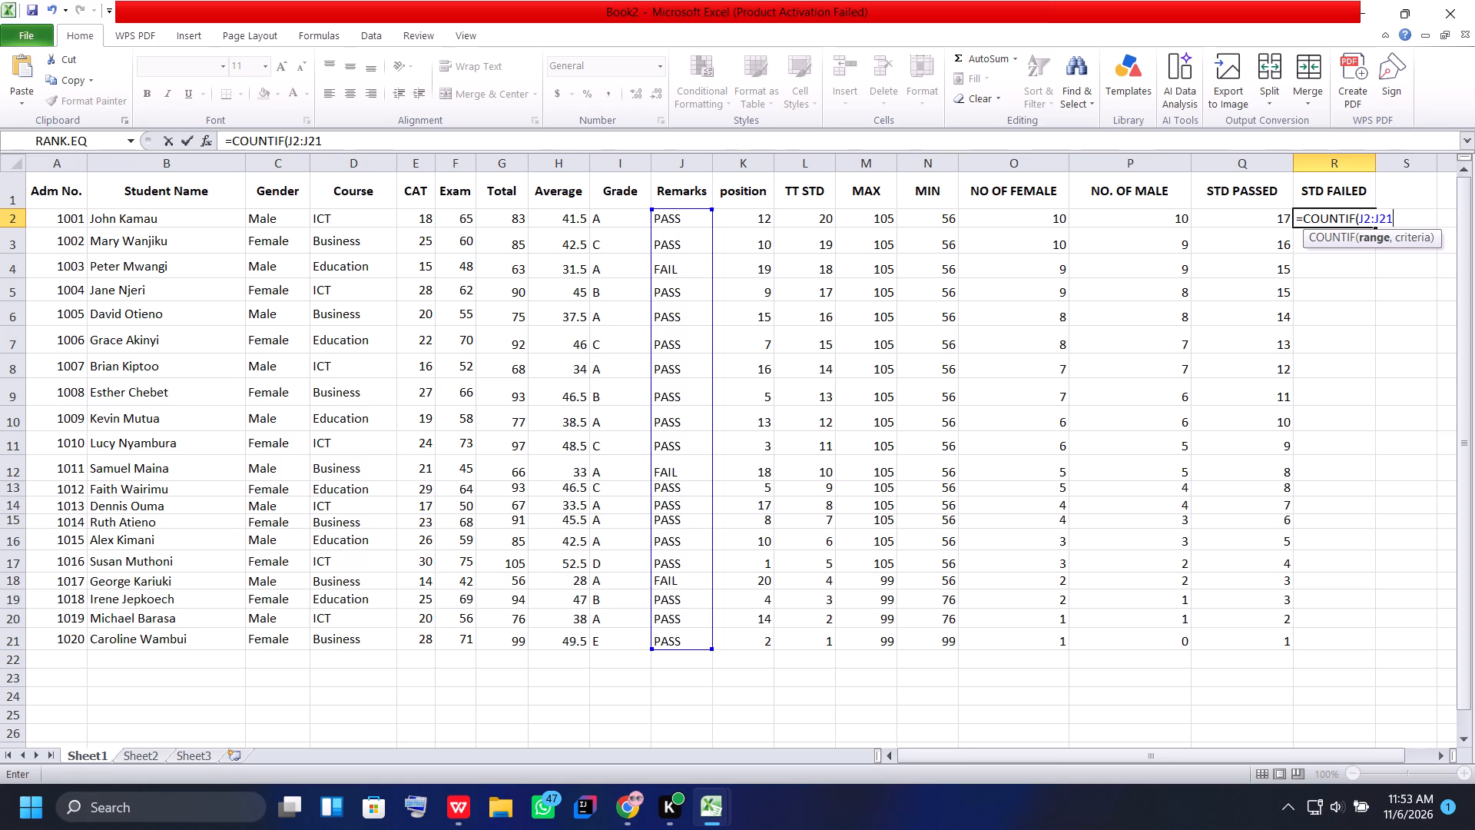
key("comma")
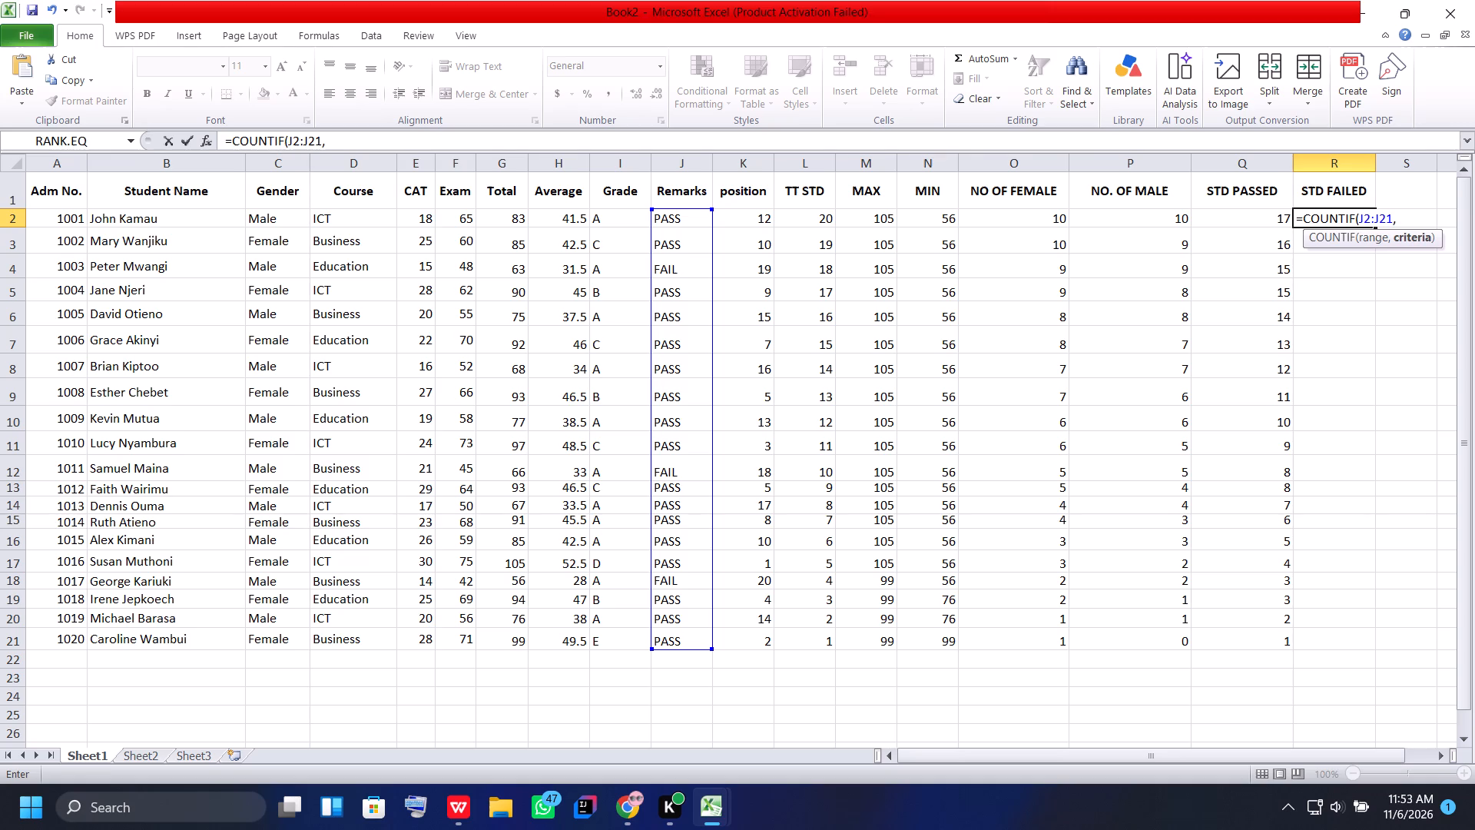
key("shift+quotedbl")
key("f")
type("AI")
key("l")
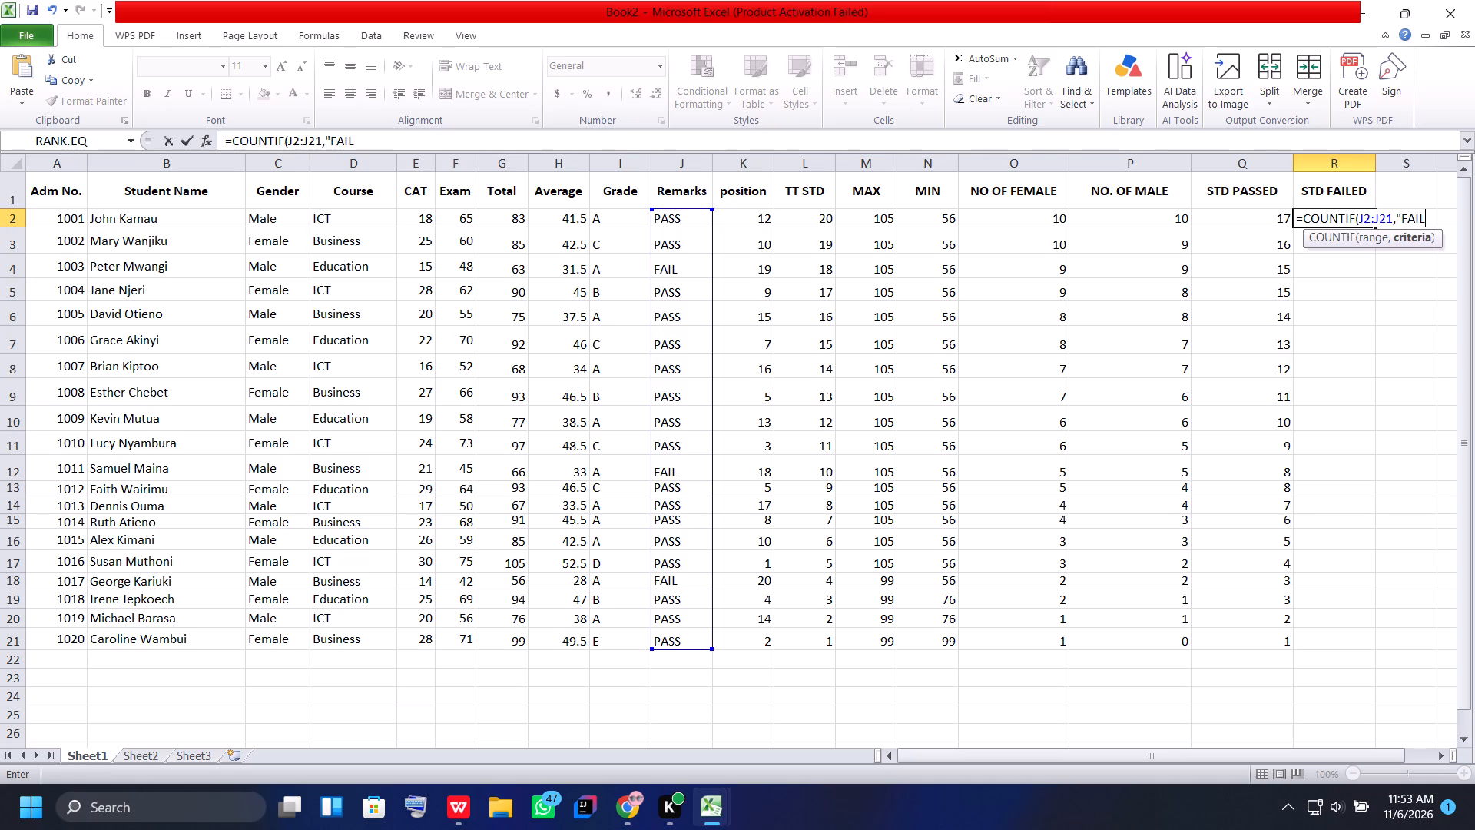
key("shift+quotedbl")
key("Return")
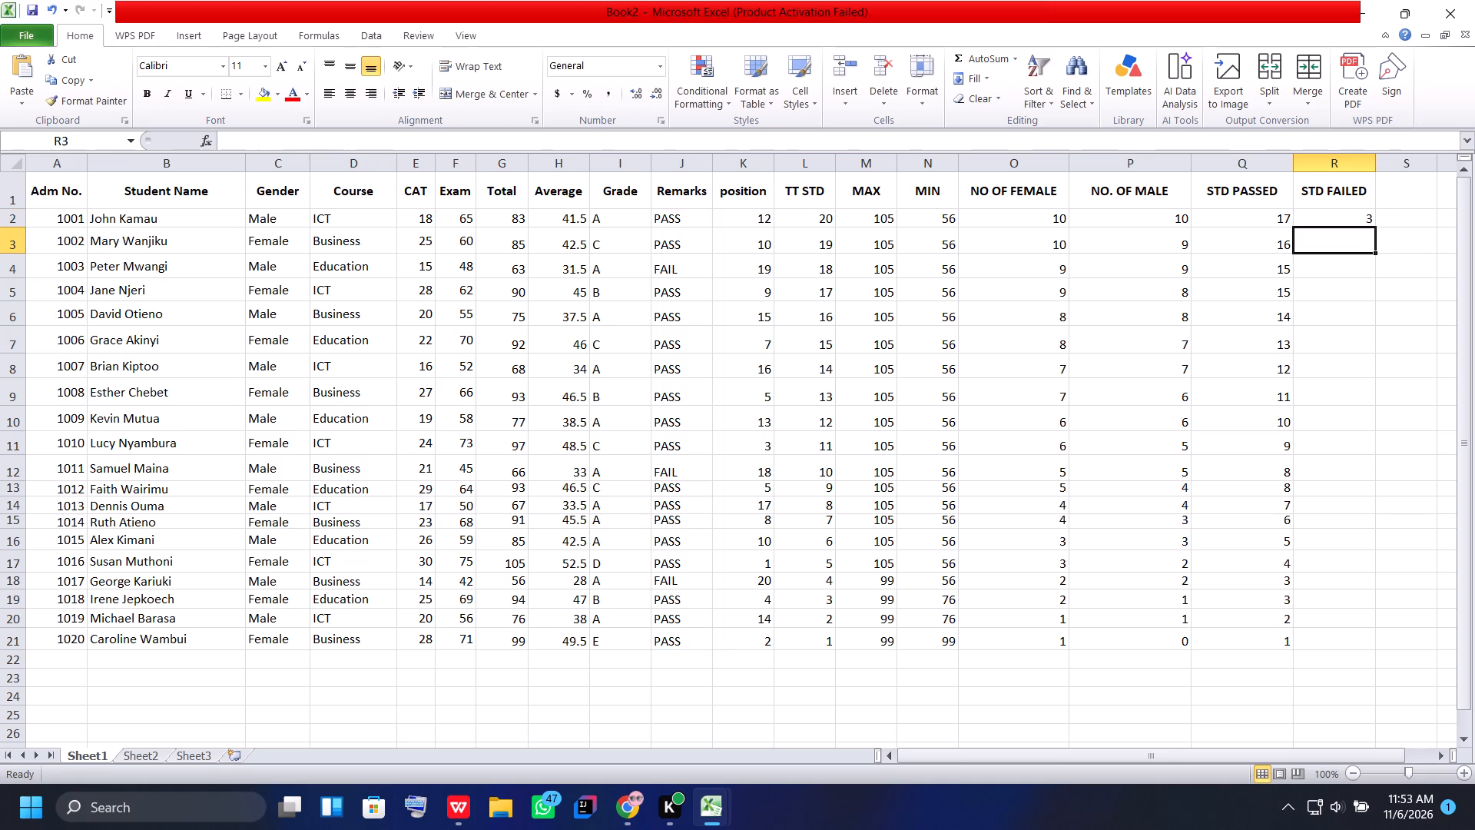
Fill the STD FAILED formula from R2 down through R21.
left_click(1341, 213)
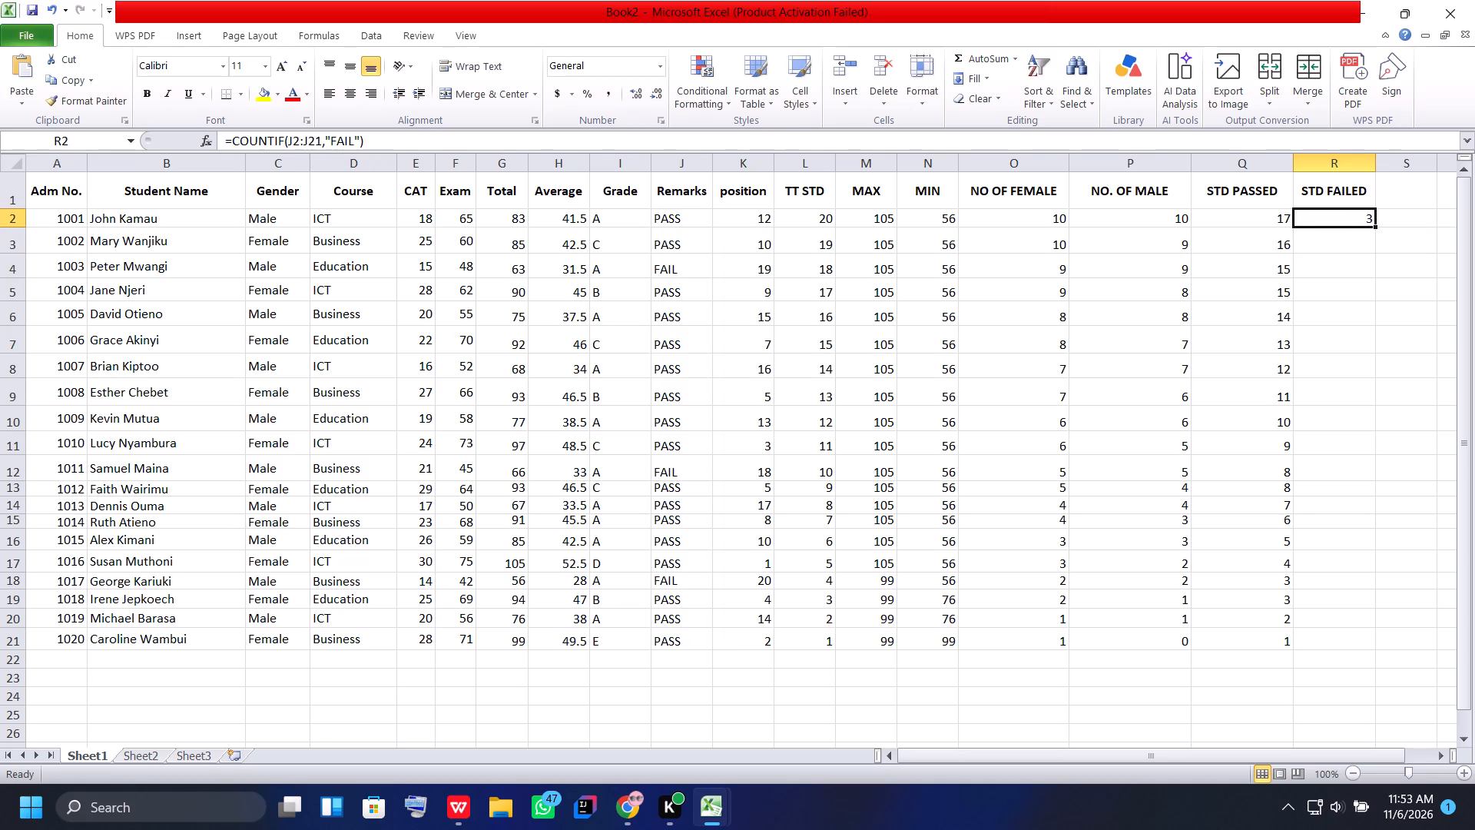
left_click_drag(1372, 228, 1352, 409)
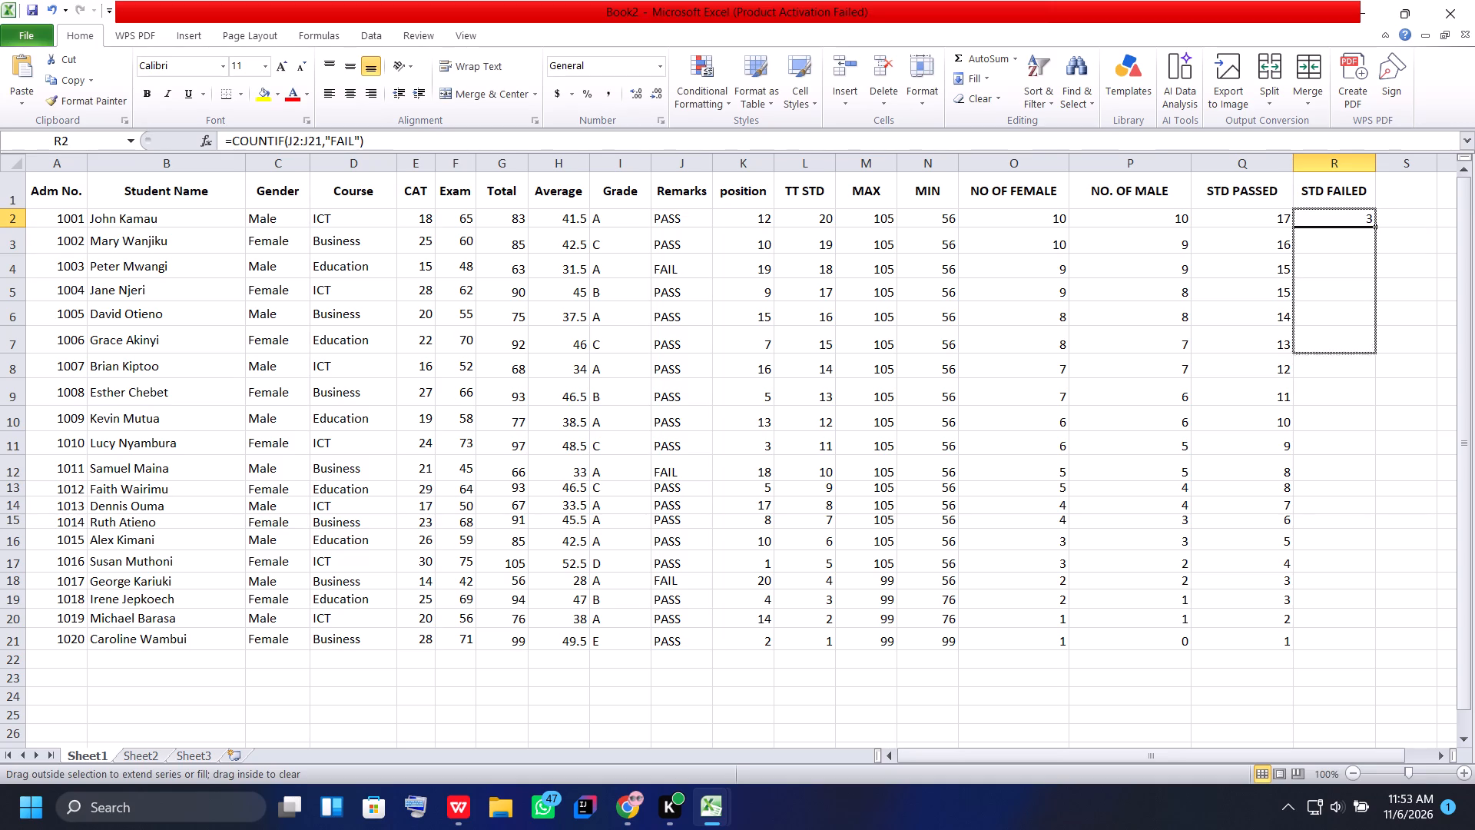
left_click_drag(1352, 409, 1373, 647)
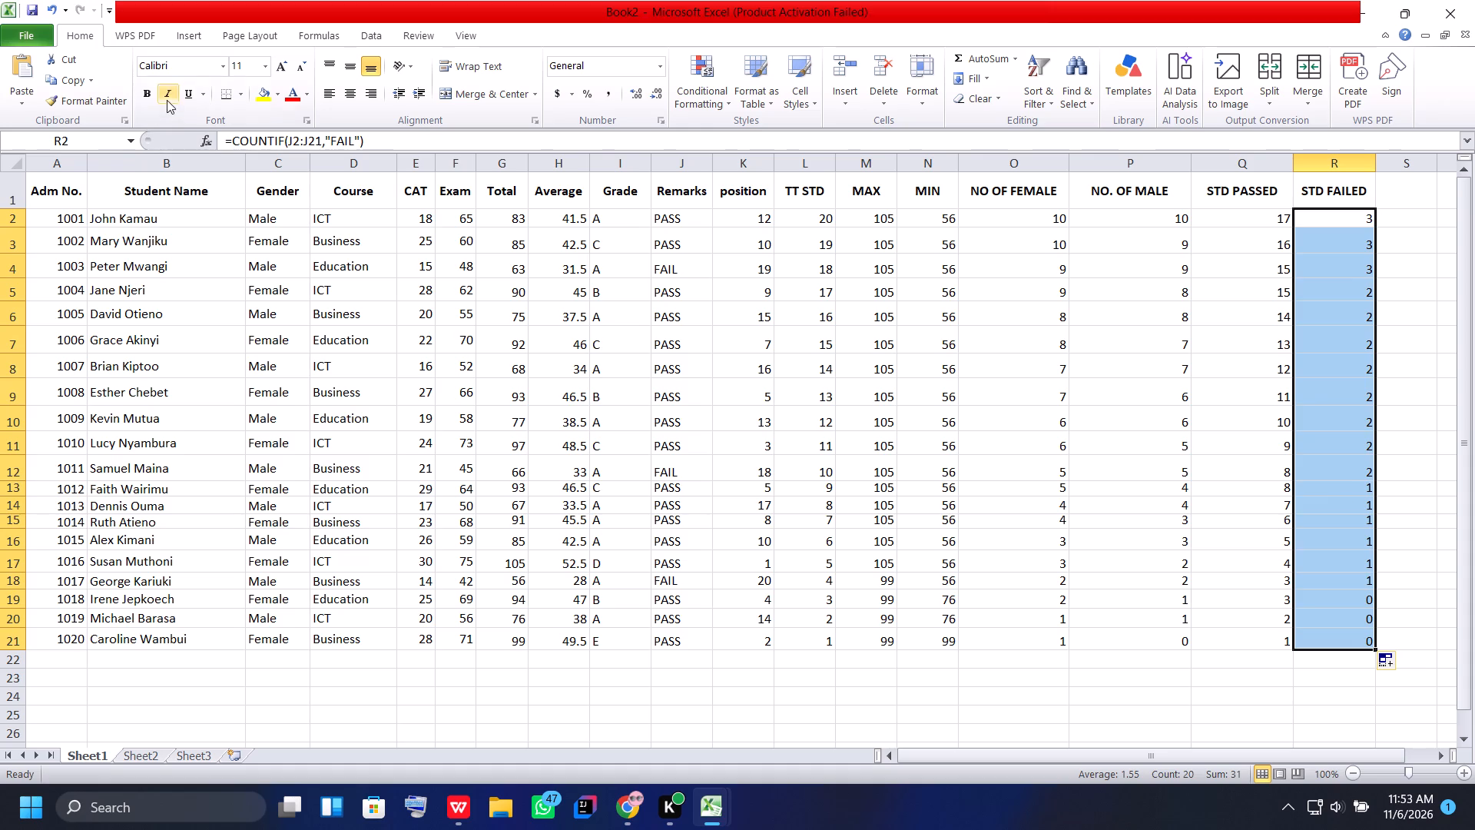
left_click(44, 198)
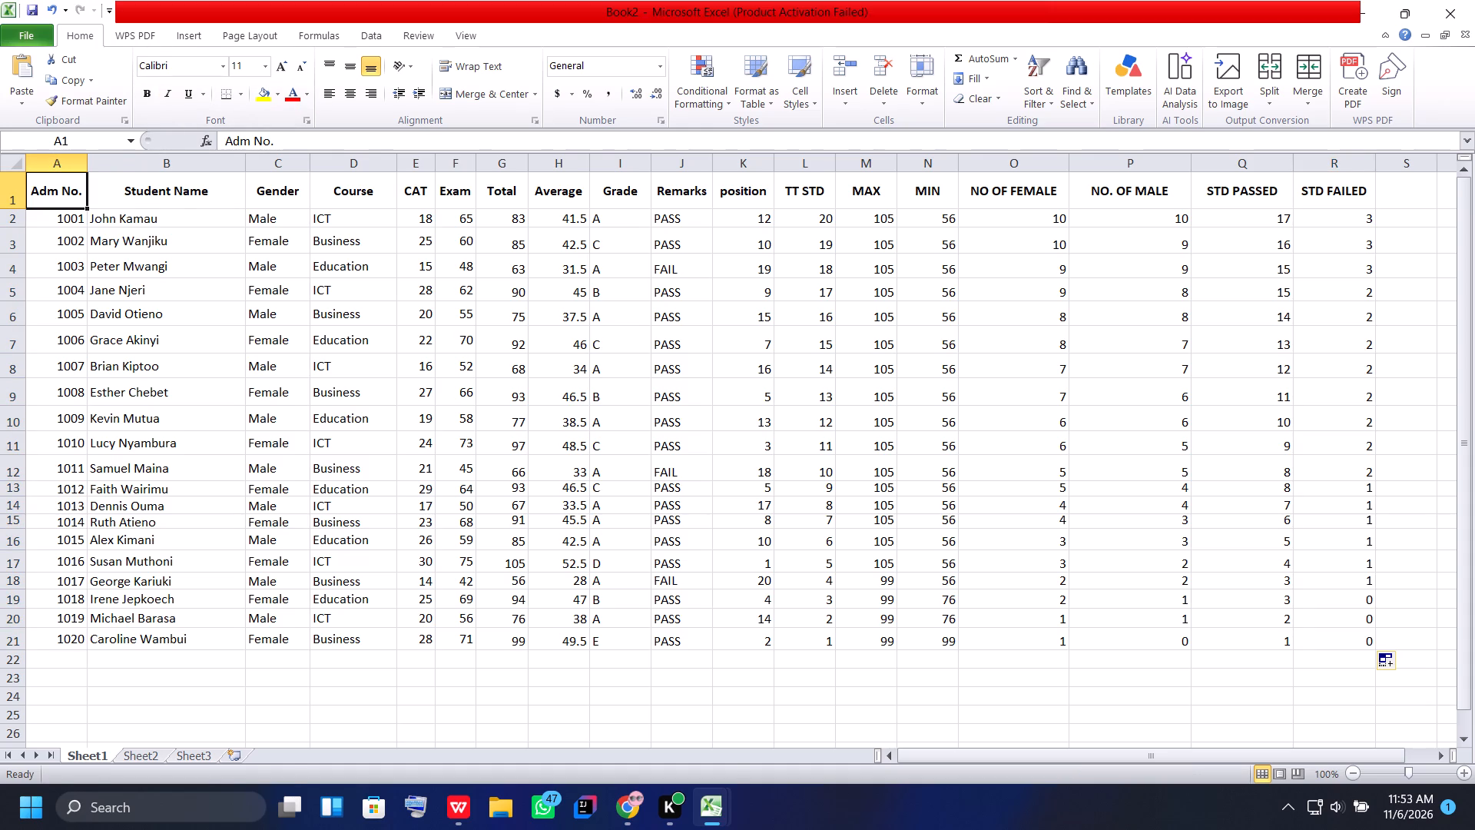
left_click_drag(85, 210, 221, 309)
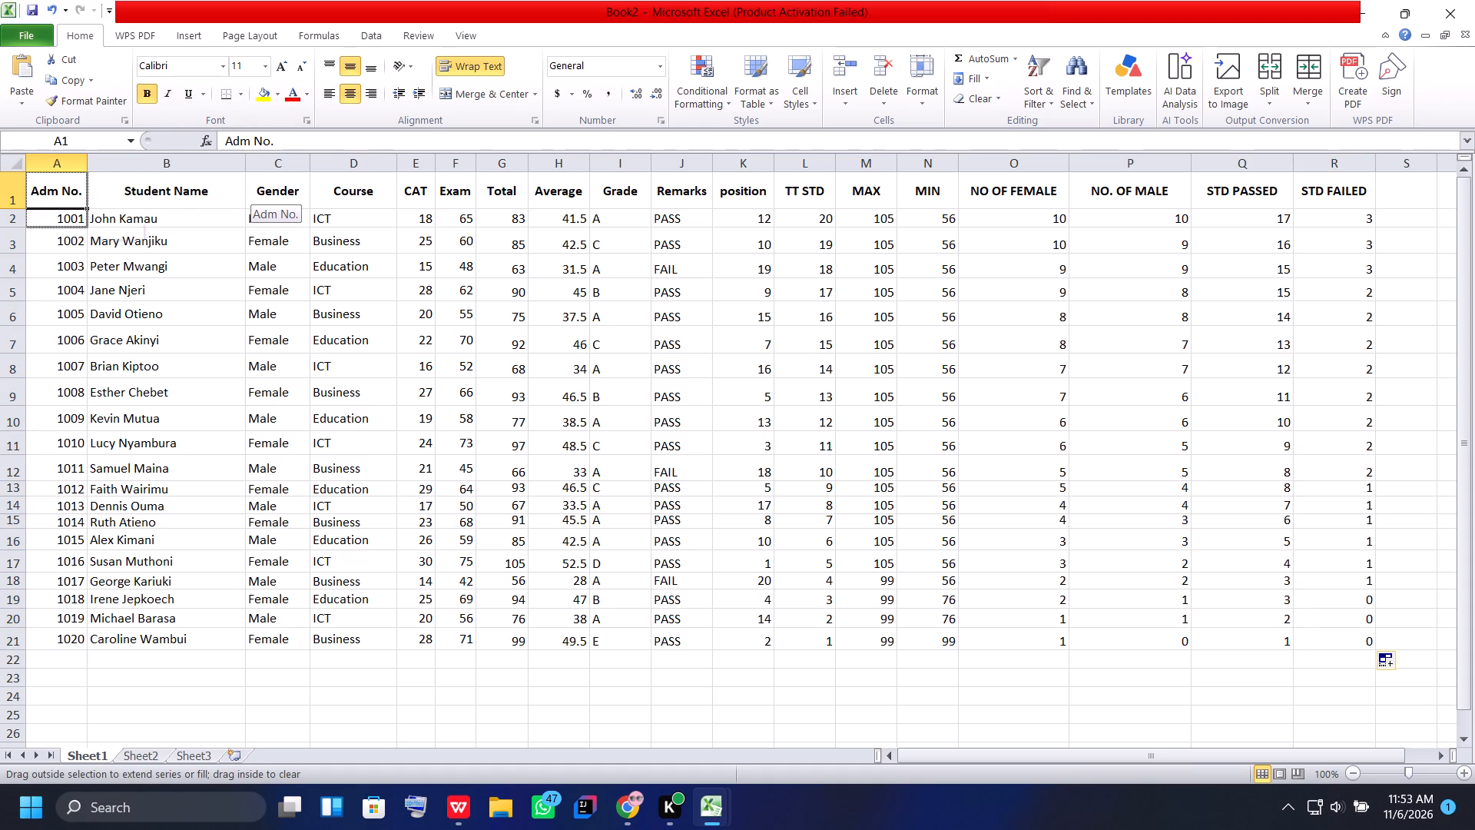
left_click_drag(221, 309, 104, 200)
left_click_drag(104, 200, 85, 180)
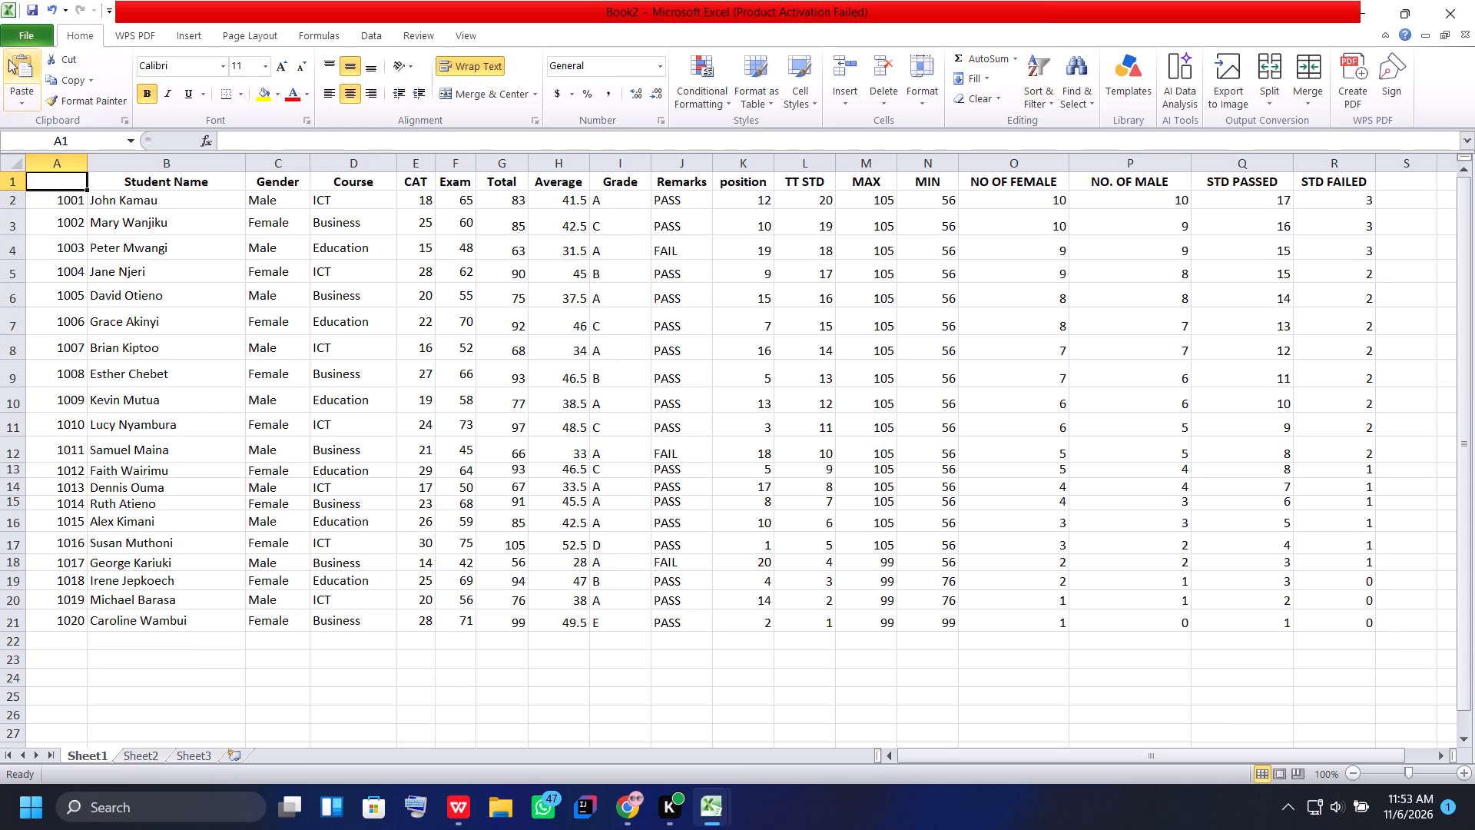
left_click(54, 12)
Change the font of the Adm No. header in cell A1 to Algerian.
left_click(58, 182)
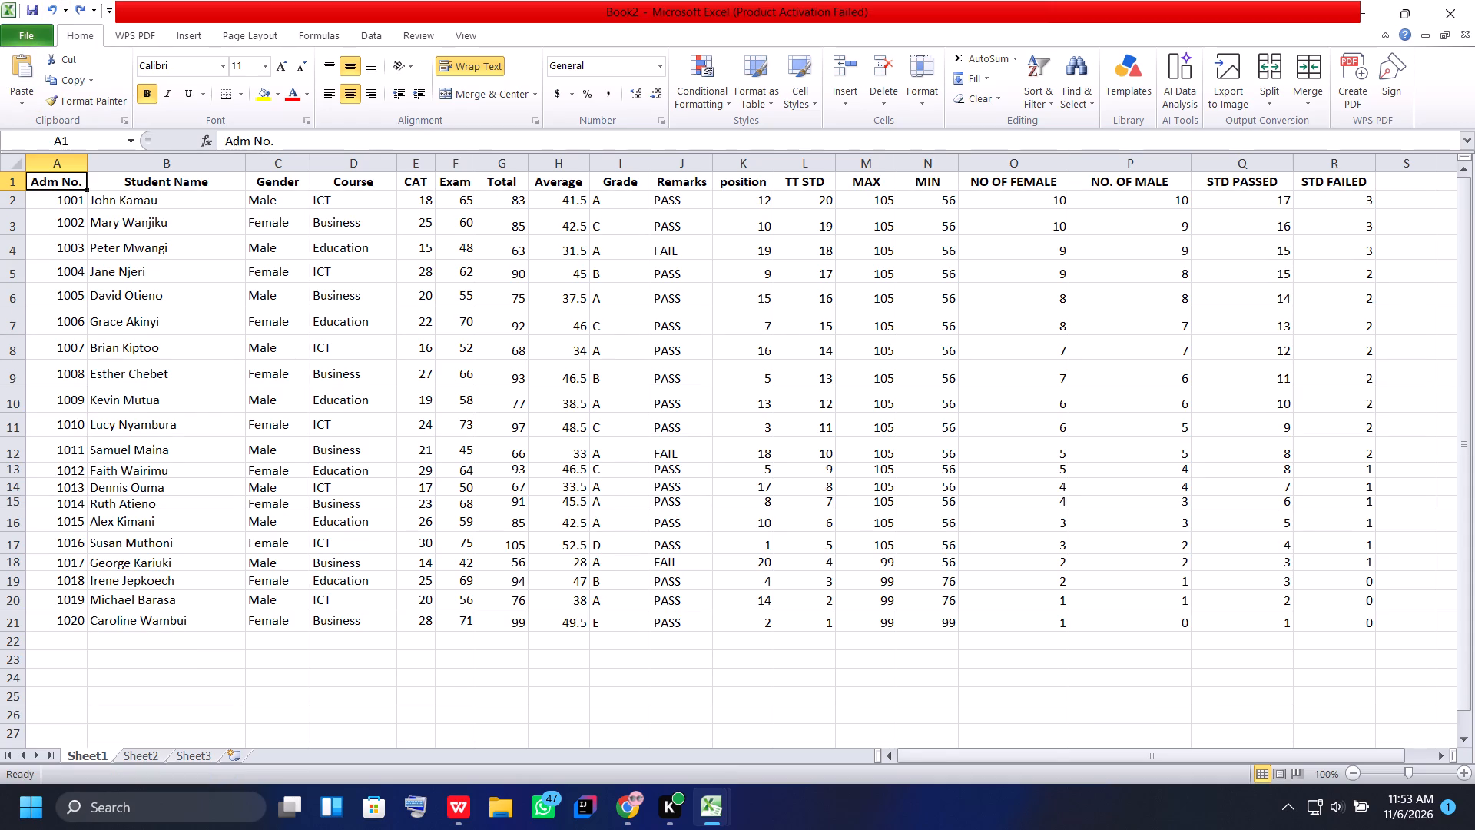
left_click(58, 182)
right_click(58, 182)
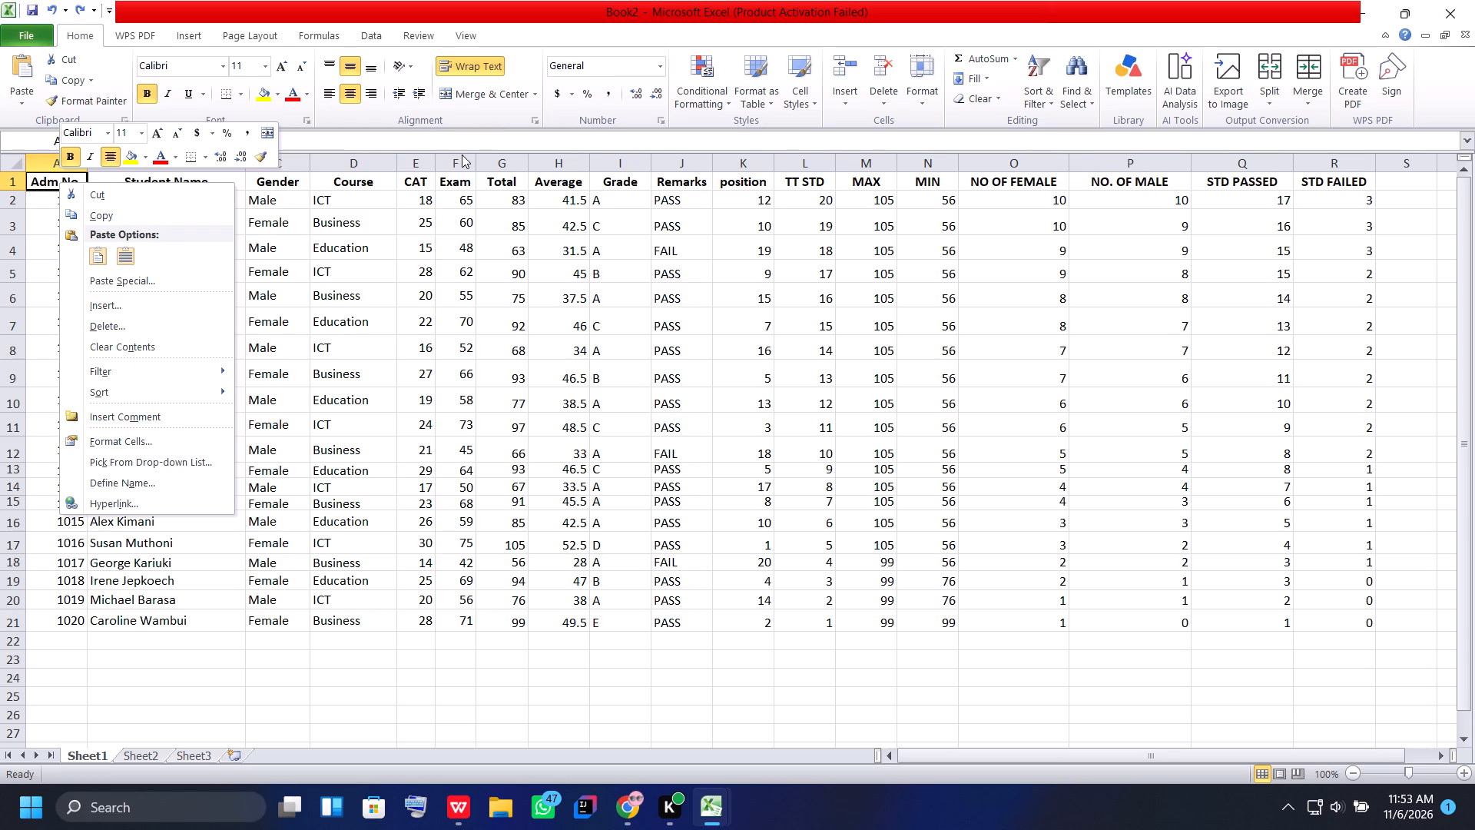
left_click(222, 68)
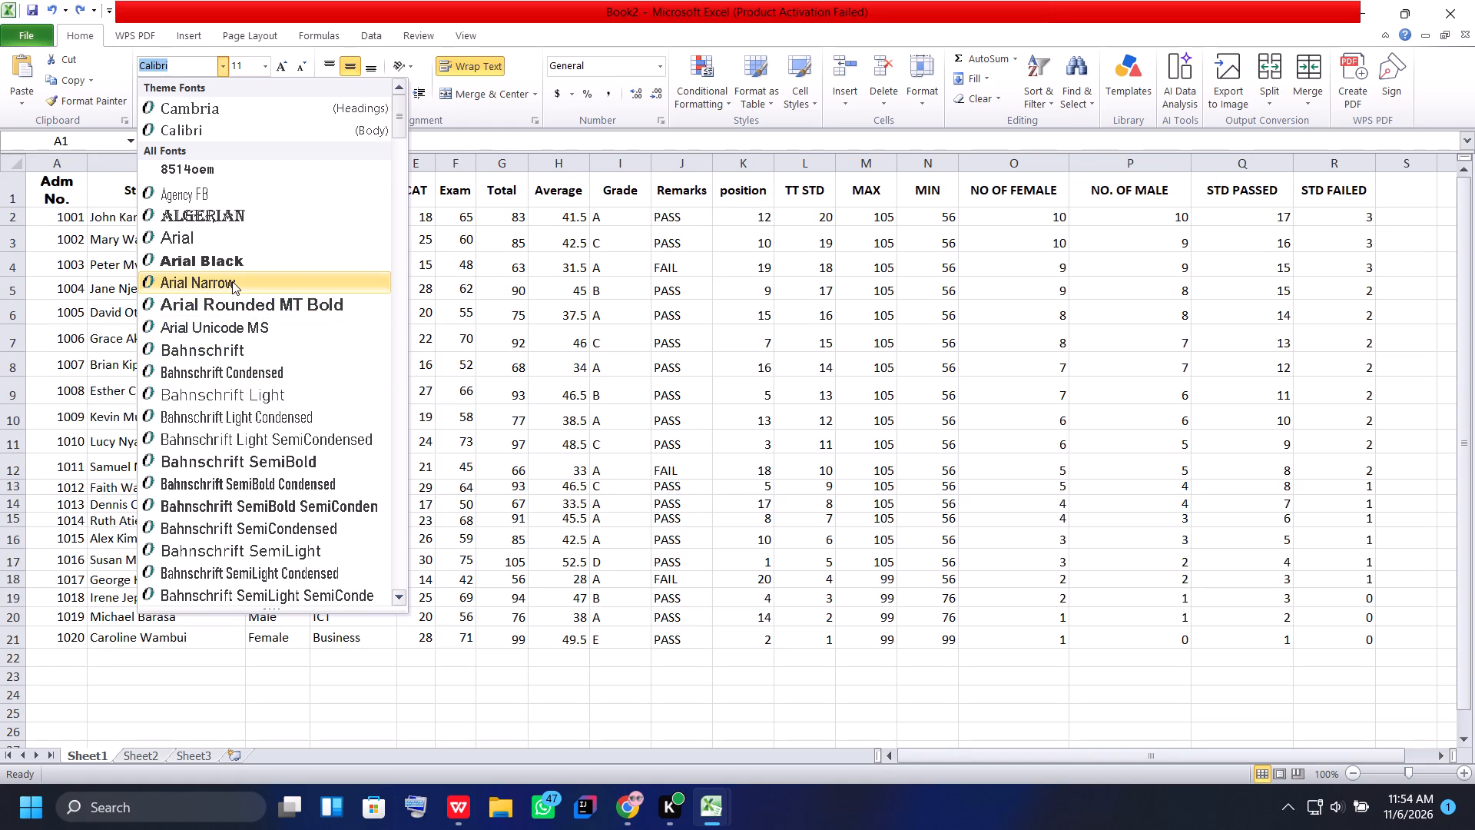
left_click(239, 216)
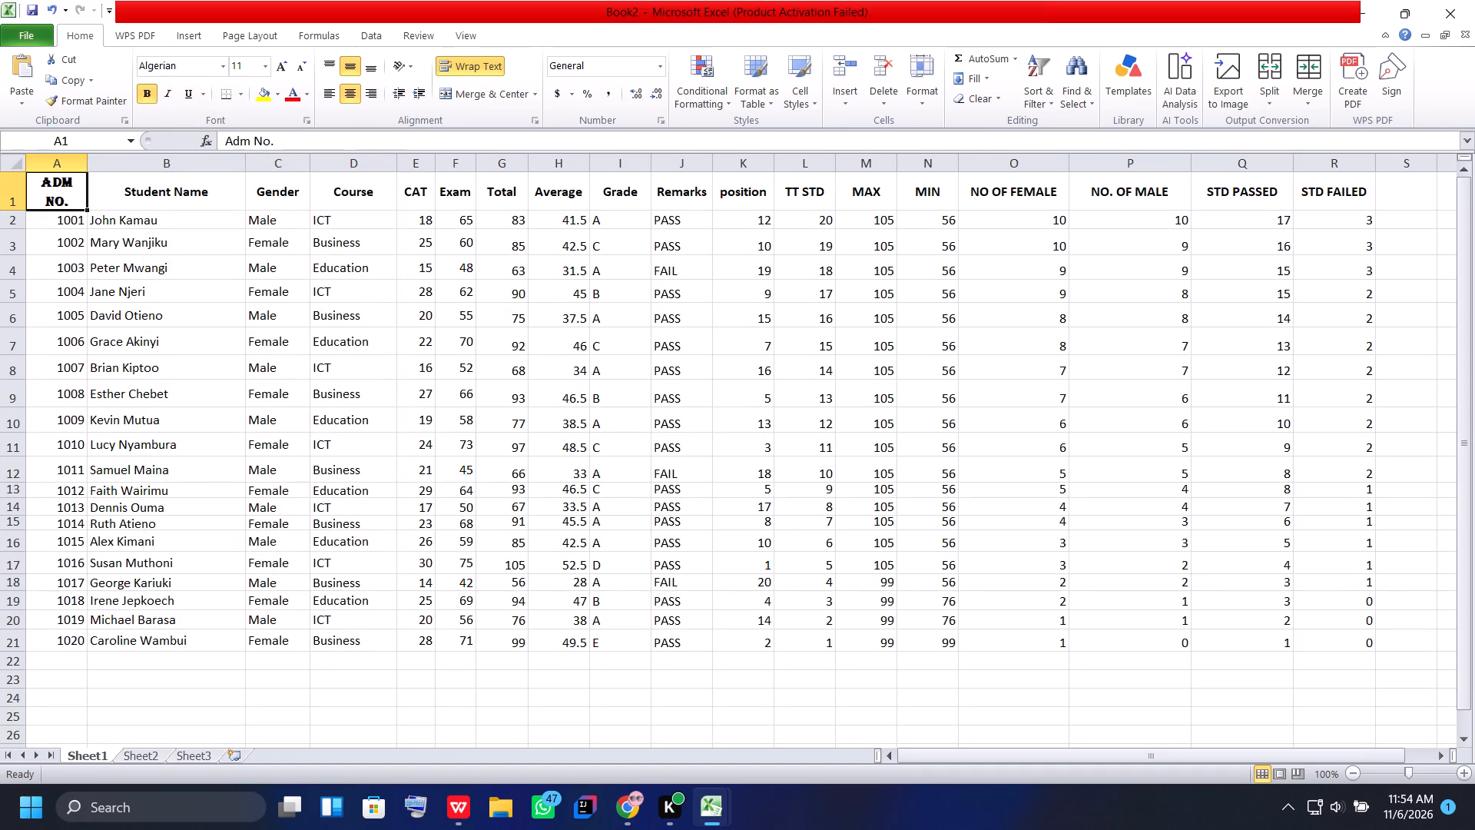
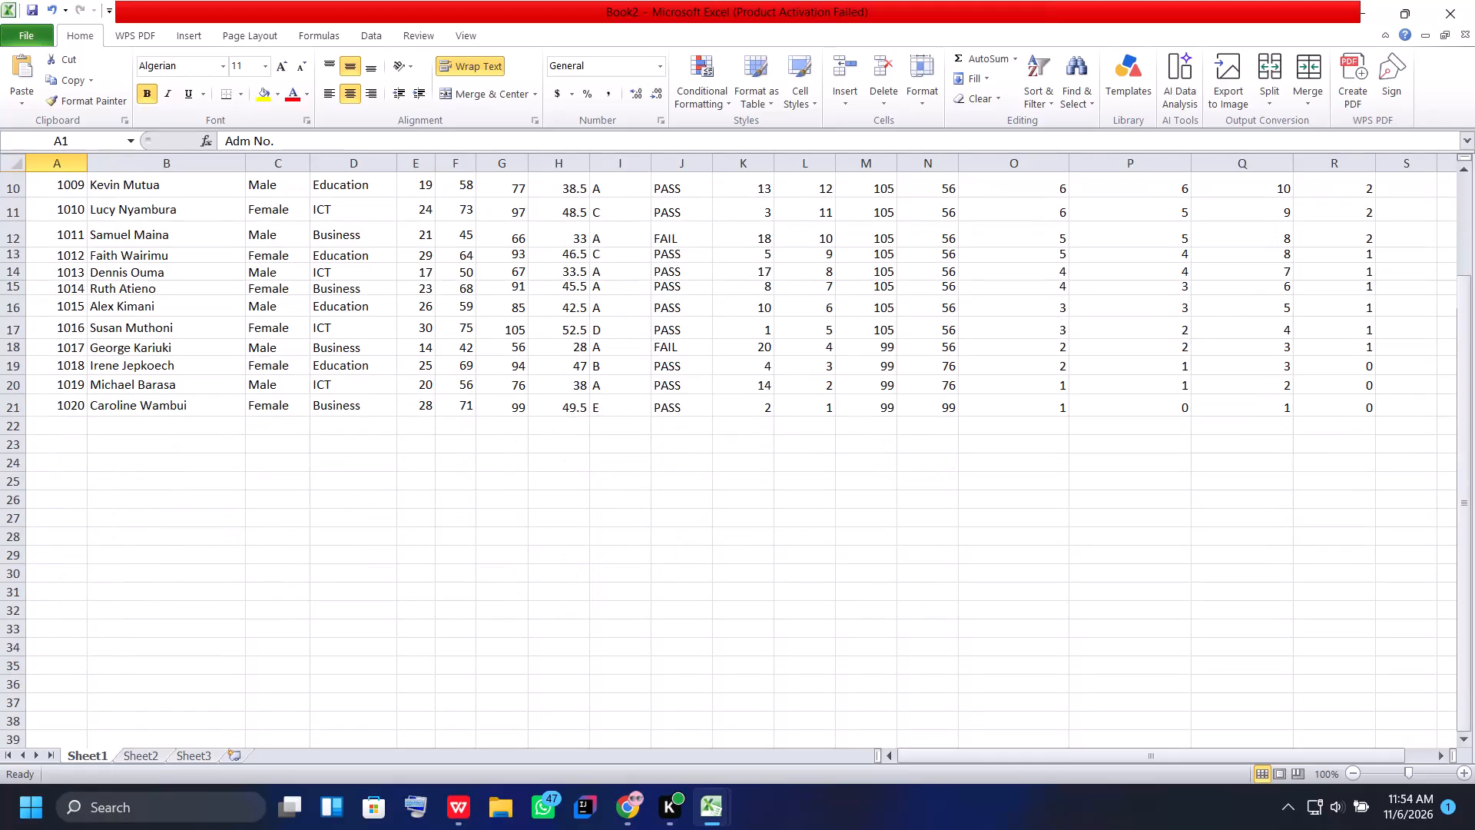
Save the student marks workbook as Book2 in the Documents folder, in Excel Workbook format.
scroll(856, 603, "down", 1)
scroll(855, 603, "up", 8)
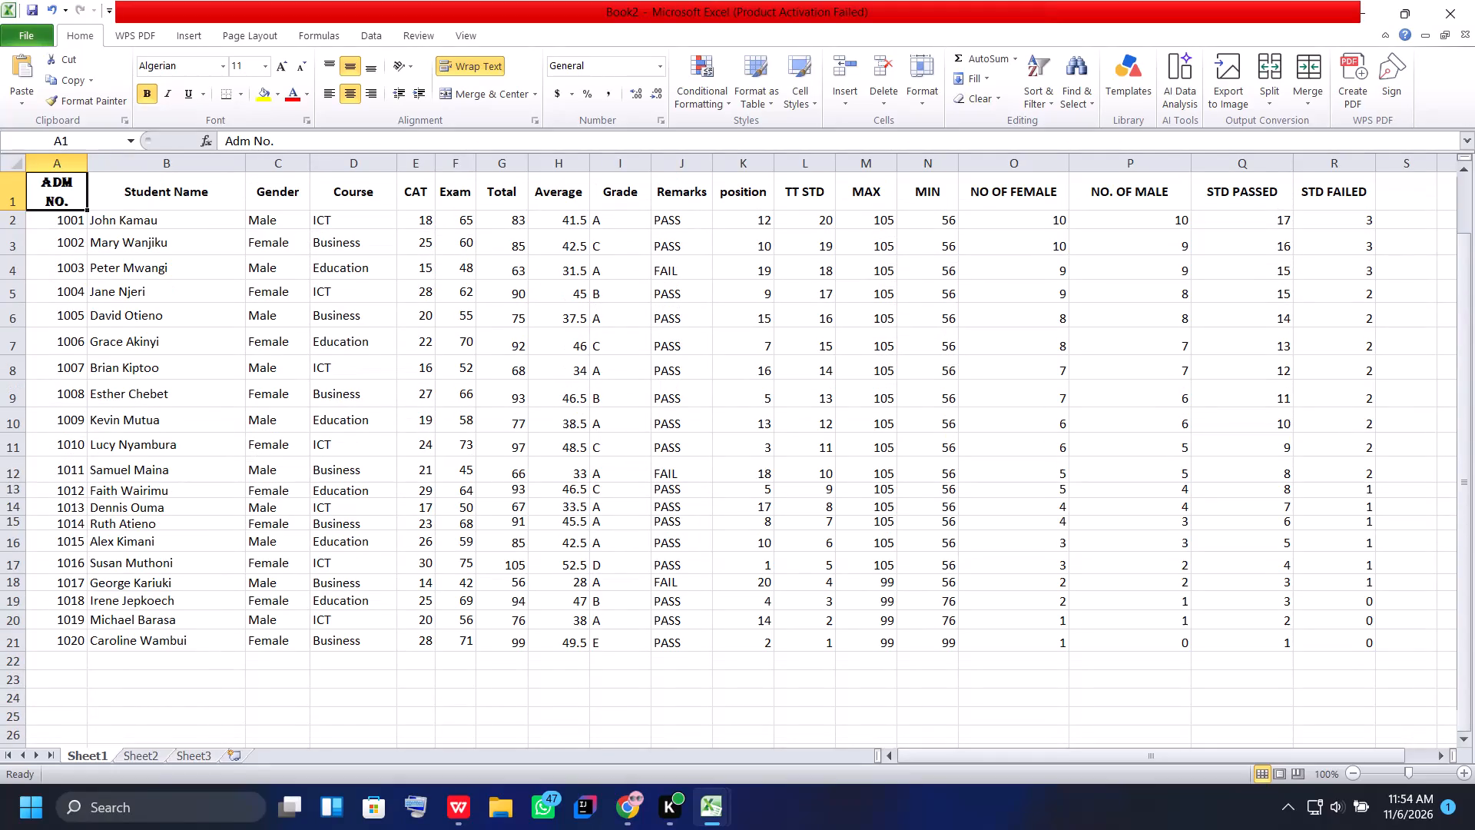
scroll(855, 603, "up", 2)
left_click(35, 12)
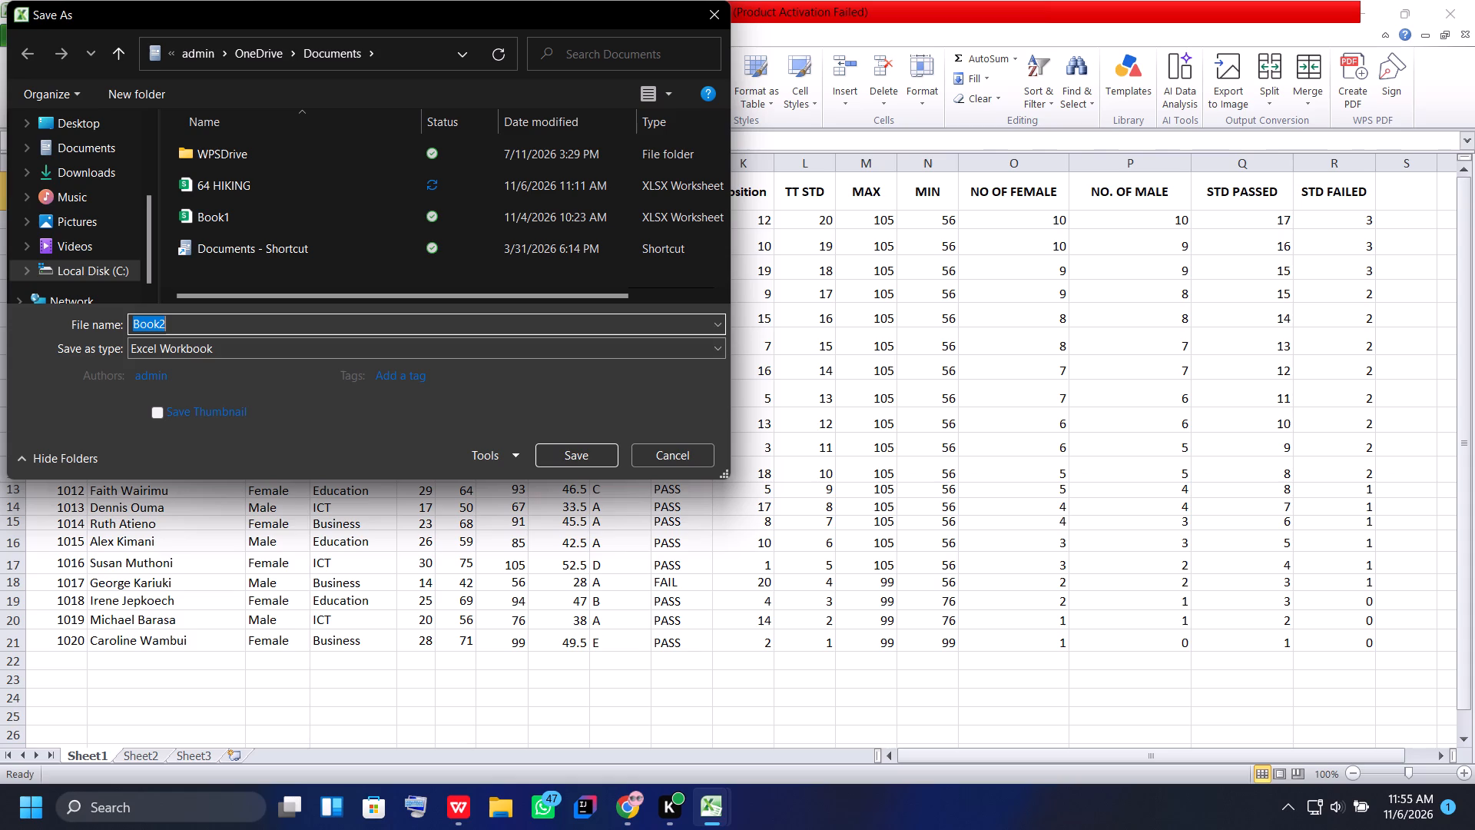
key("Return")
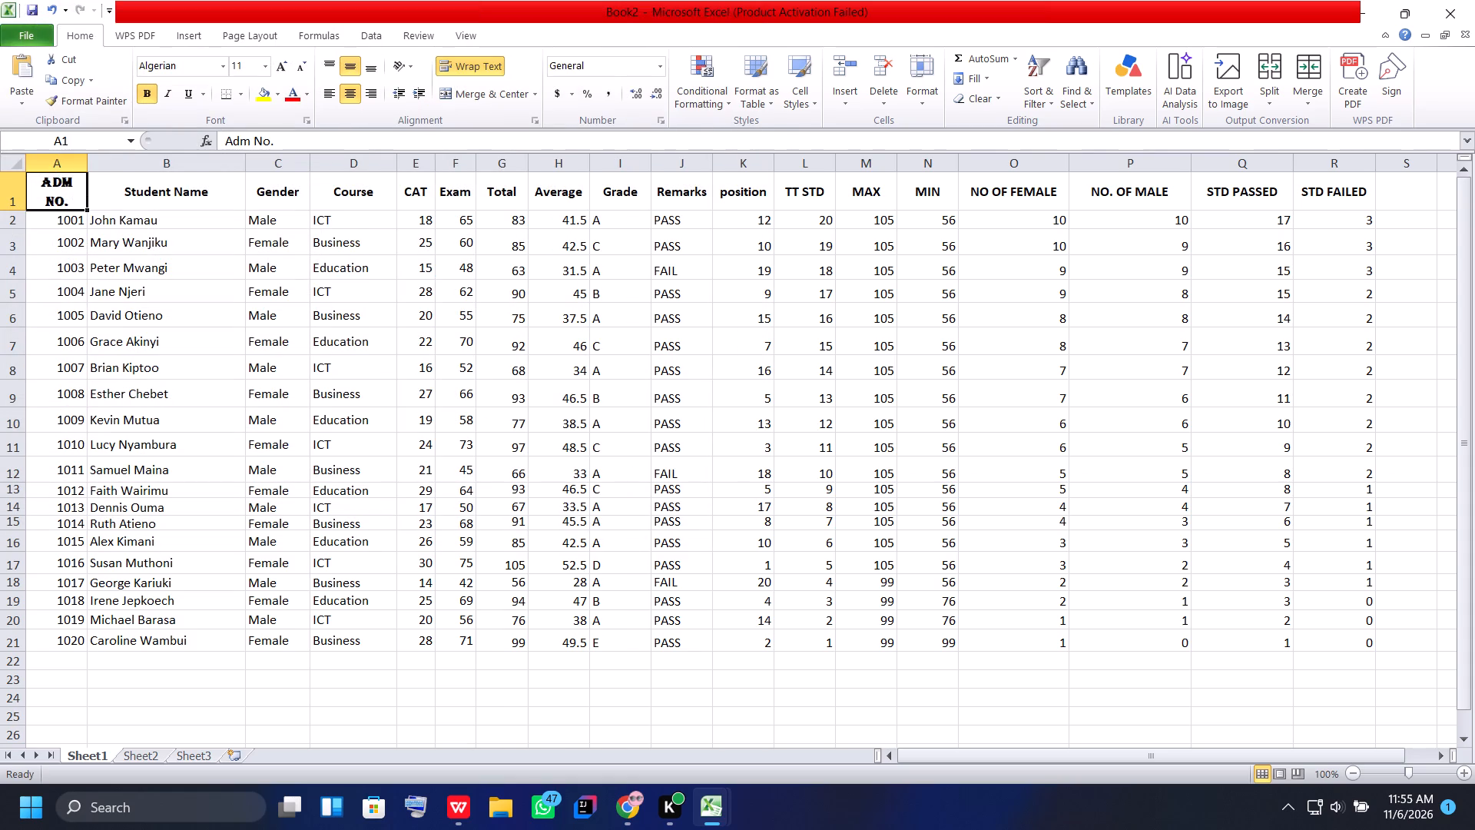
Close the saved Book2 workbook and the 64 HIKING workbook that is also open.
left_click(1474, 8)
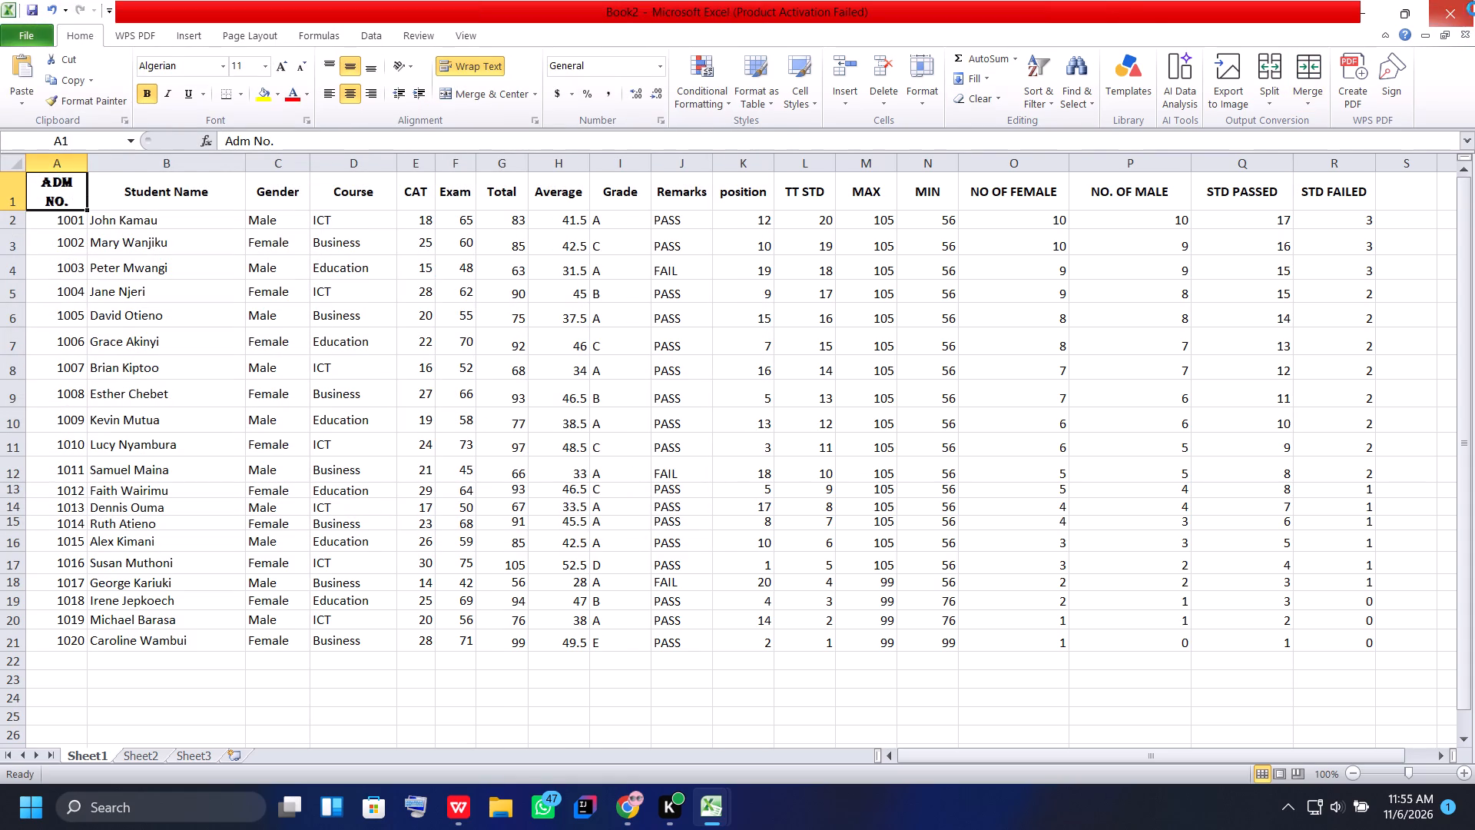
left_click(1447, 4)
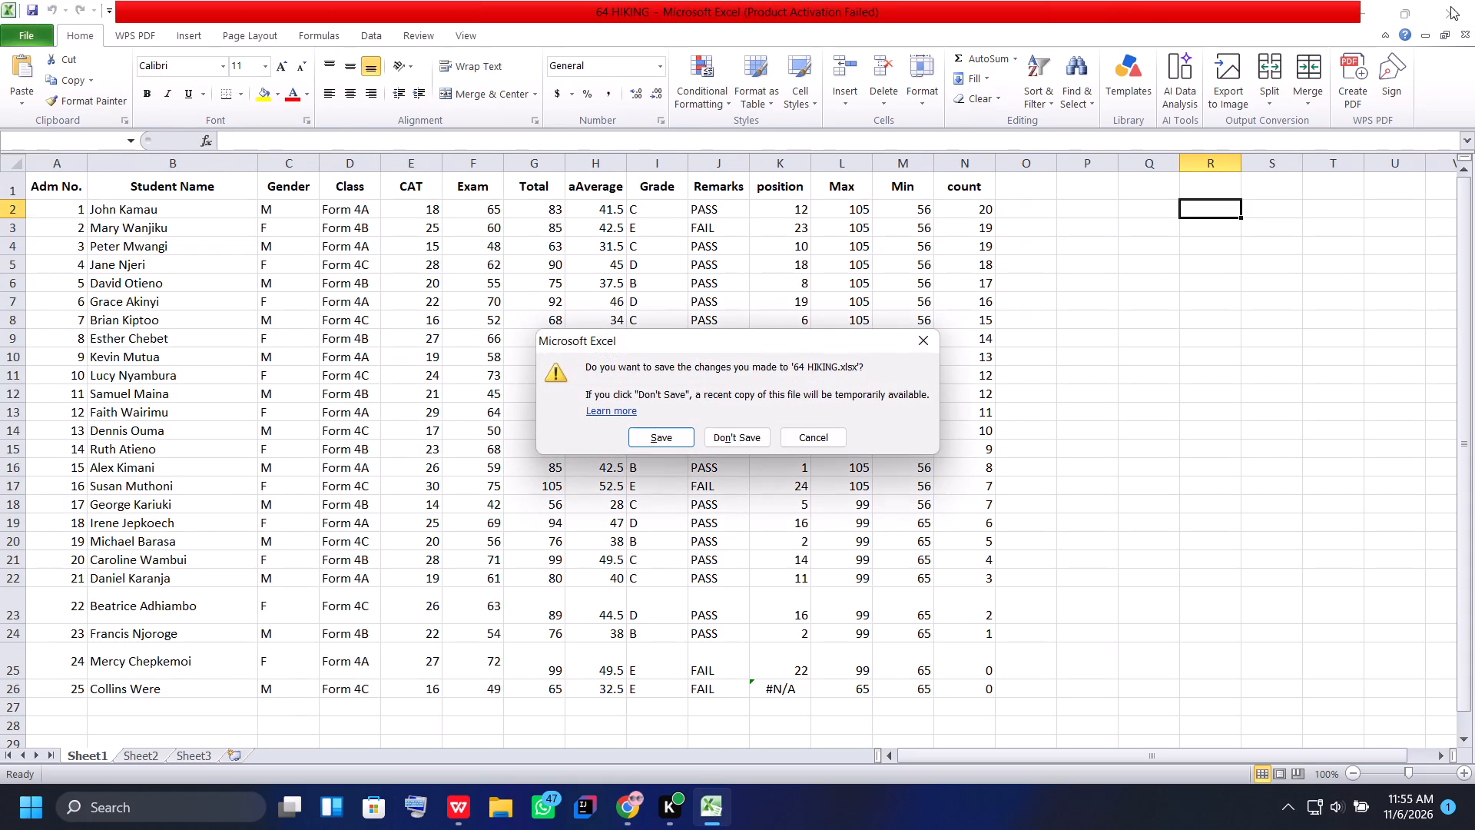
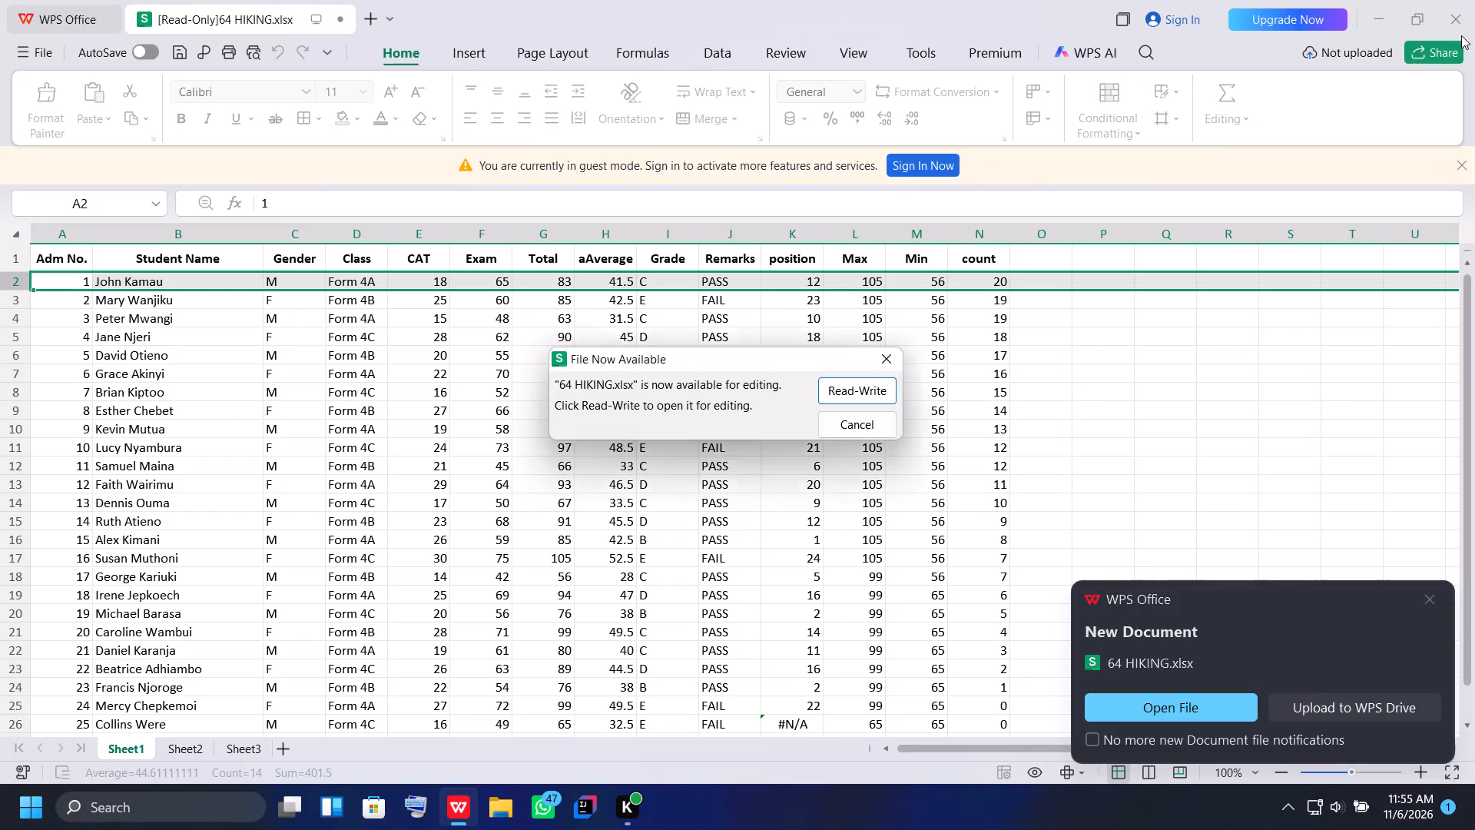
Close WPS Office with its read-only 64 HIKING workbook, declining read-write access and dismissing the new document notification.
left_click(872, 429)
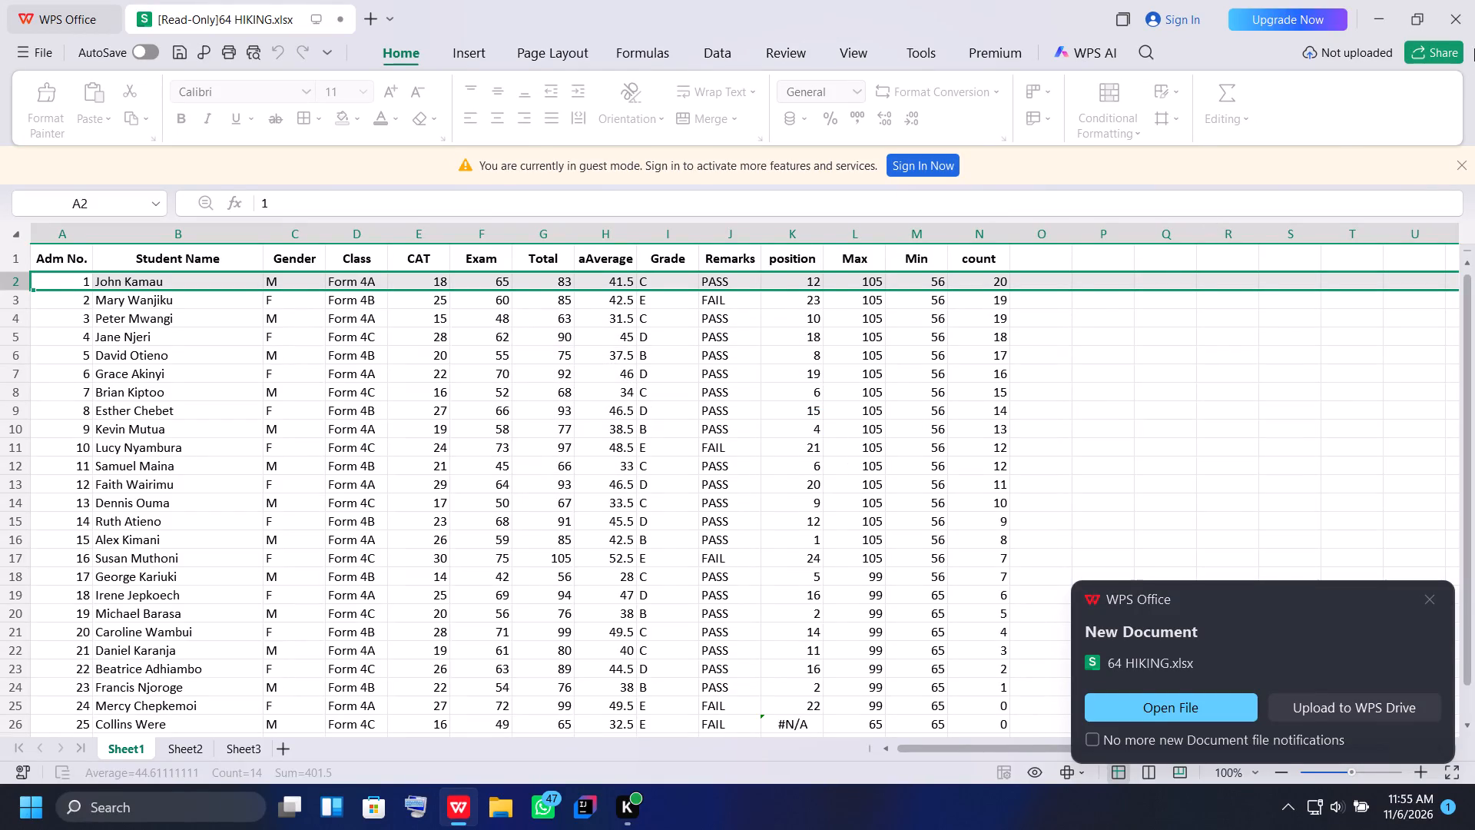
left_click(1424, 599)
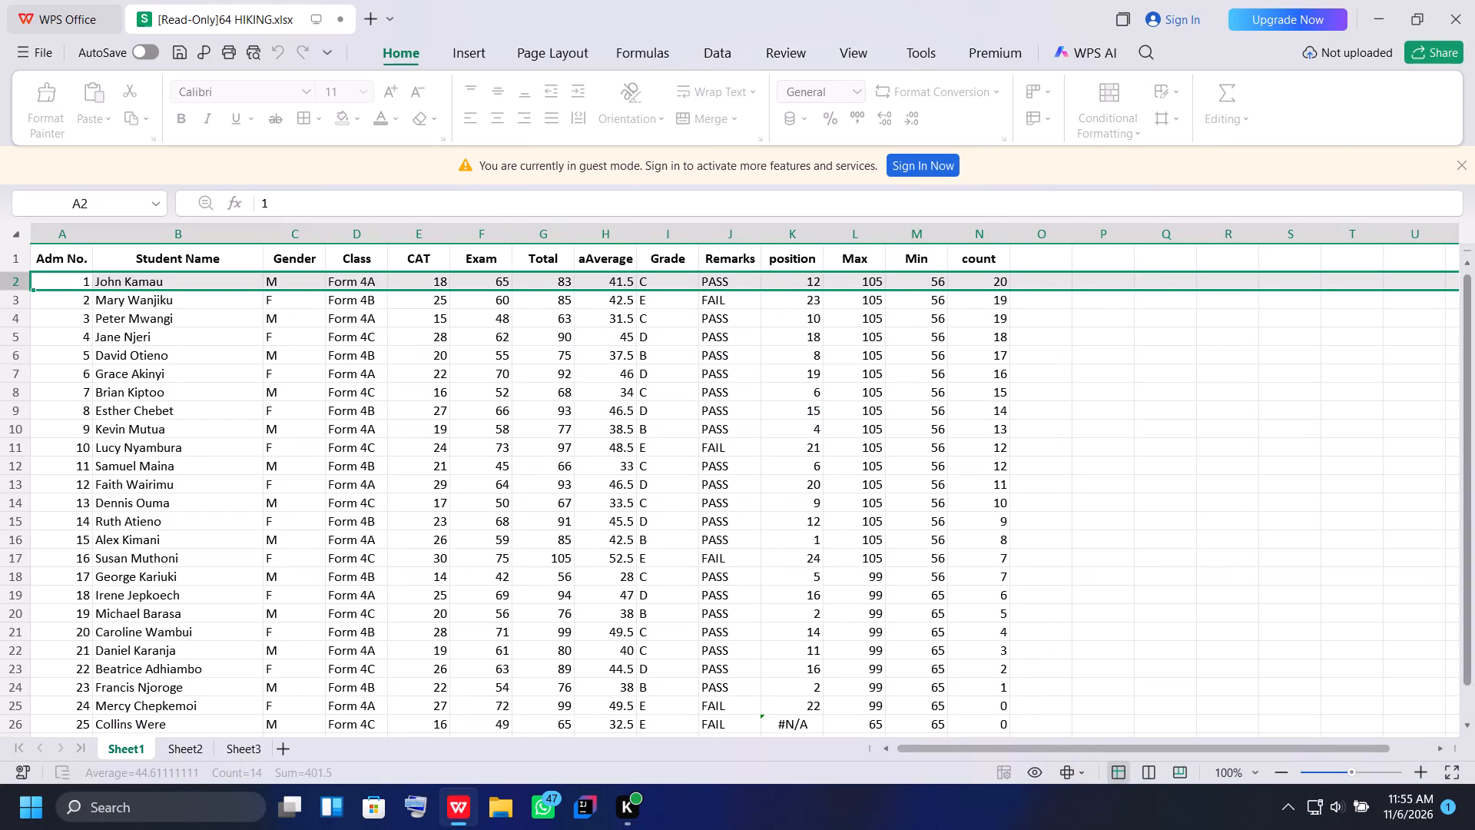
left_click(1453, 22)
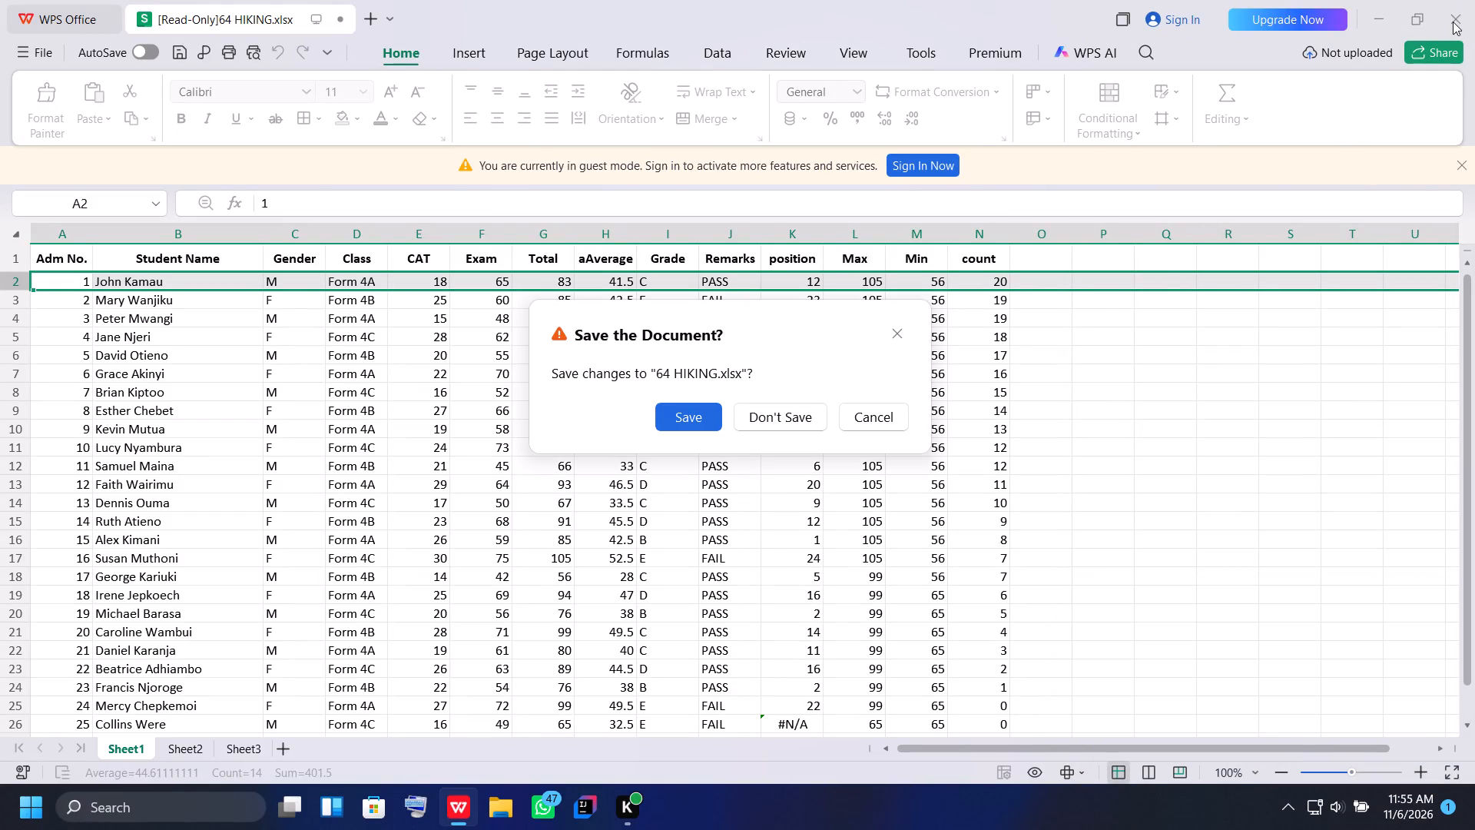